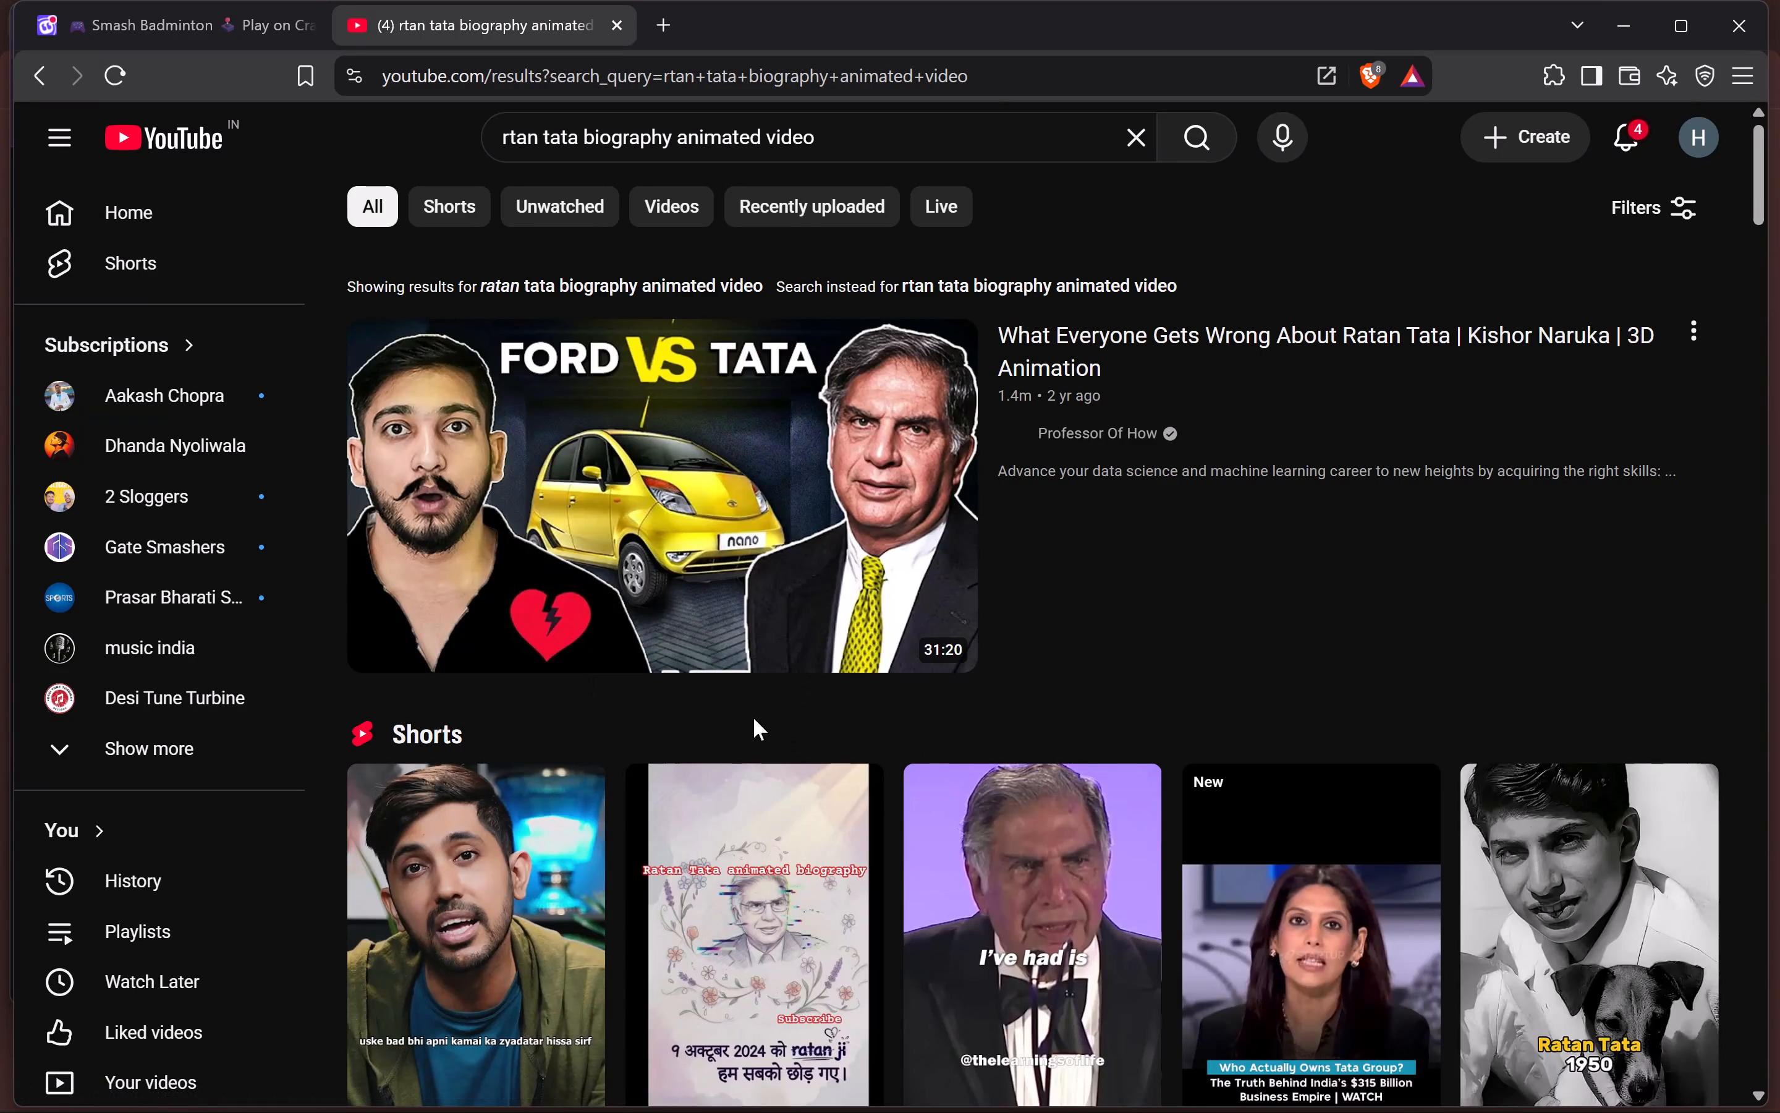
Look through the Ratan Tata video results and extend the search query "rtan tata biography animated video" with "3".
scroll(753, 718, down, 6)
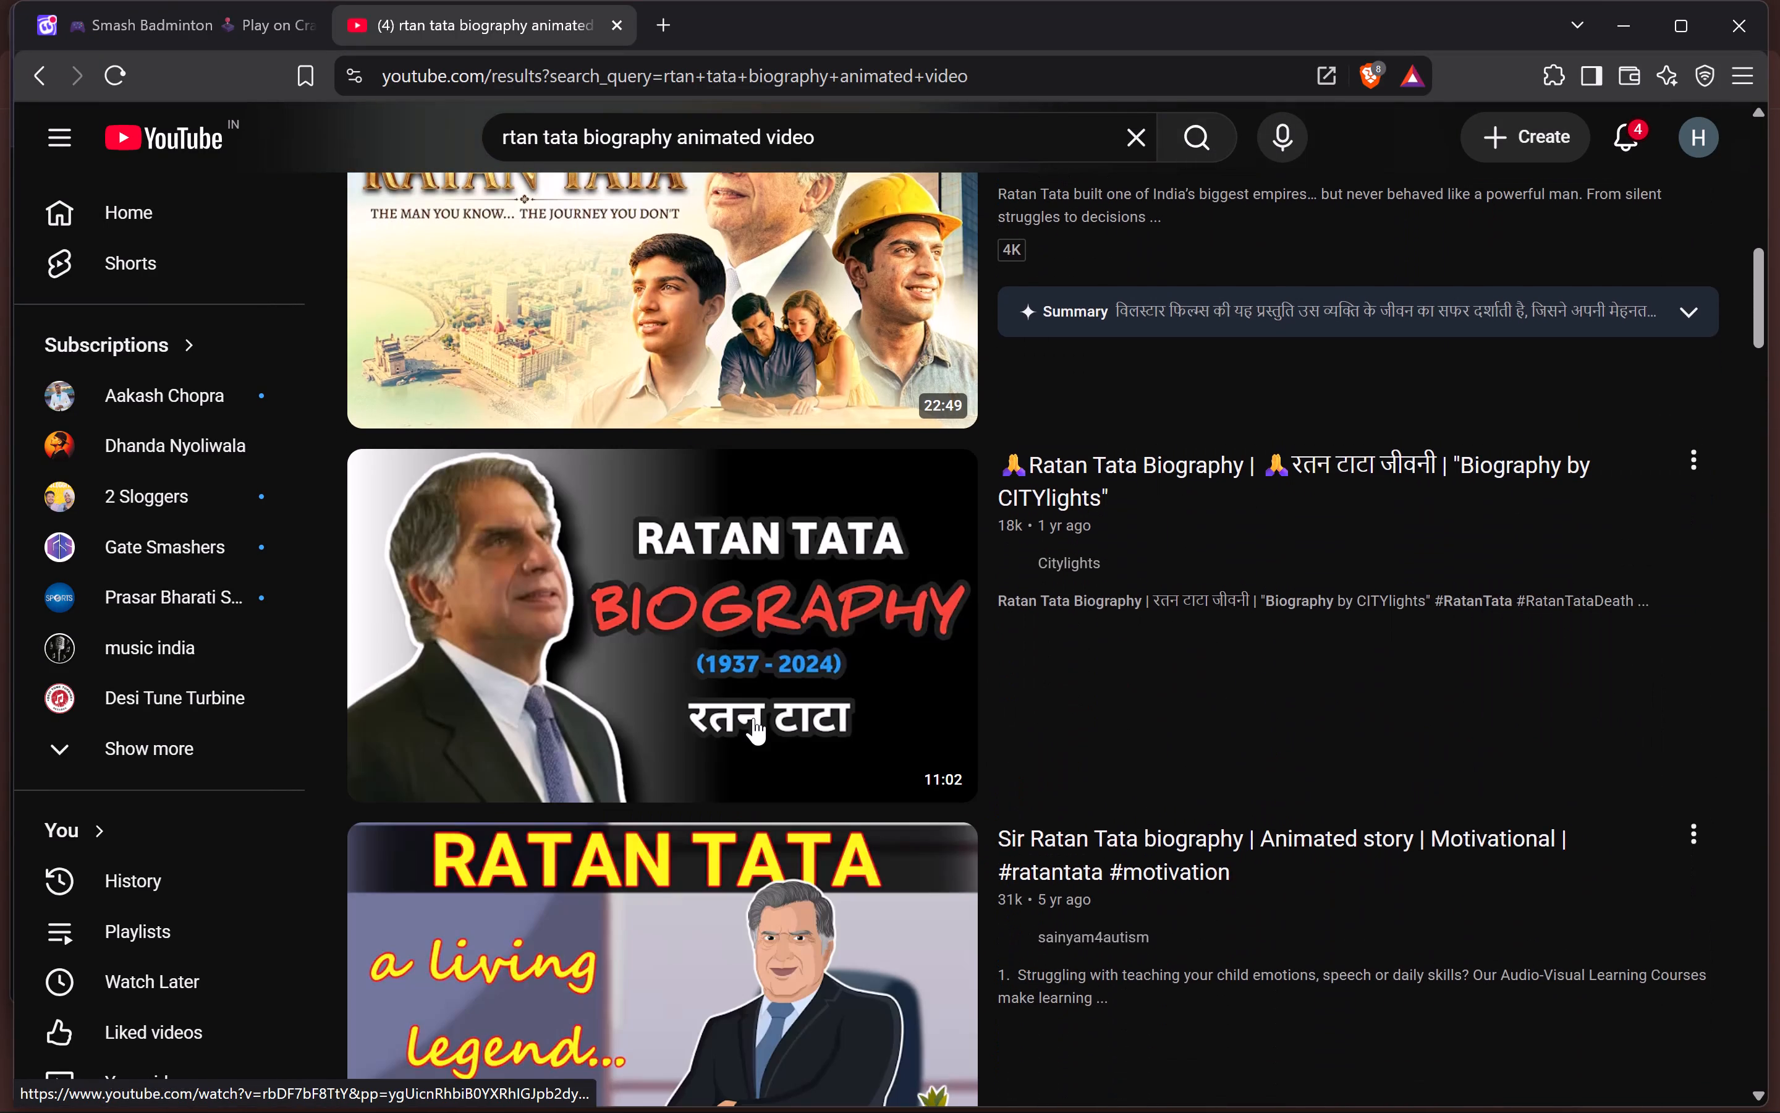
scroll(753, 718, down, 3)
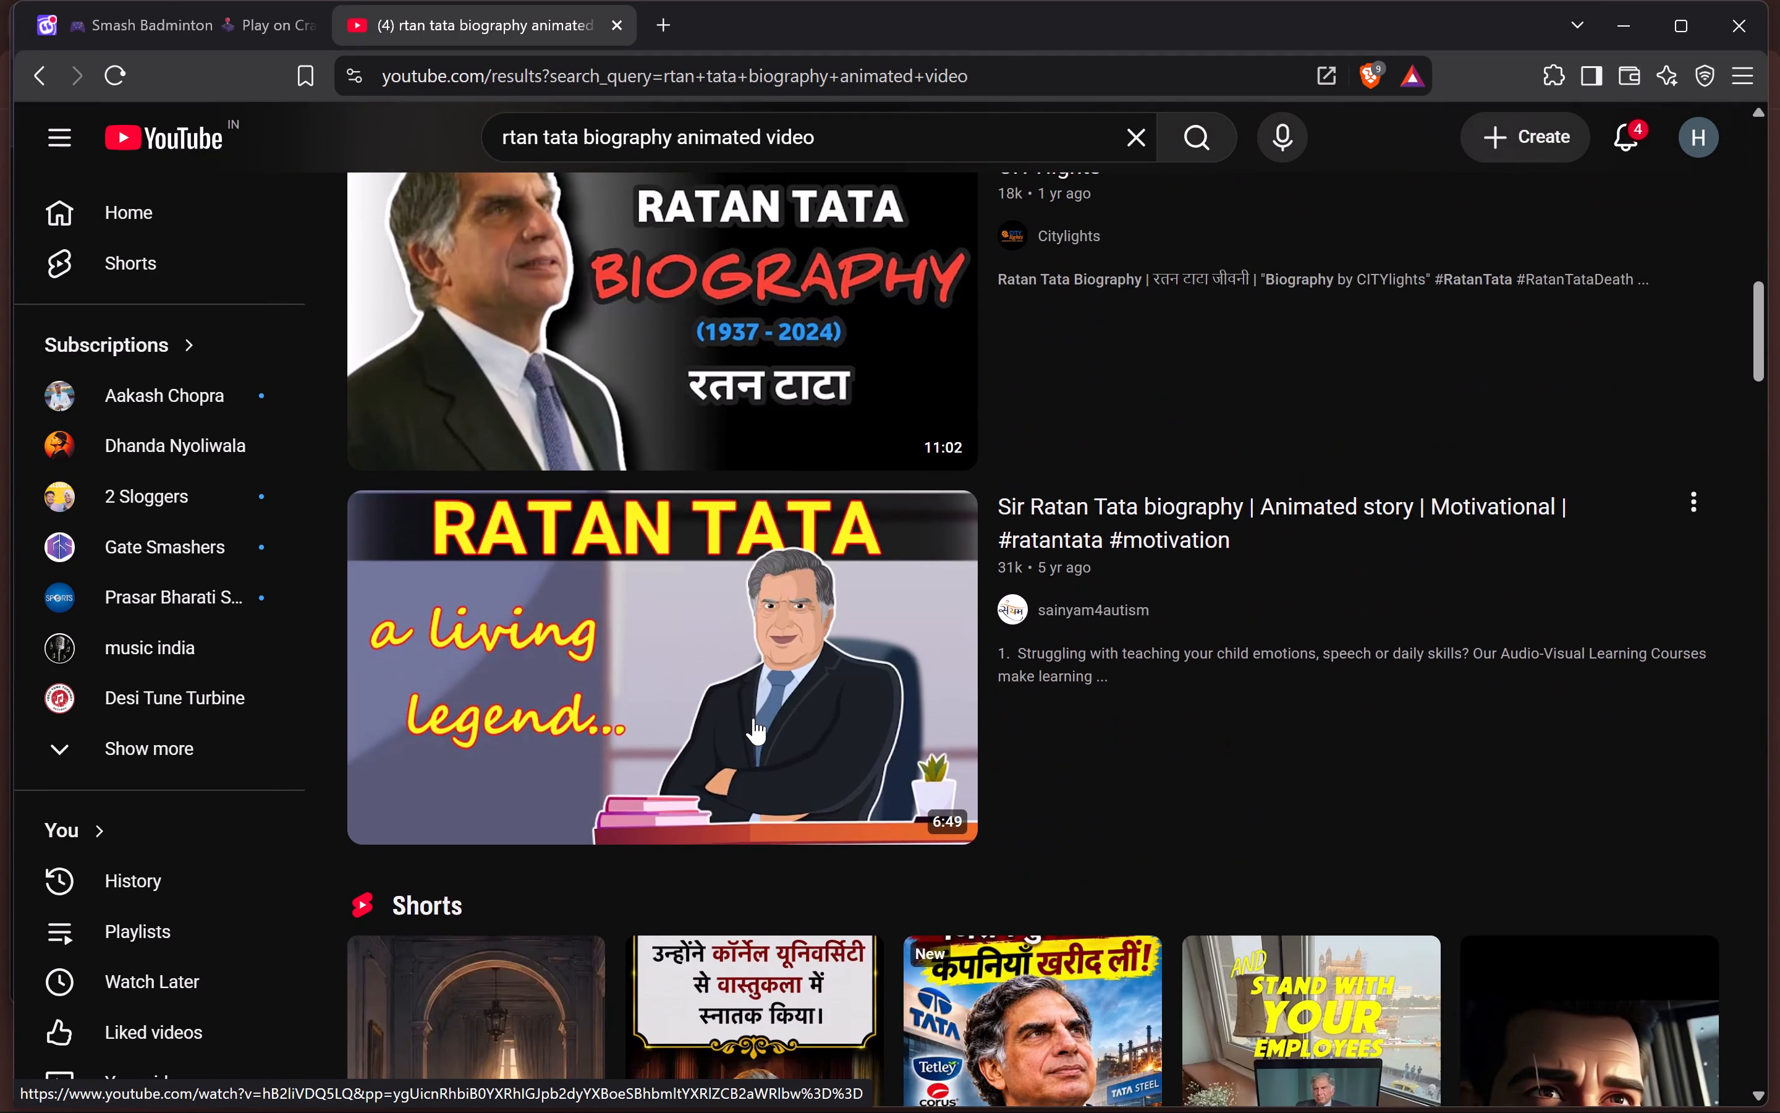
scroll(753, 718, up, 5)
click(841, 151)
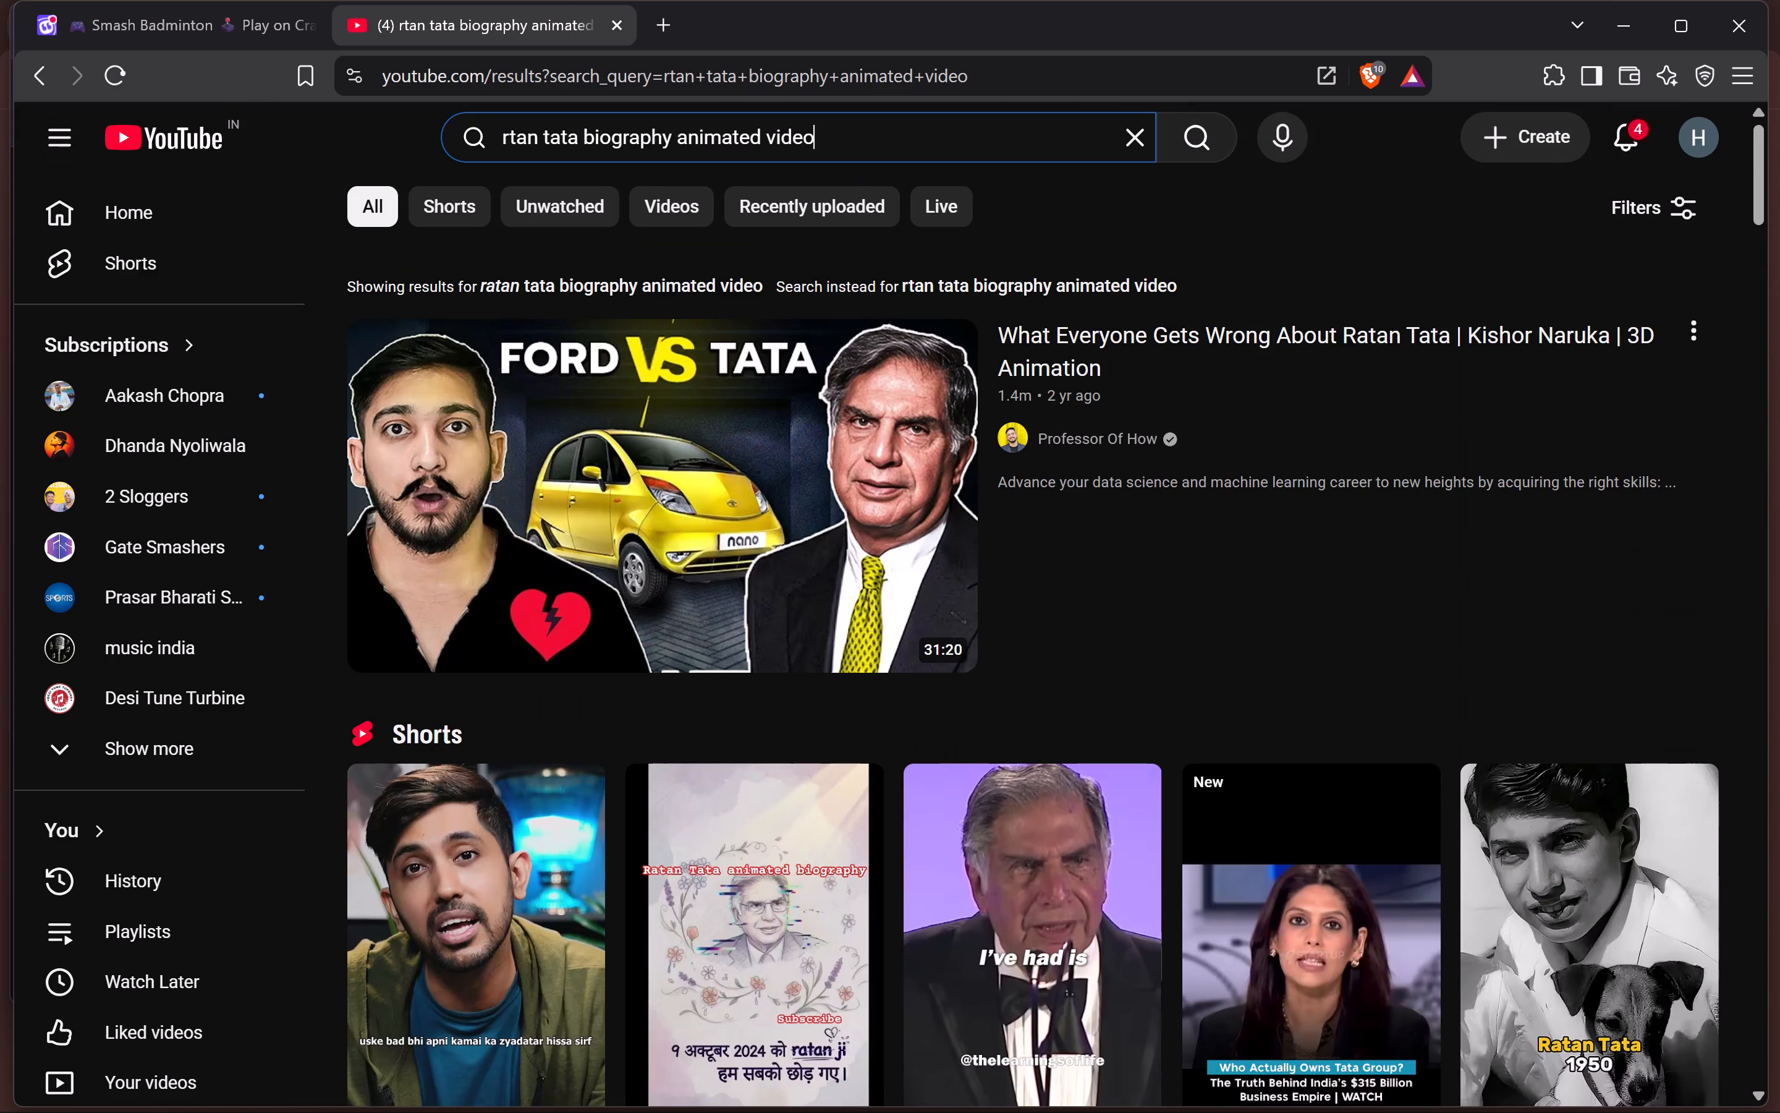
key(space)
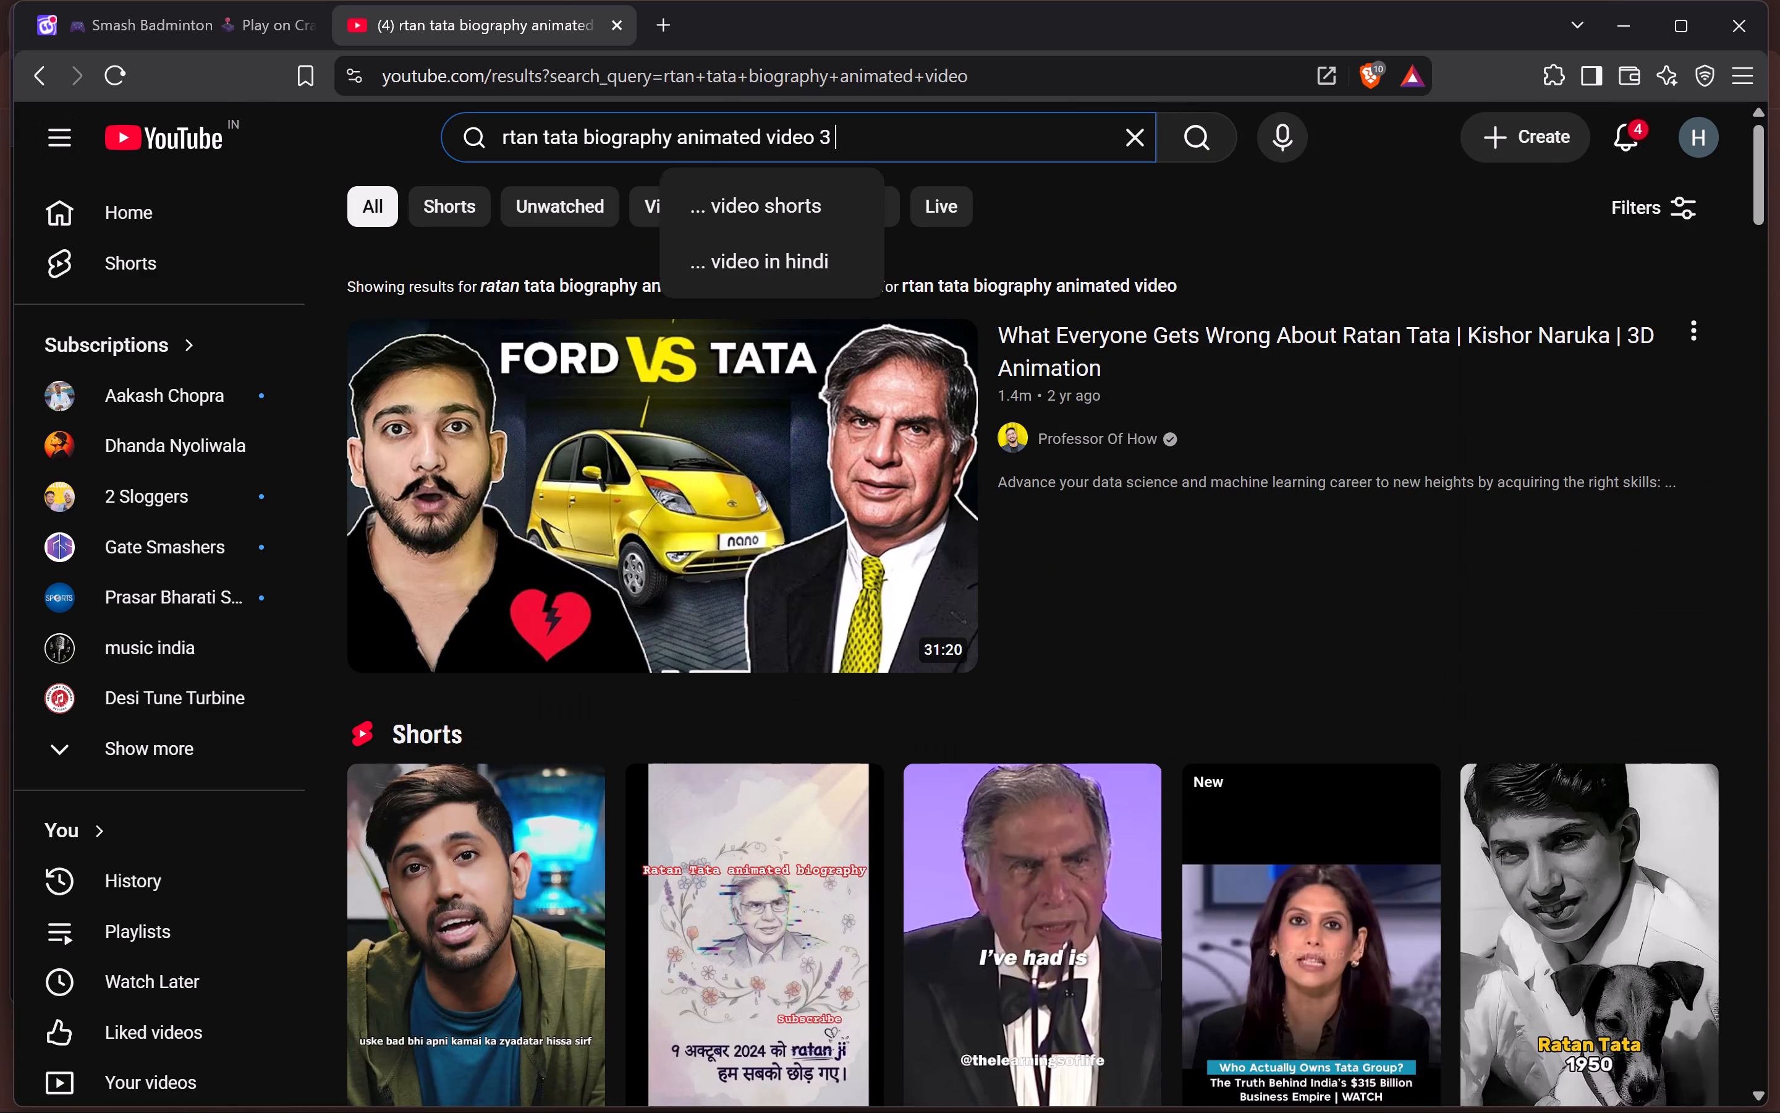
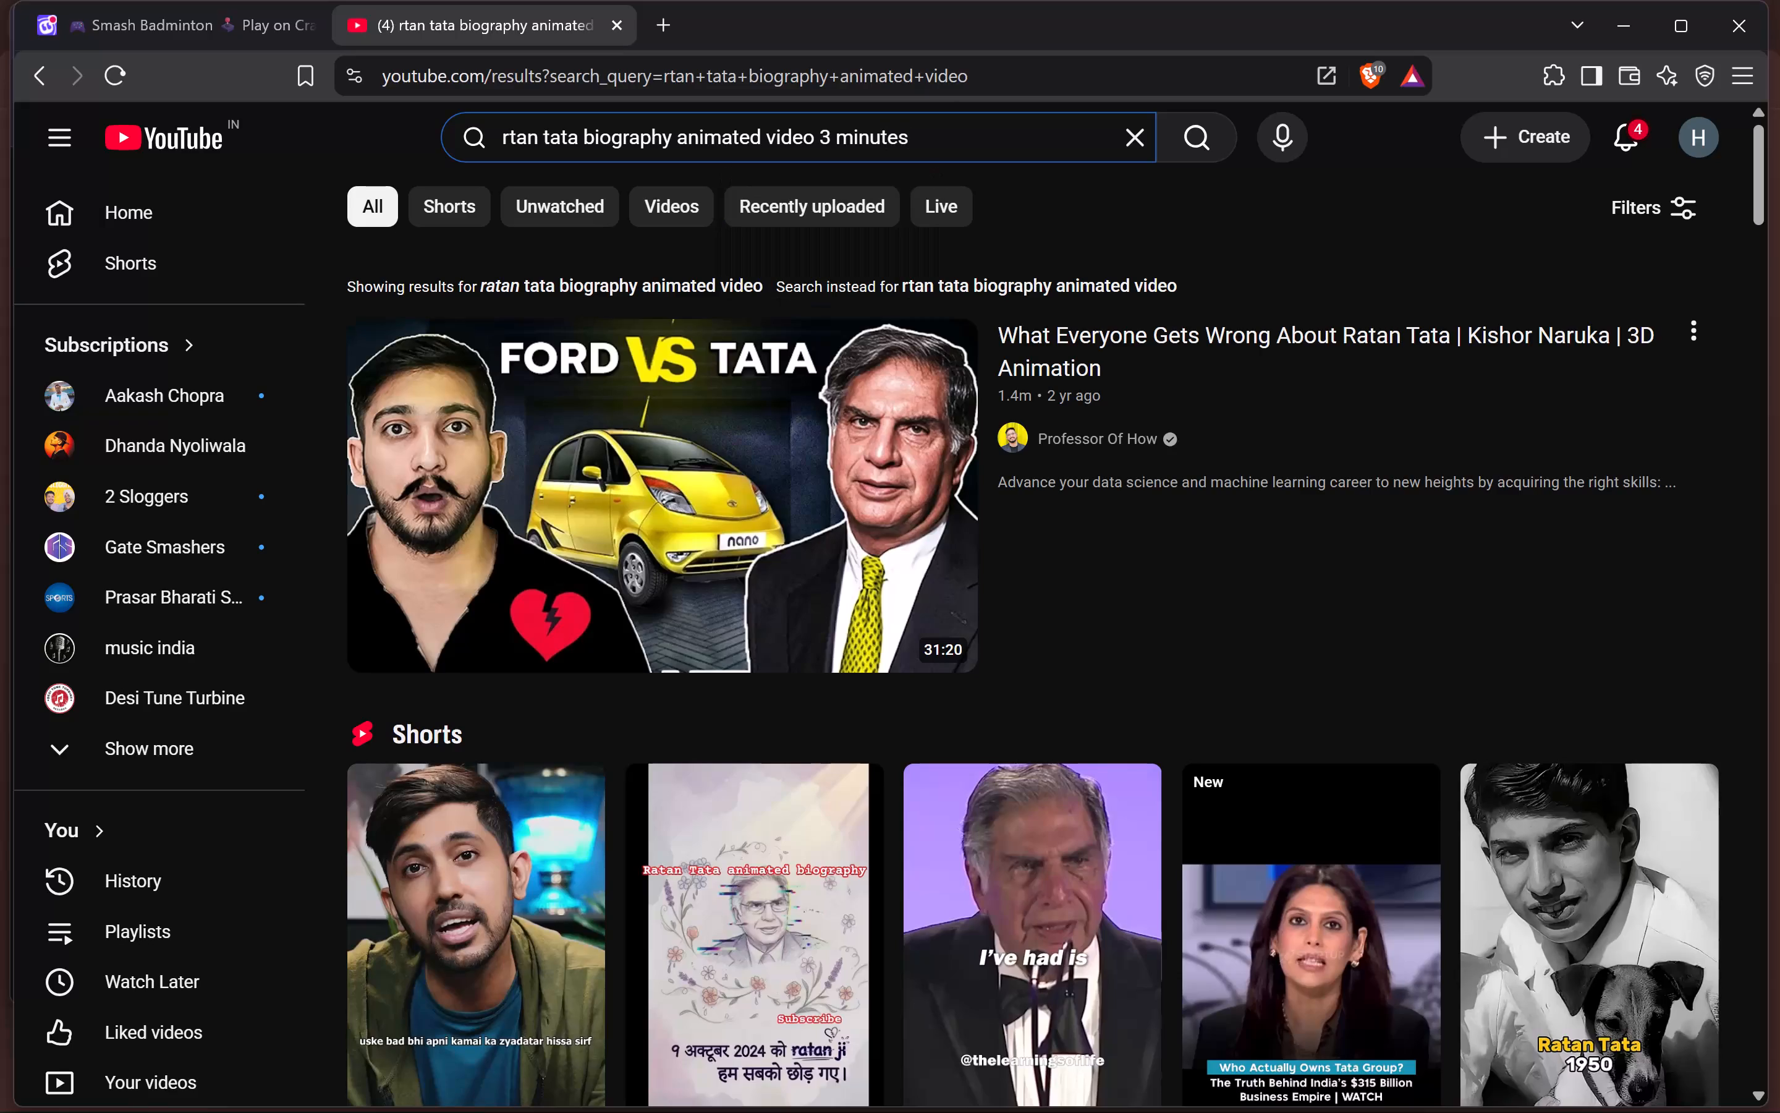
Search for "rtan tata biography animated video 3 minutes" and open the video "Sir Ratan Tata biography | Animated story | Motivational".
key(Return)
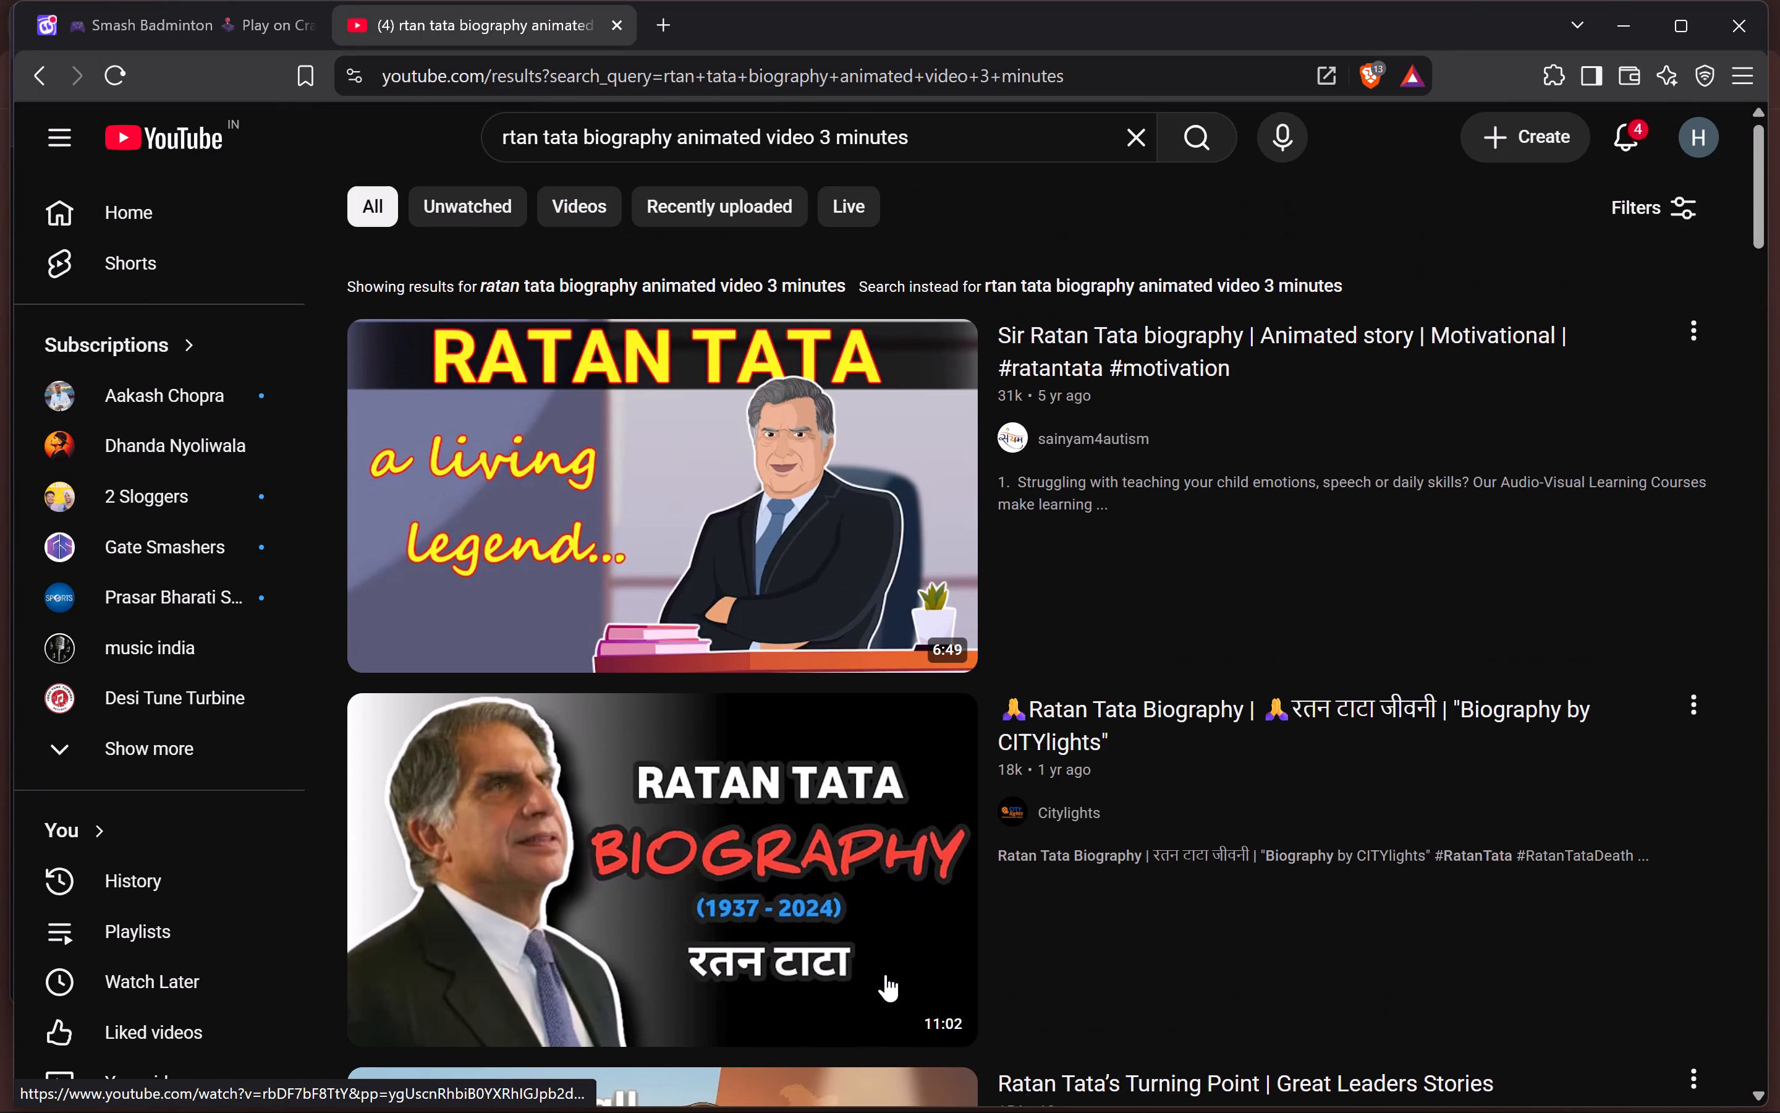
click(792, 585)
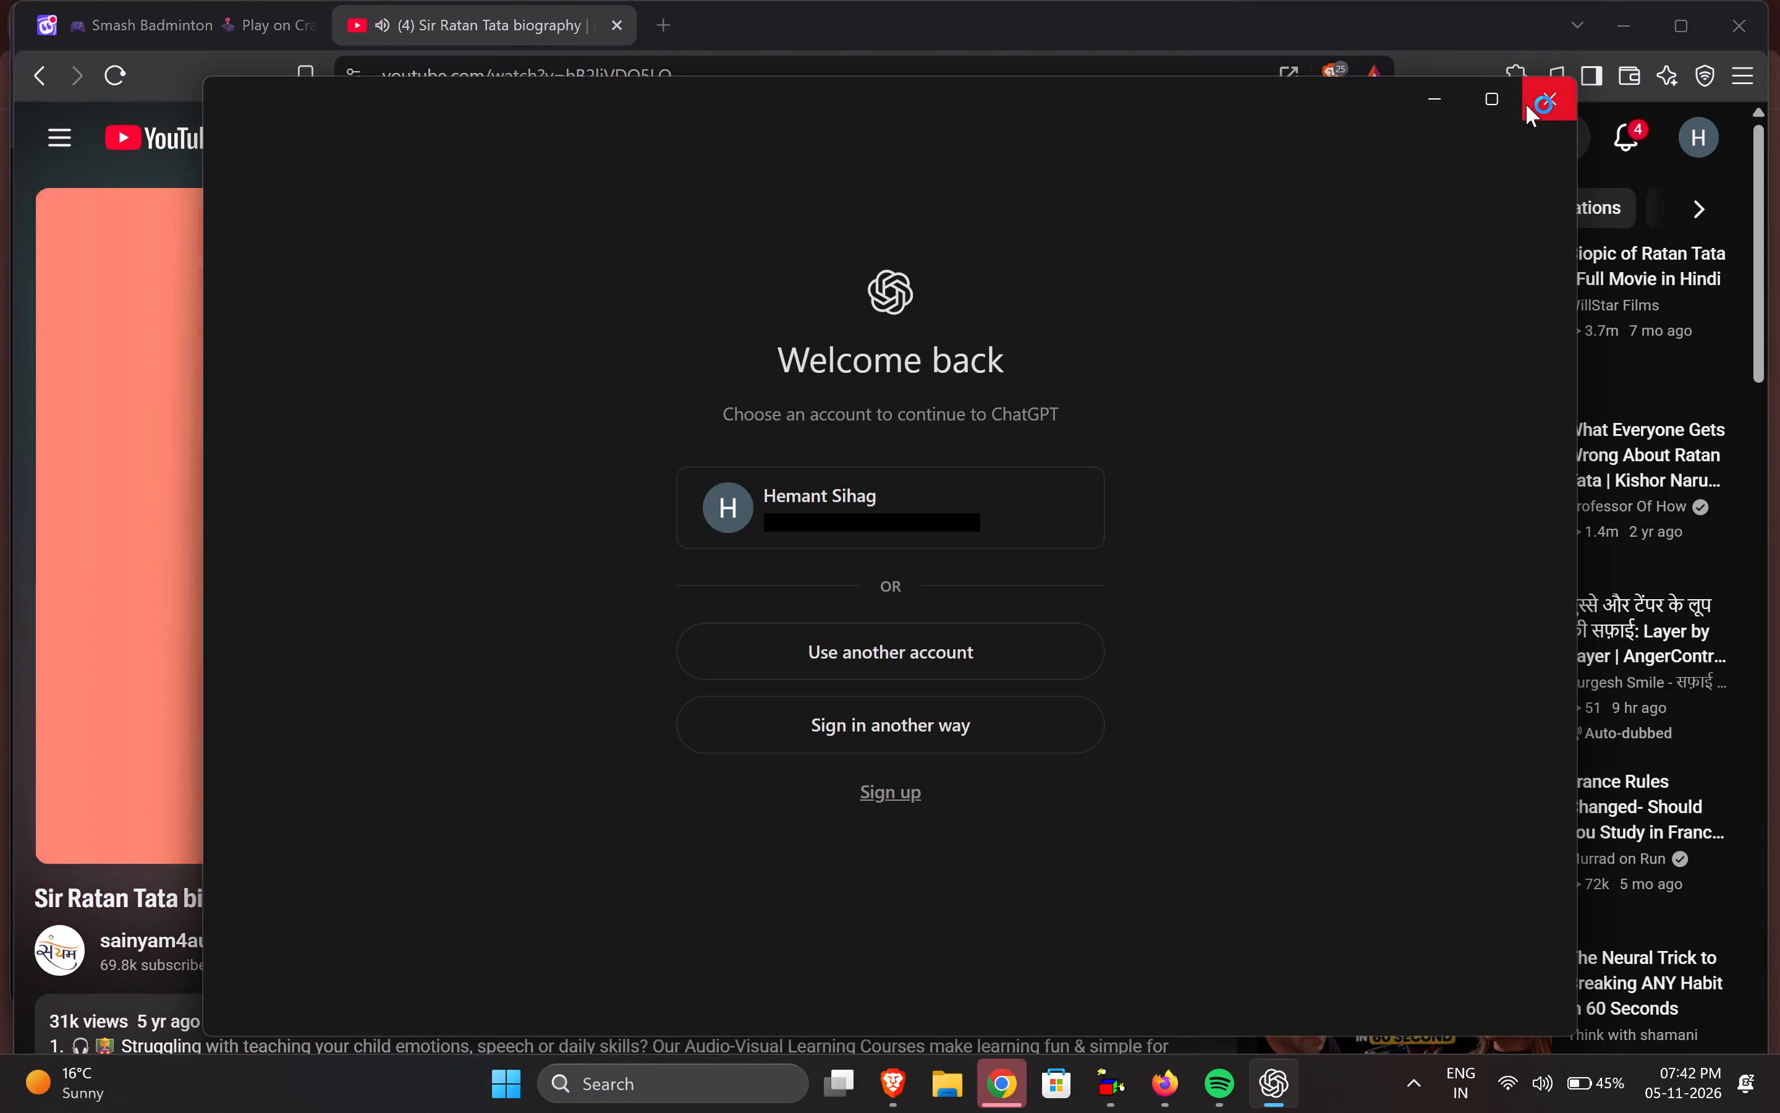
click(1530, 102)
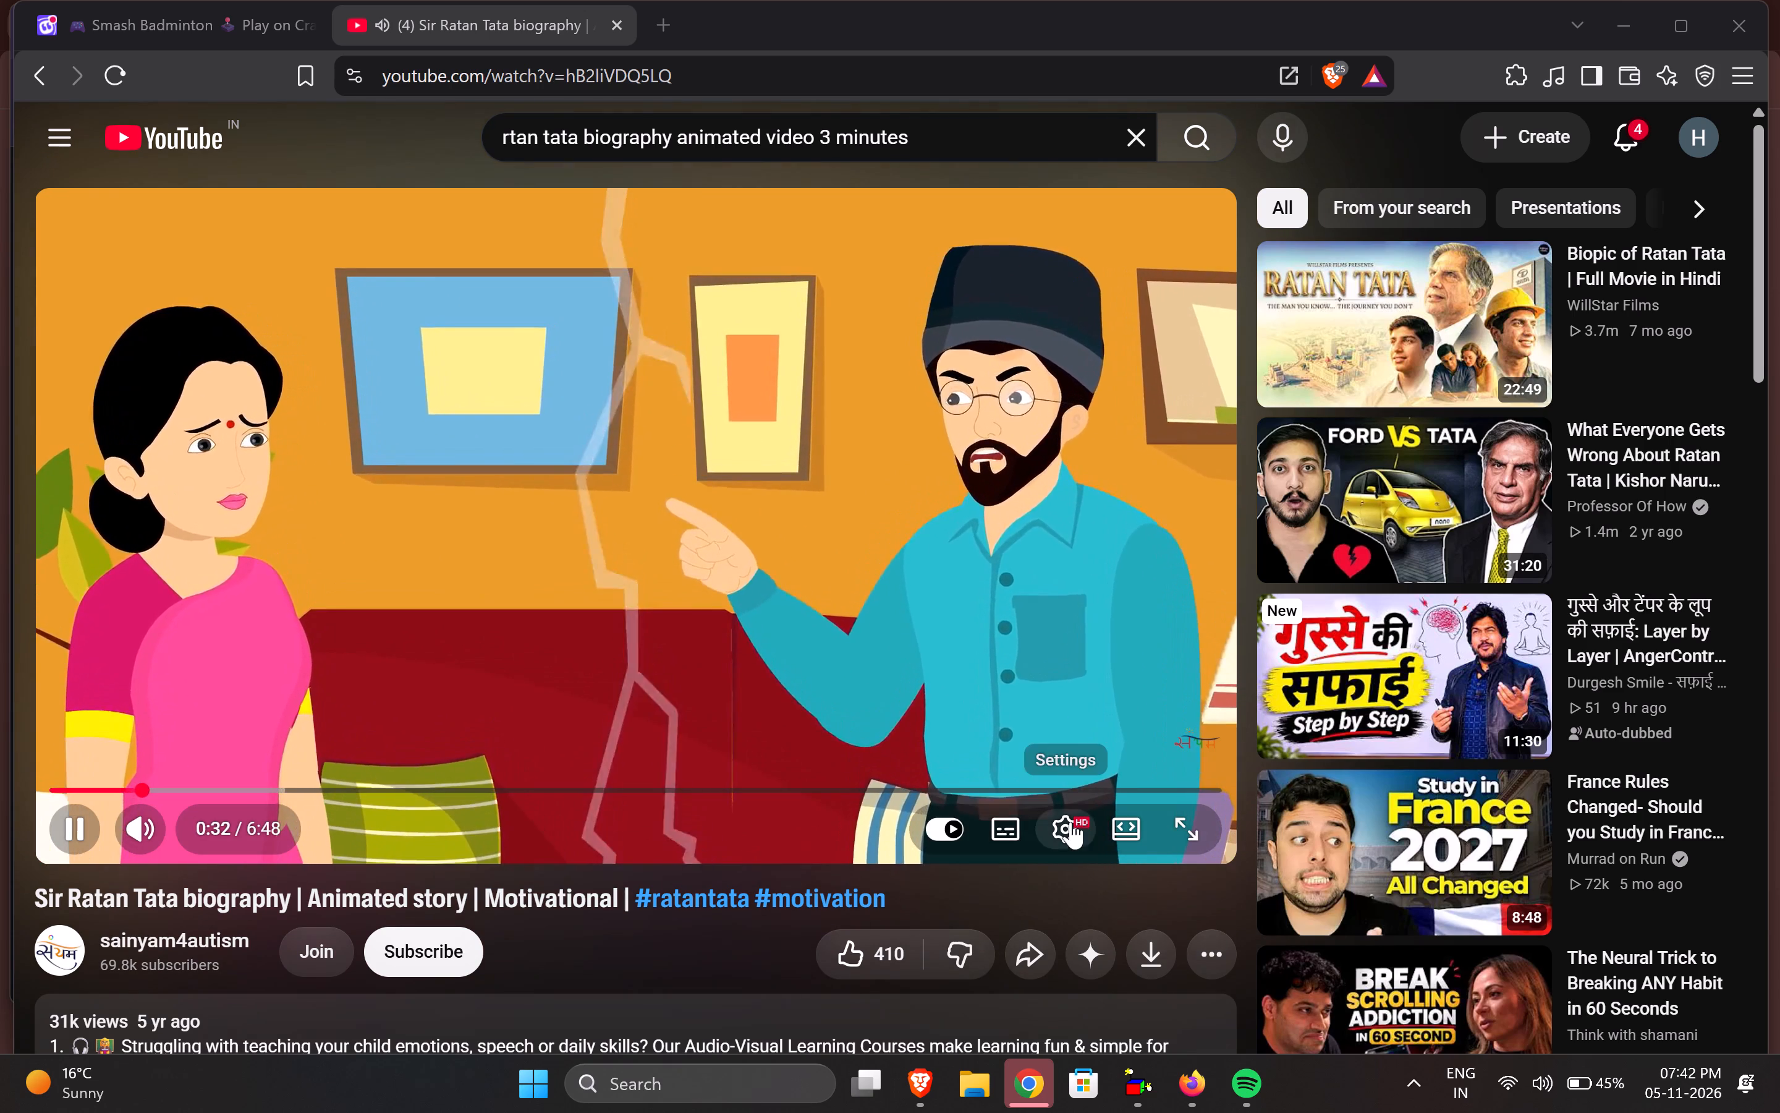
Switch the video to theater mode and set its subtitles to Hindi (auto-generated).
click(1069, 827)
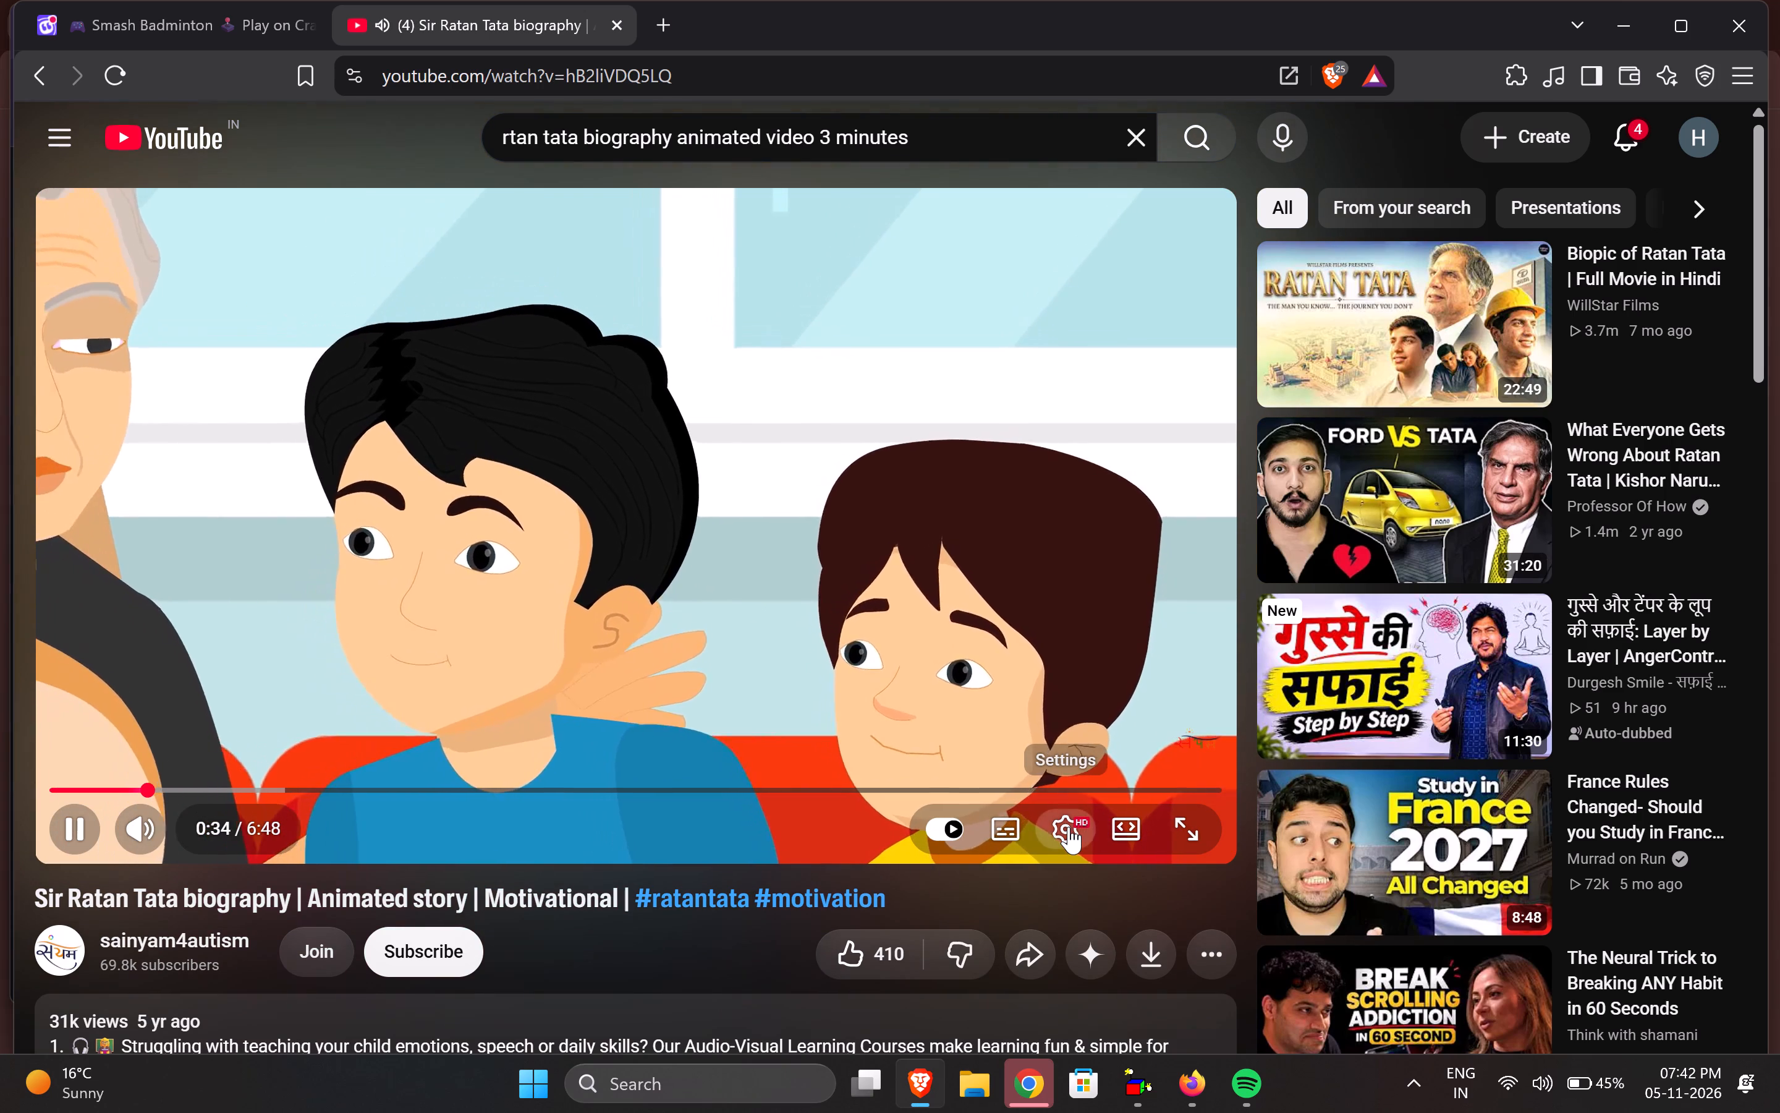
click(1121, 824)
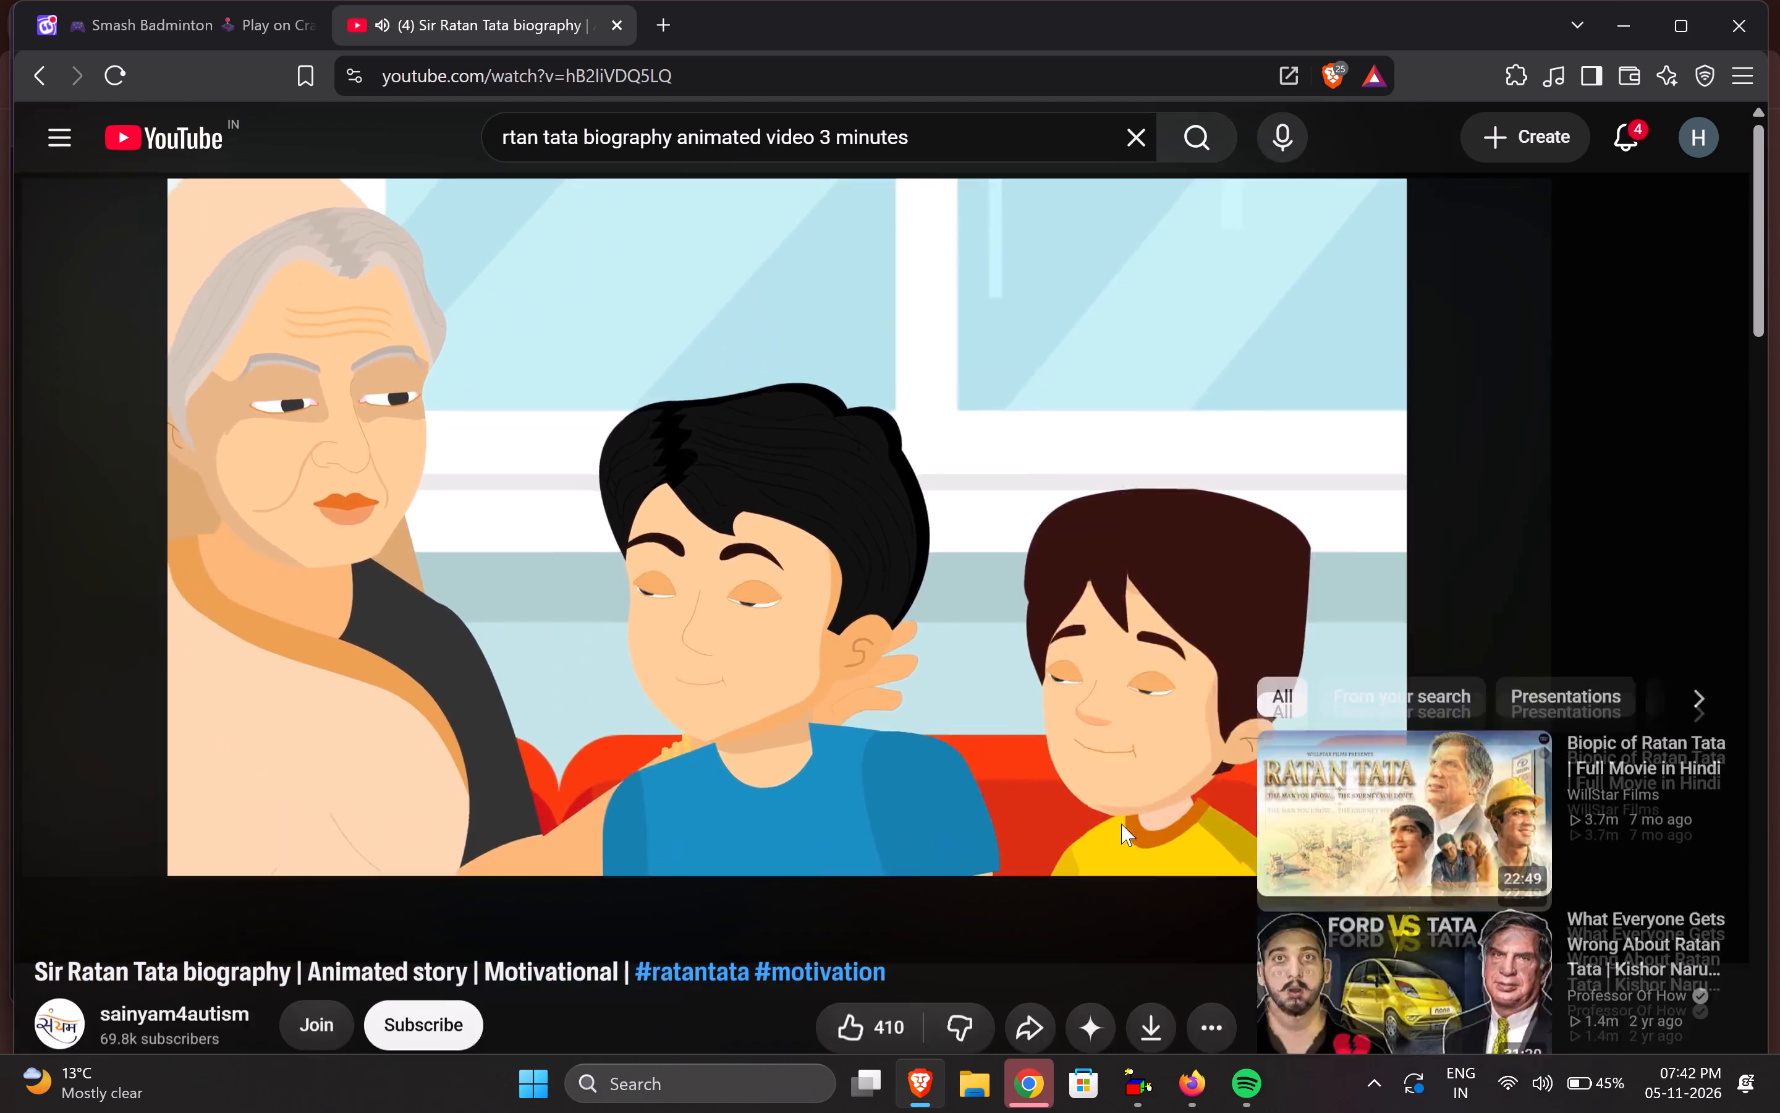
click(1588, 937)
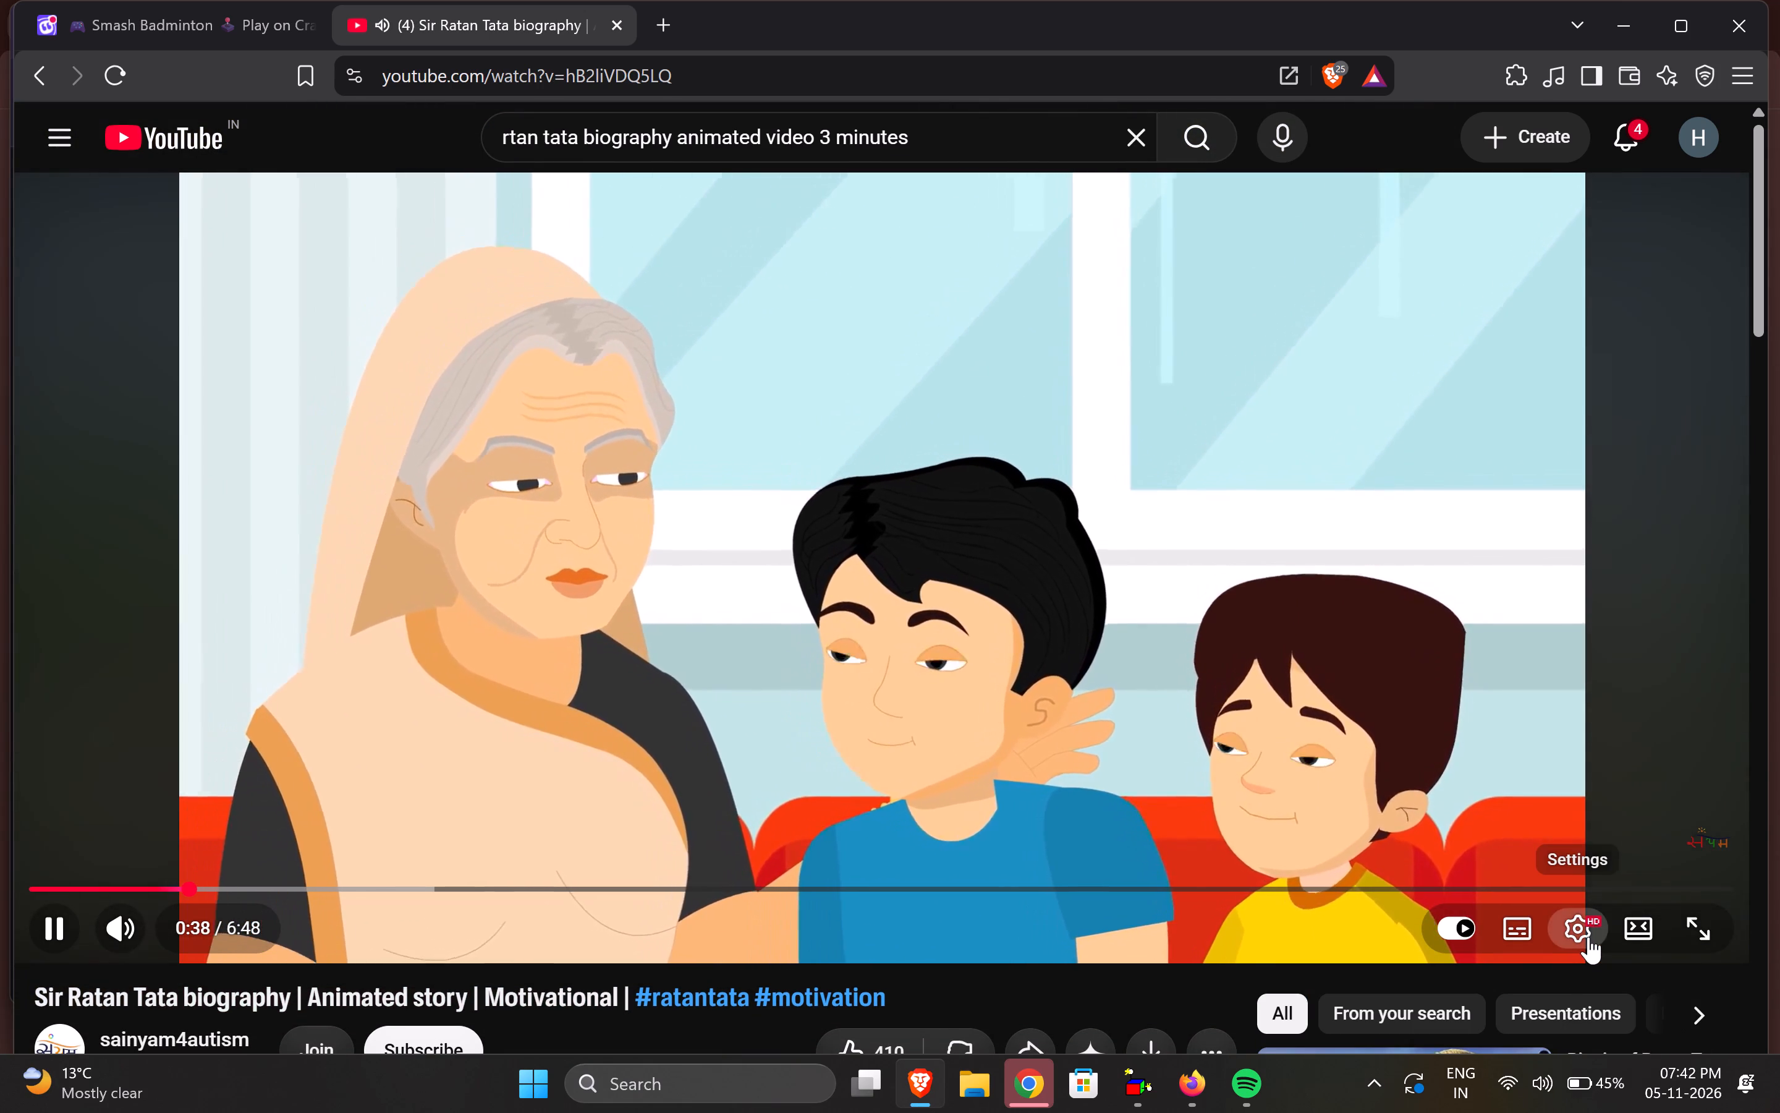
click(1520, 662)
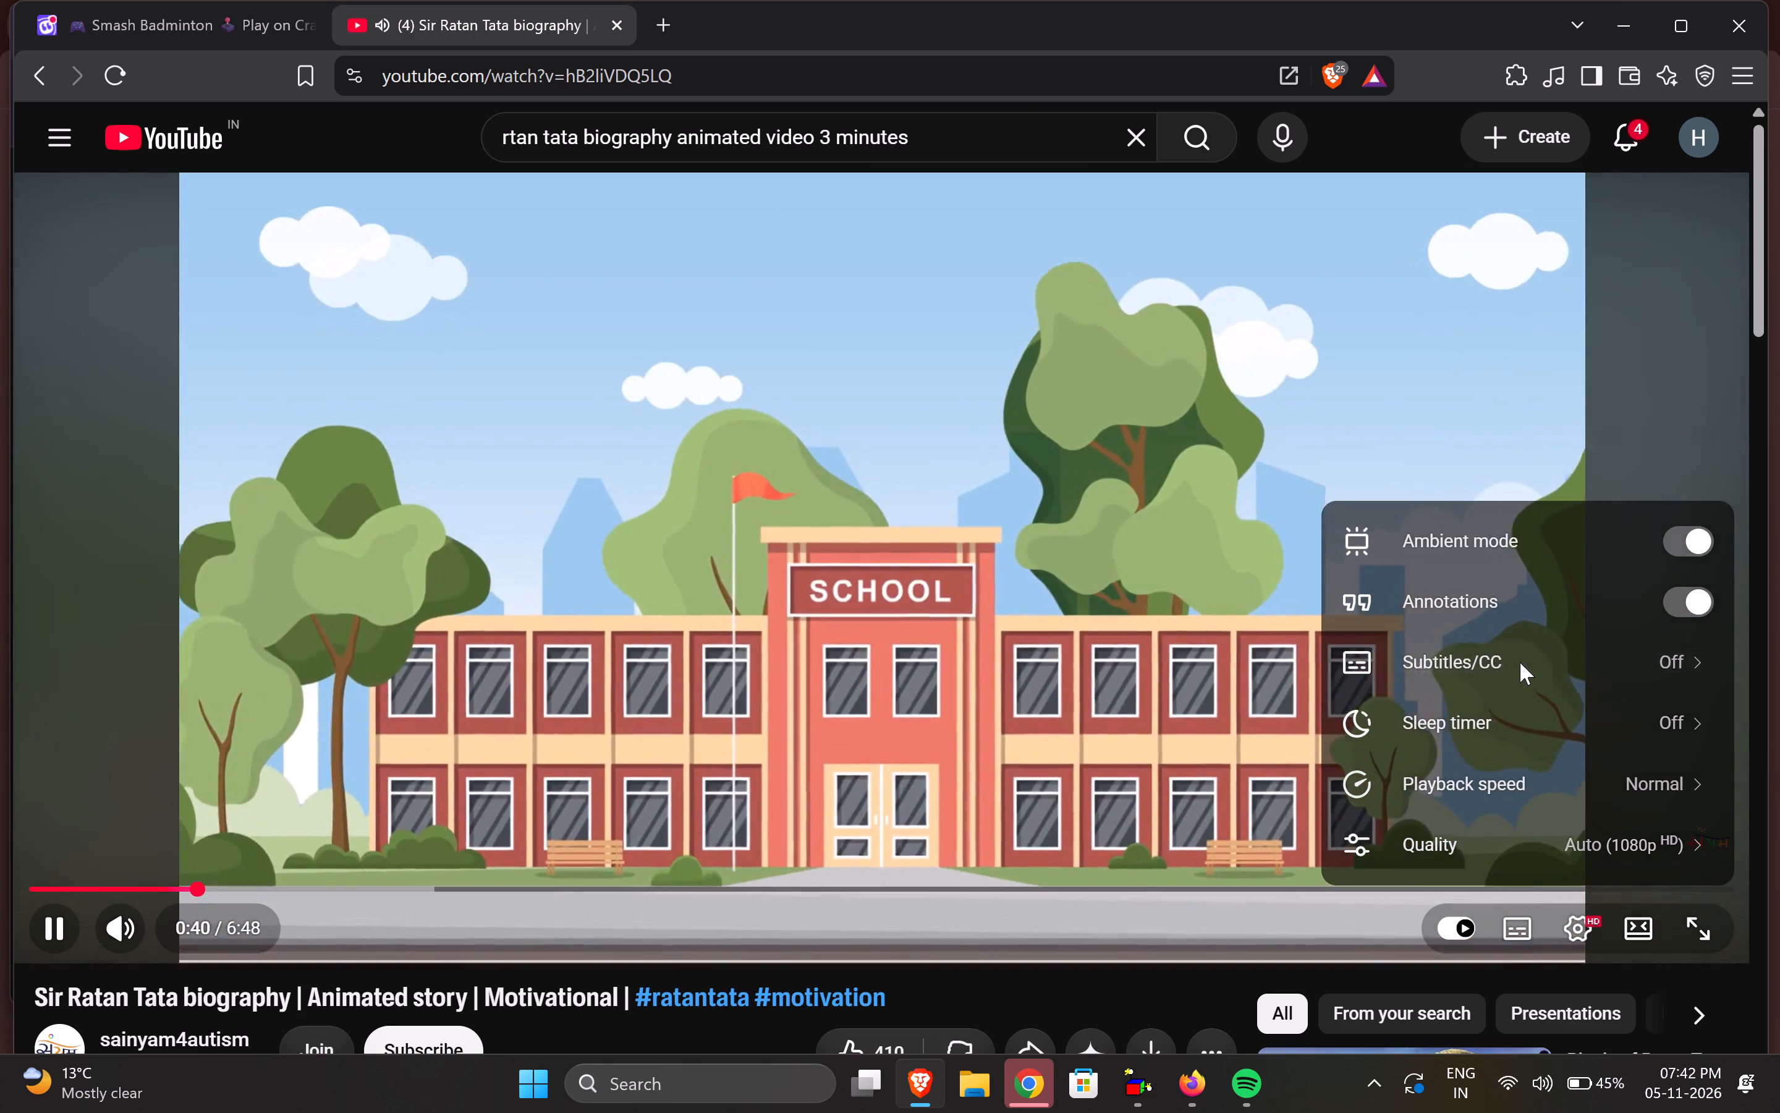
click(1524, 834)
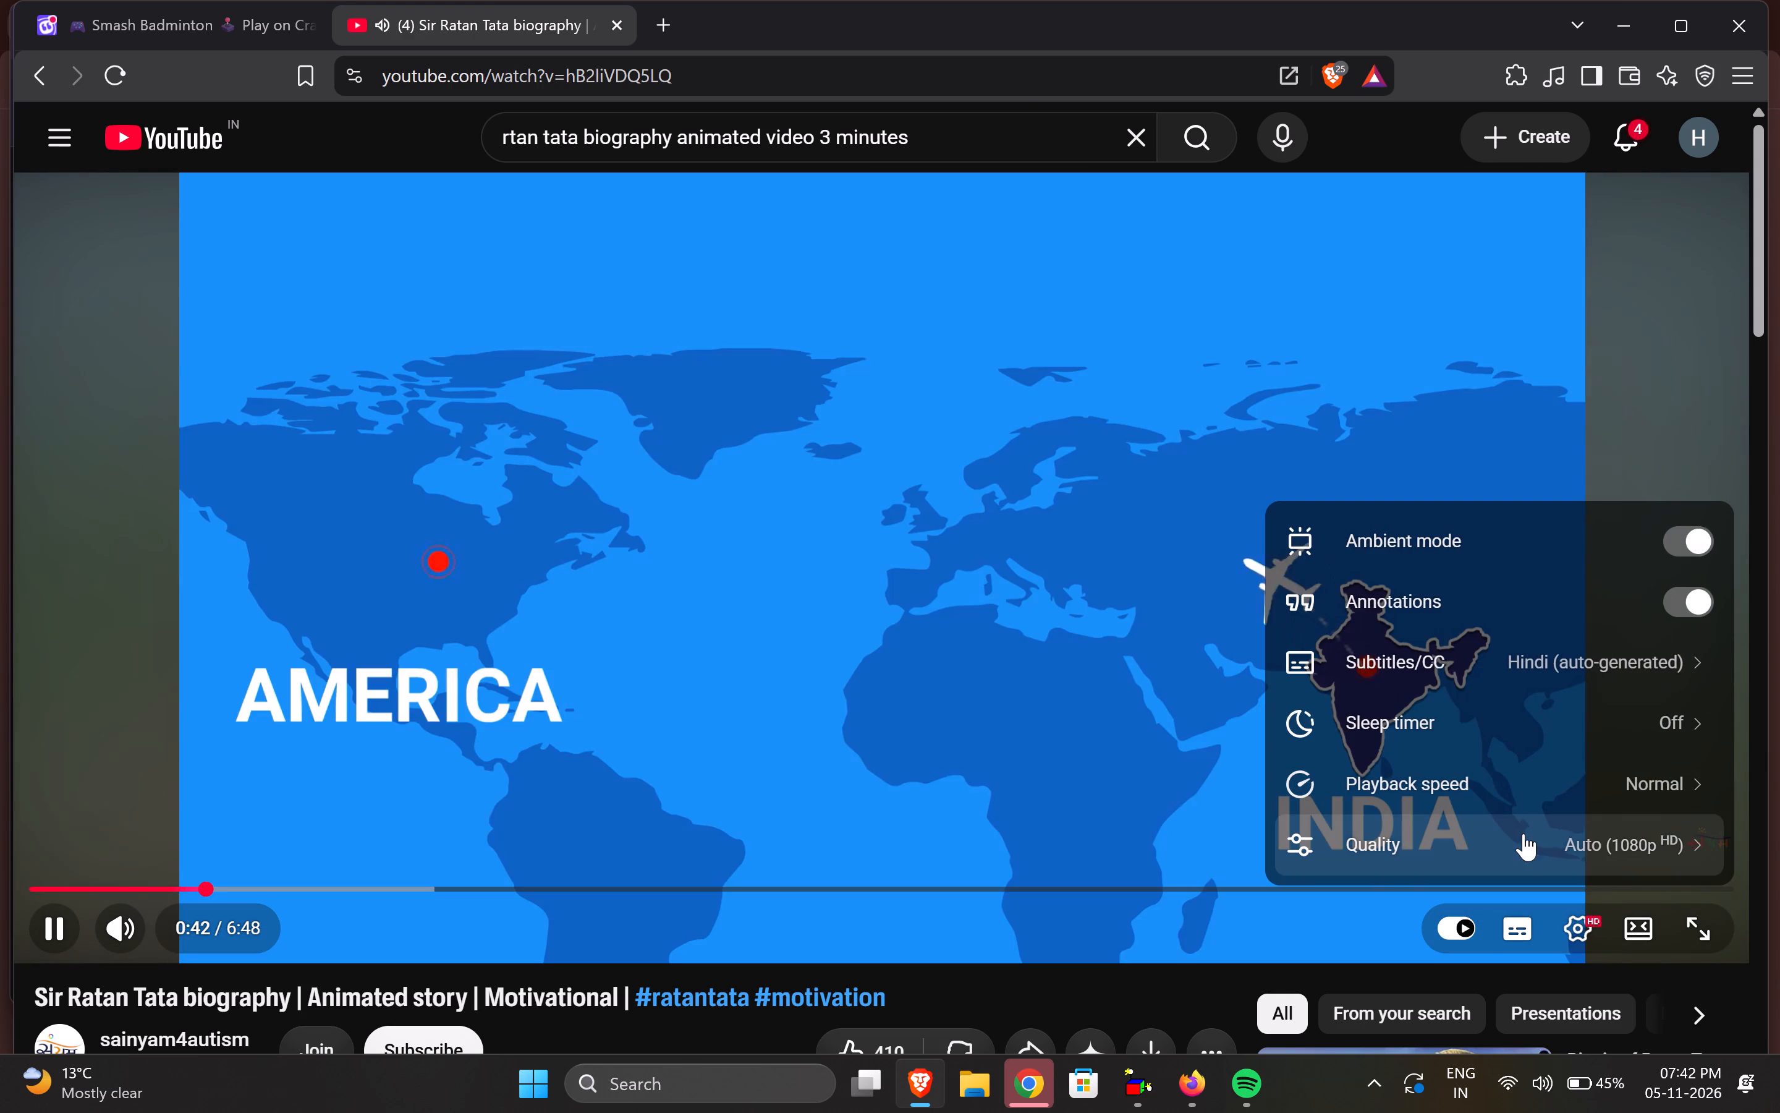
click(863, 691)
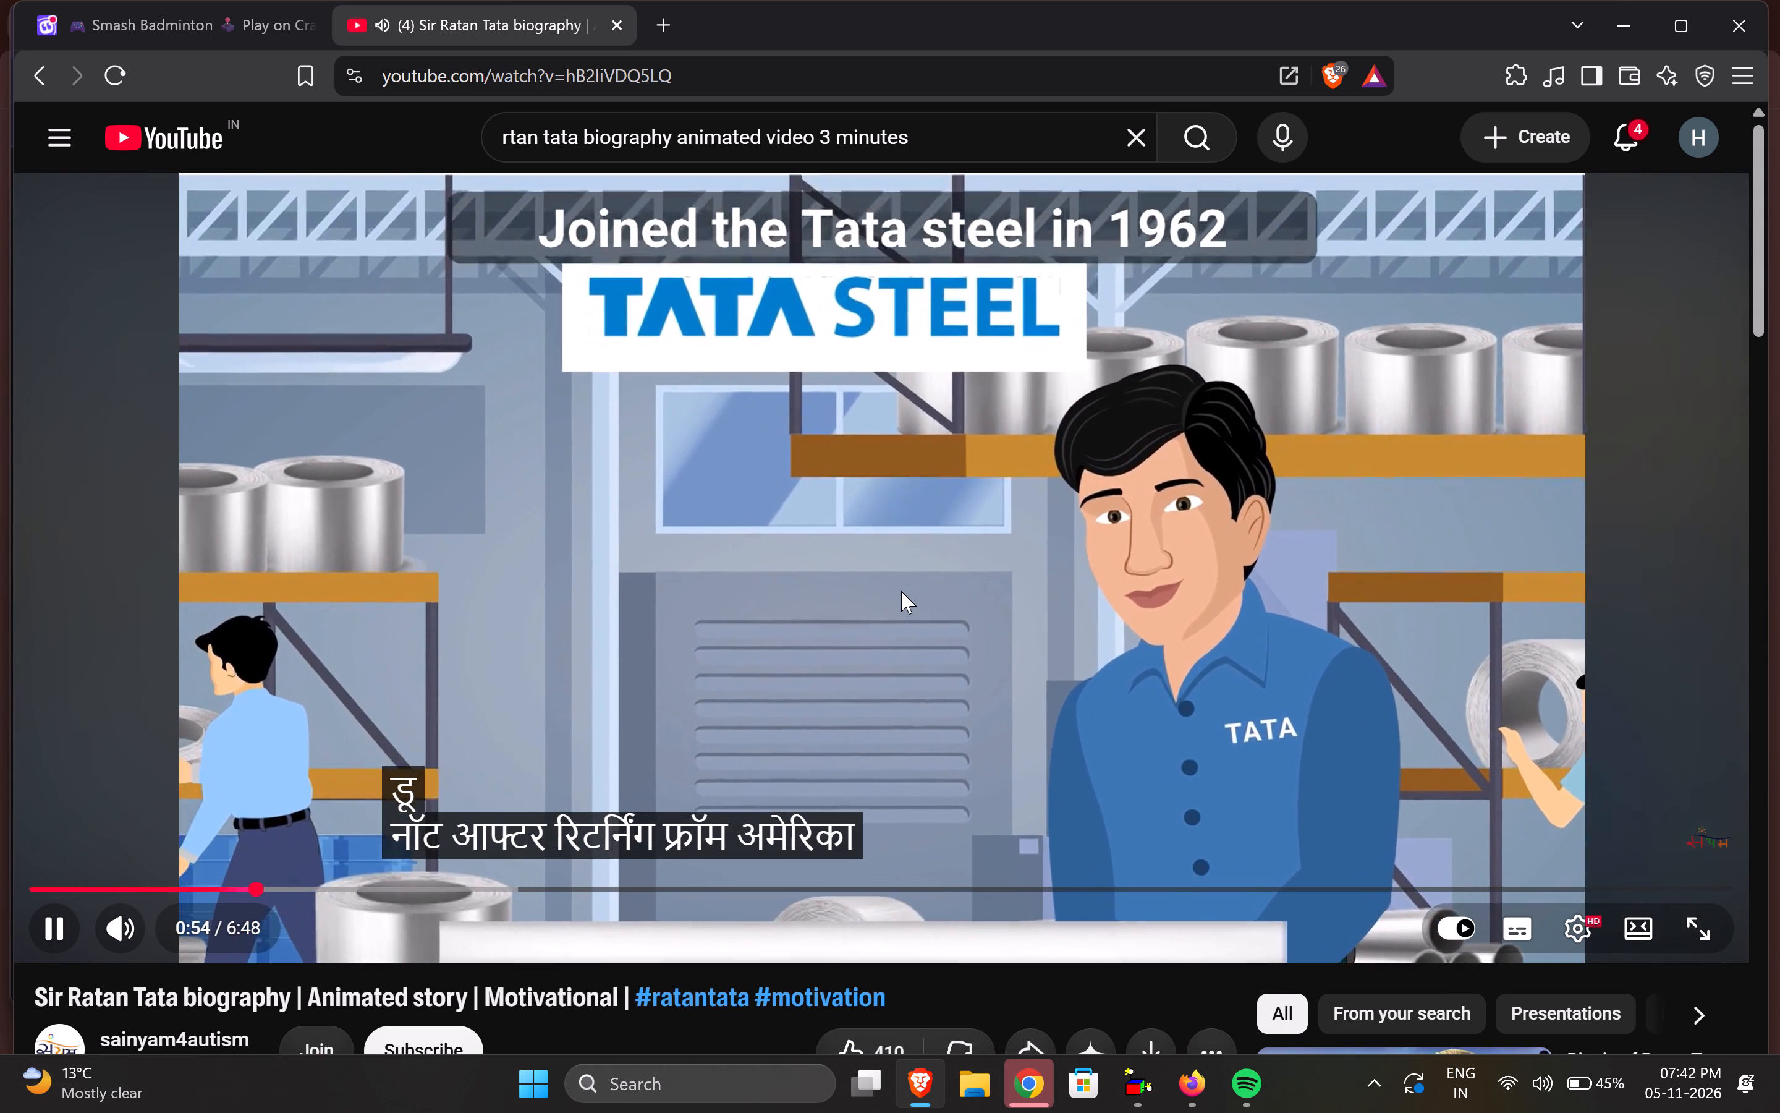
Check the video's built-in download quality choices and its additional actions for a way to save it.
scroll(901, 591, up, 1)
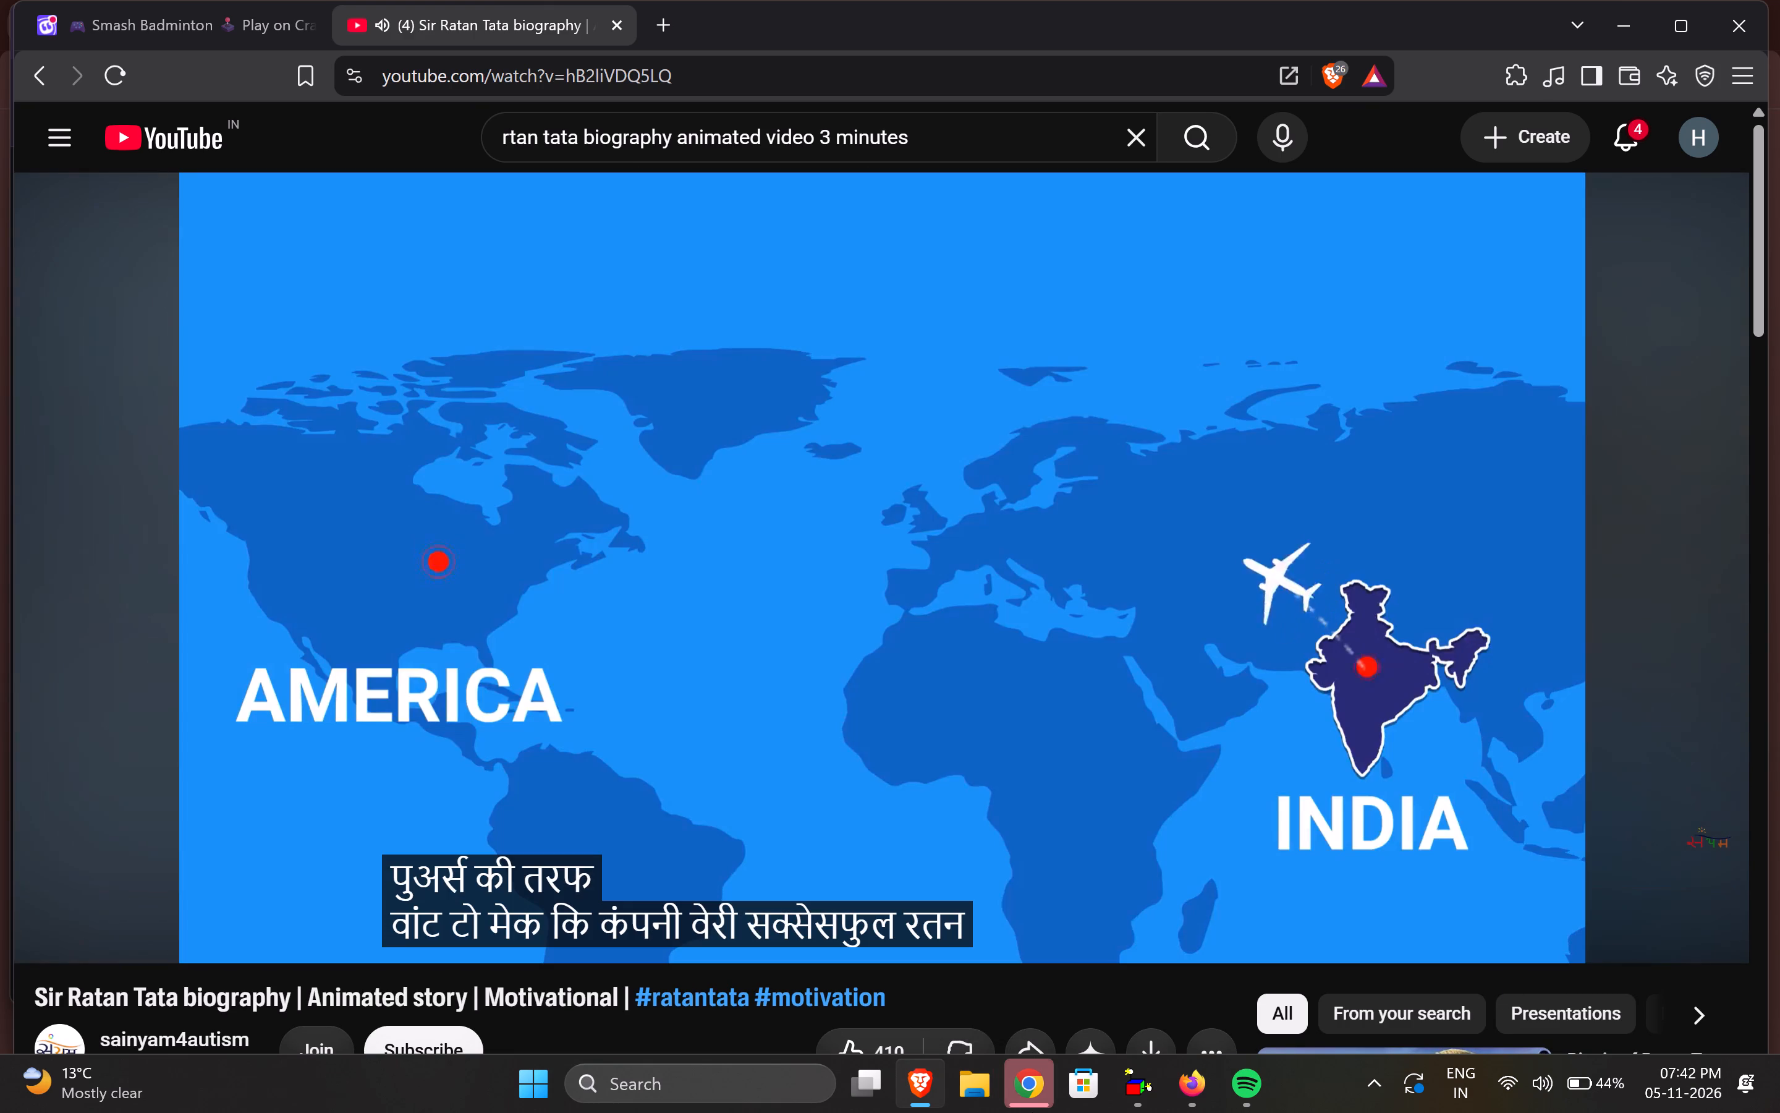
scroll(1449, 979, down, 2)
scroll(1449, 979, up, 2)
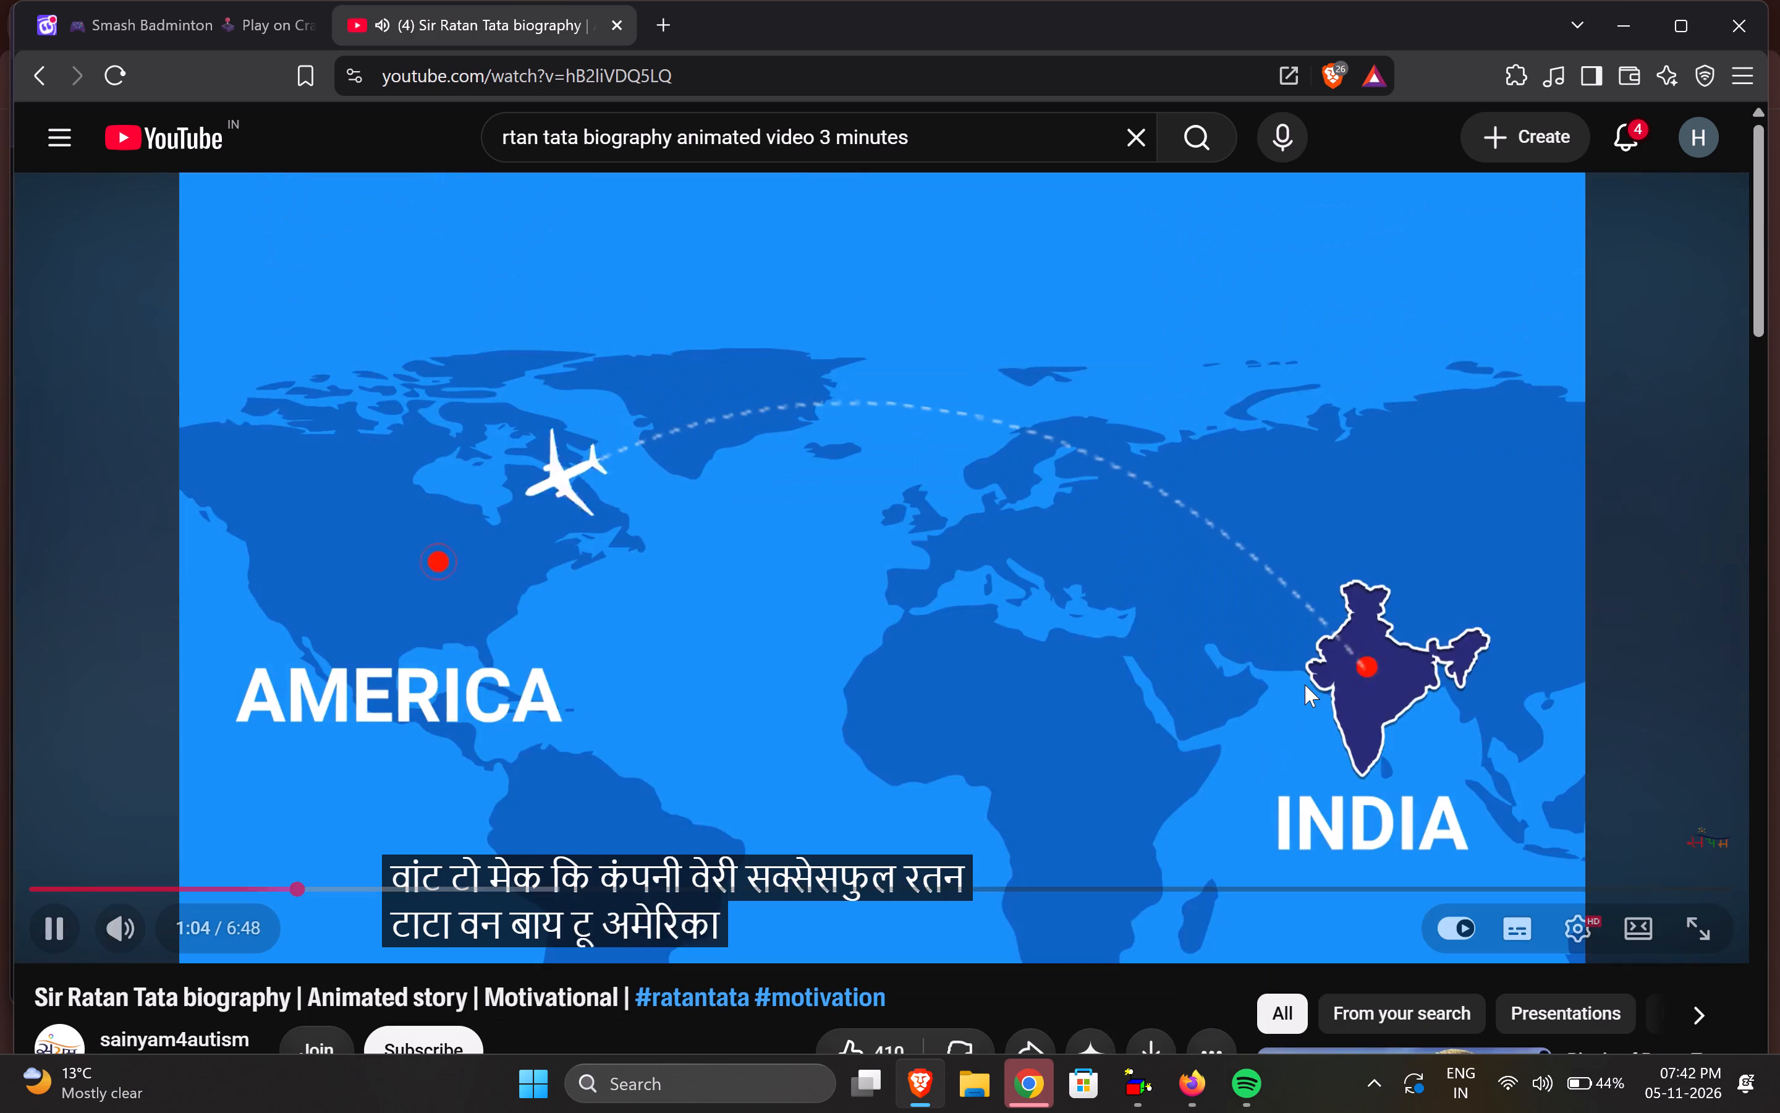
scroll(1255, 897, down, 3)
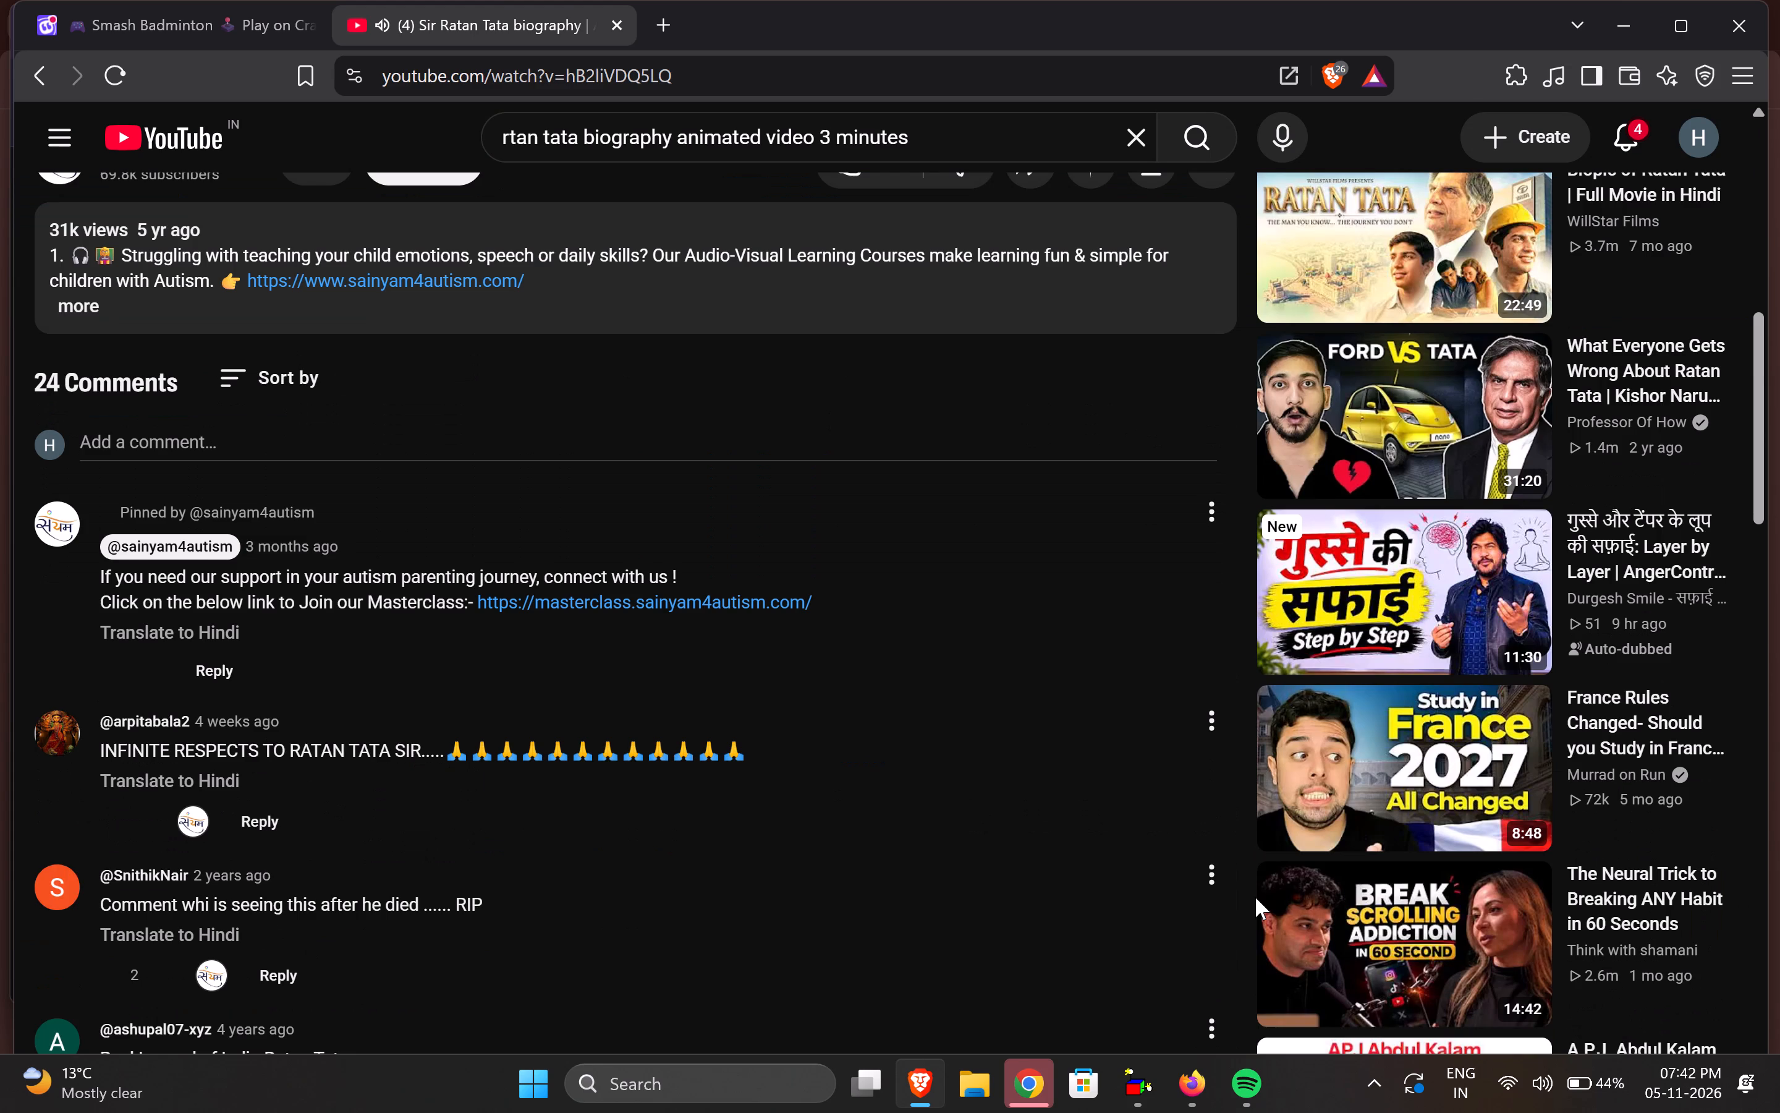
scroll(644, 932, down, 1)
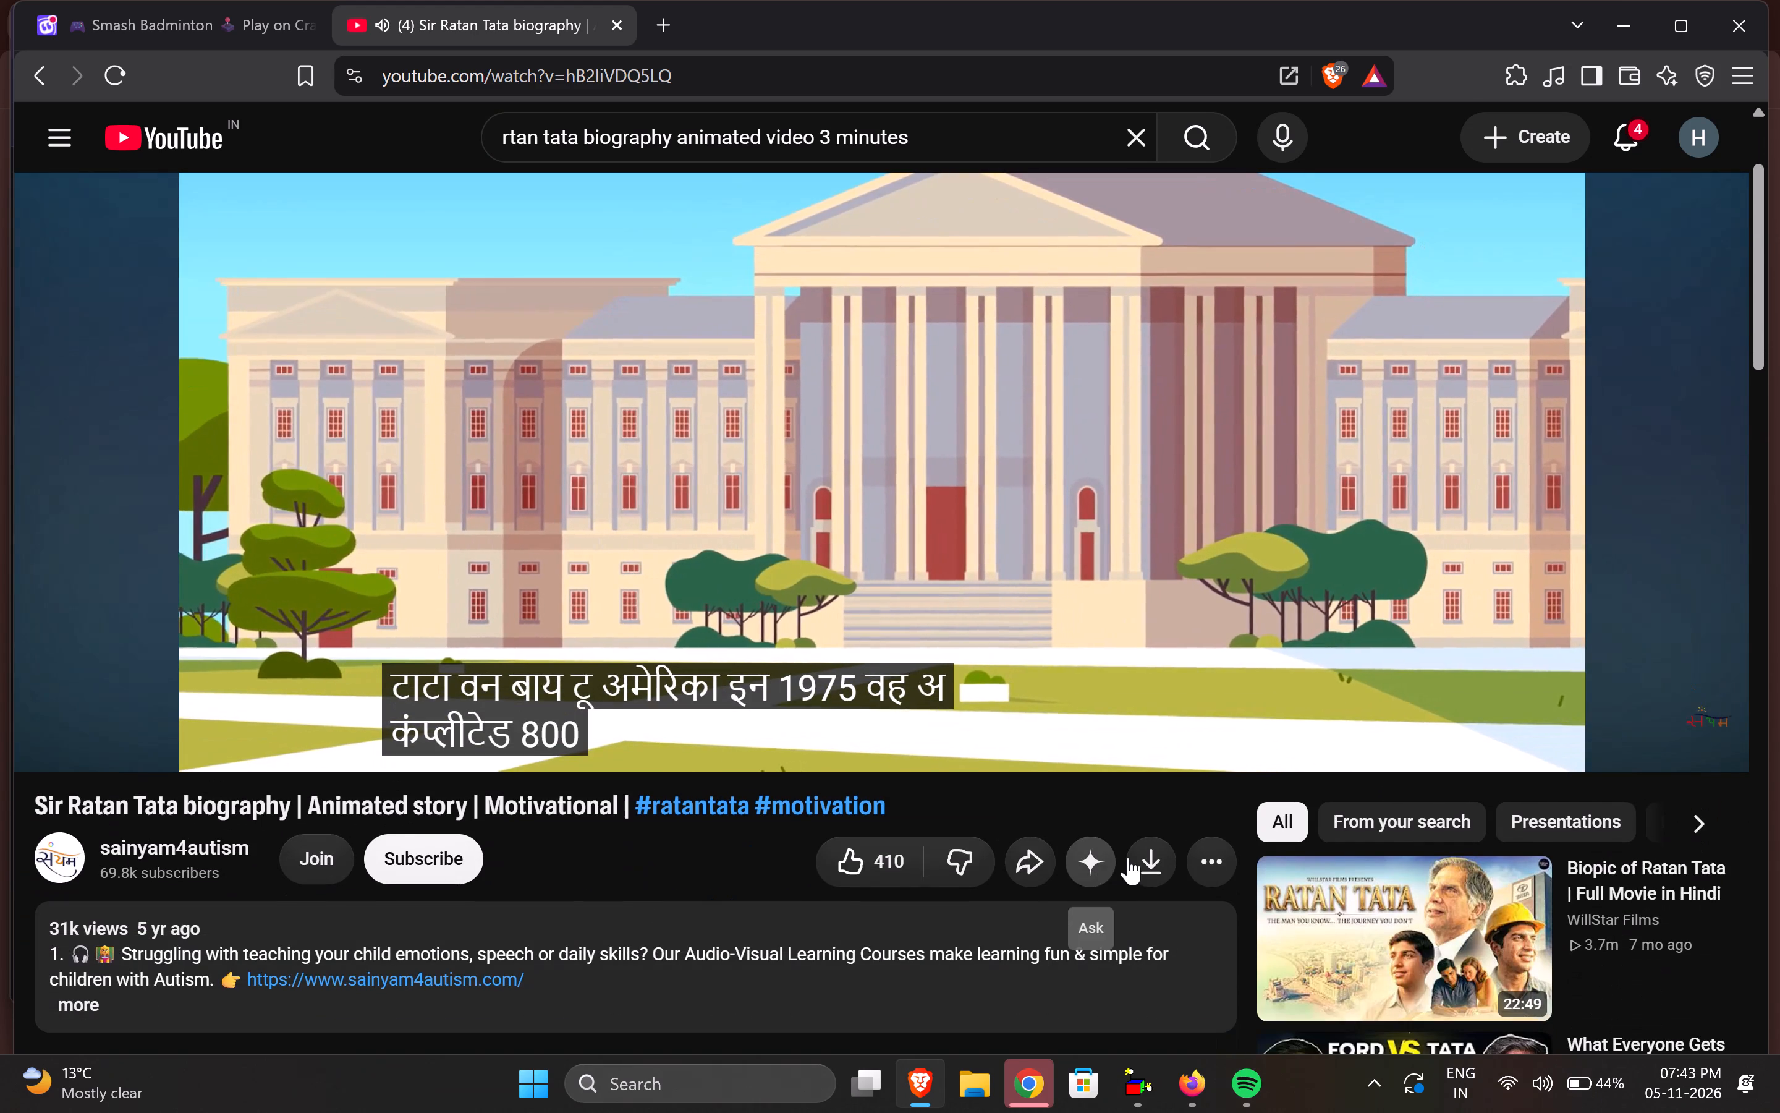
click(1146, 862)
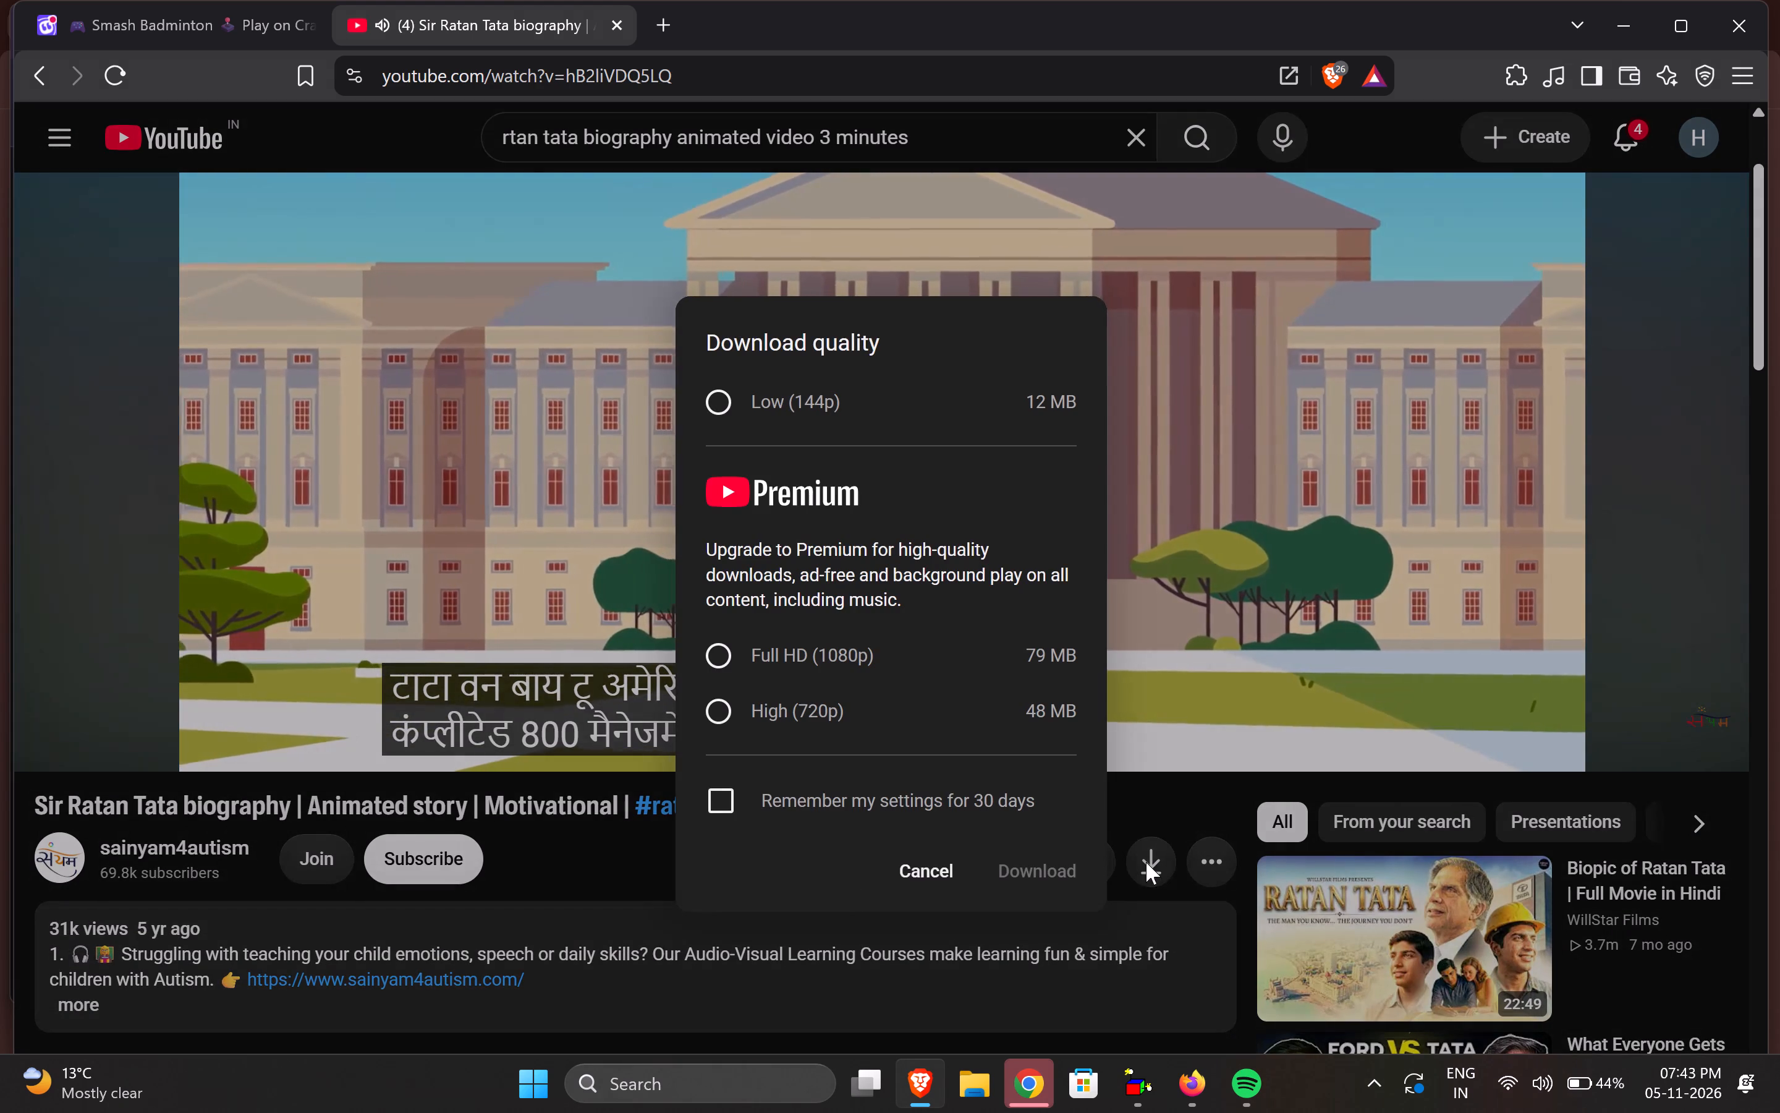
click(934, 860)
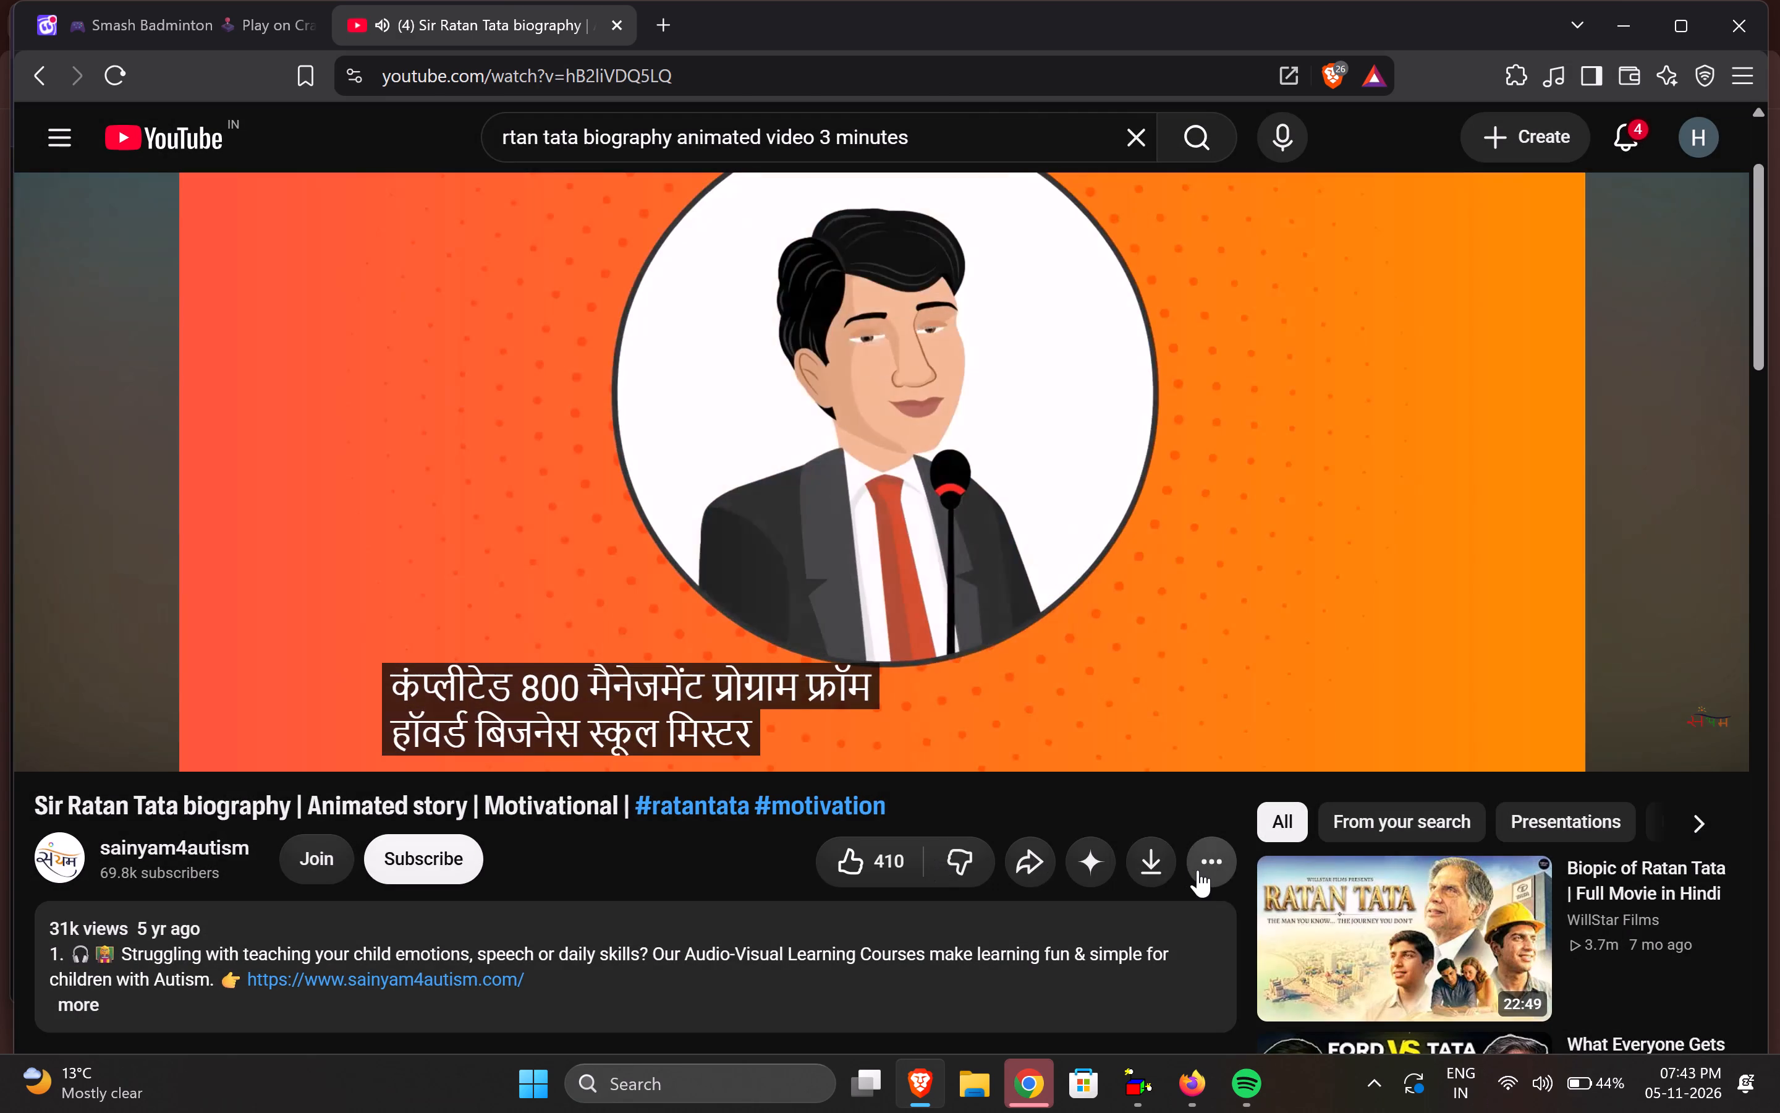
click(1207, 872)
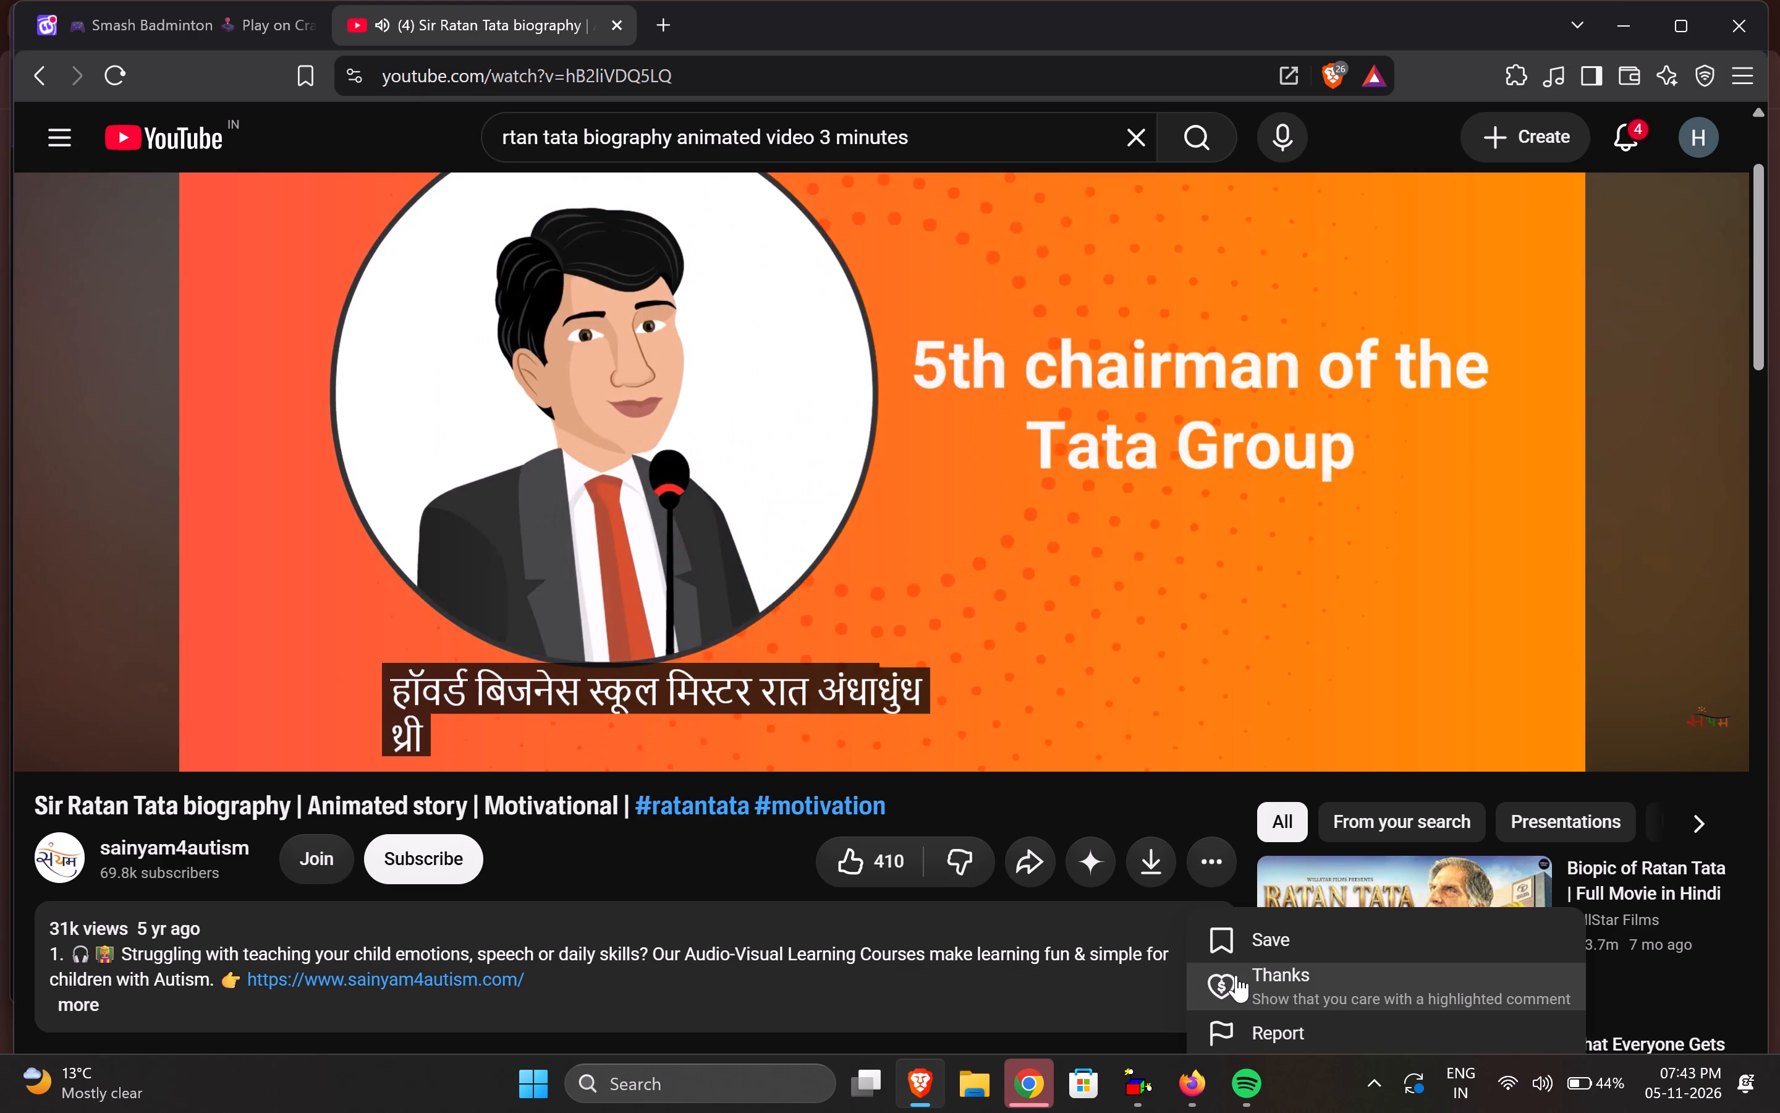
scroll(1247, 981, down, 4)
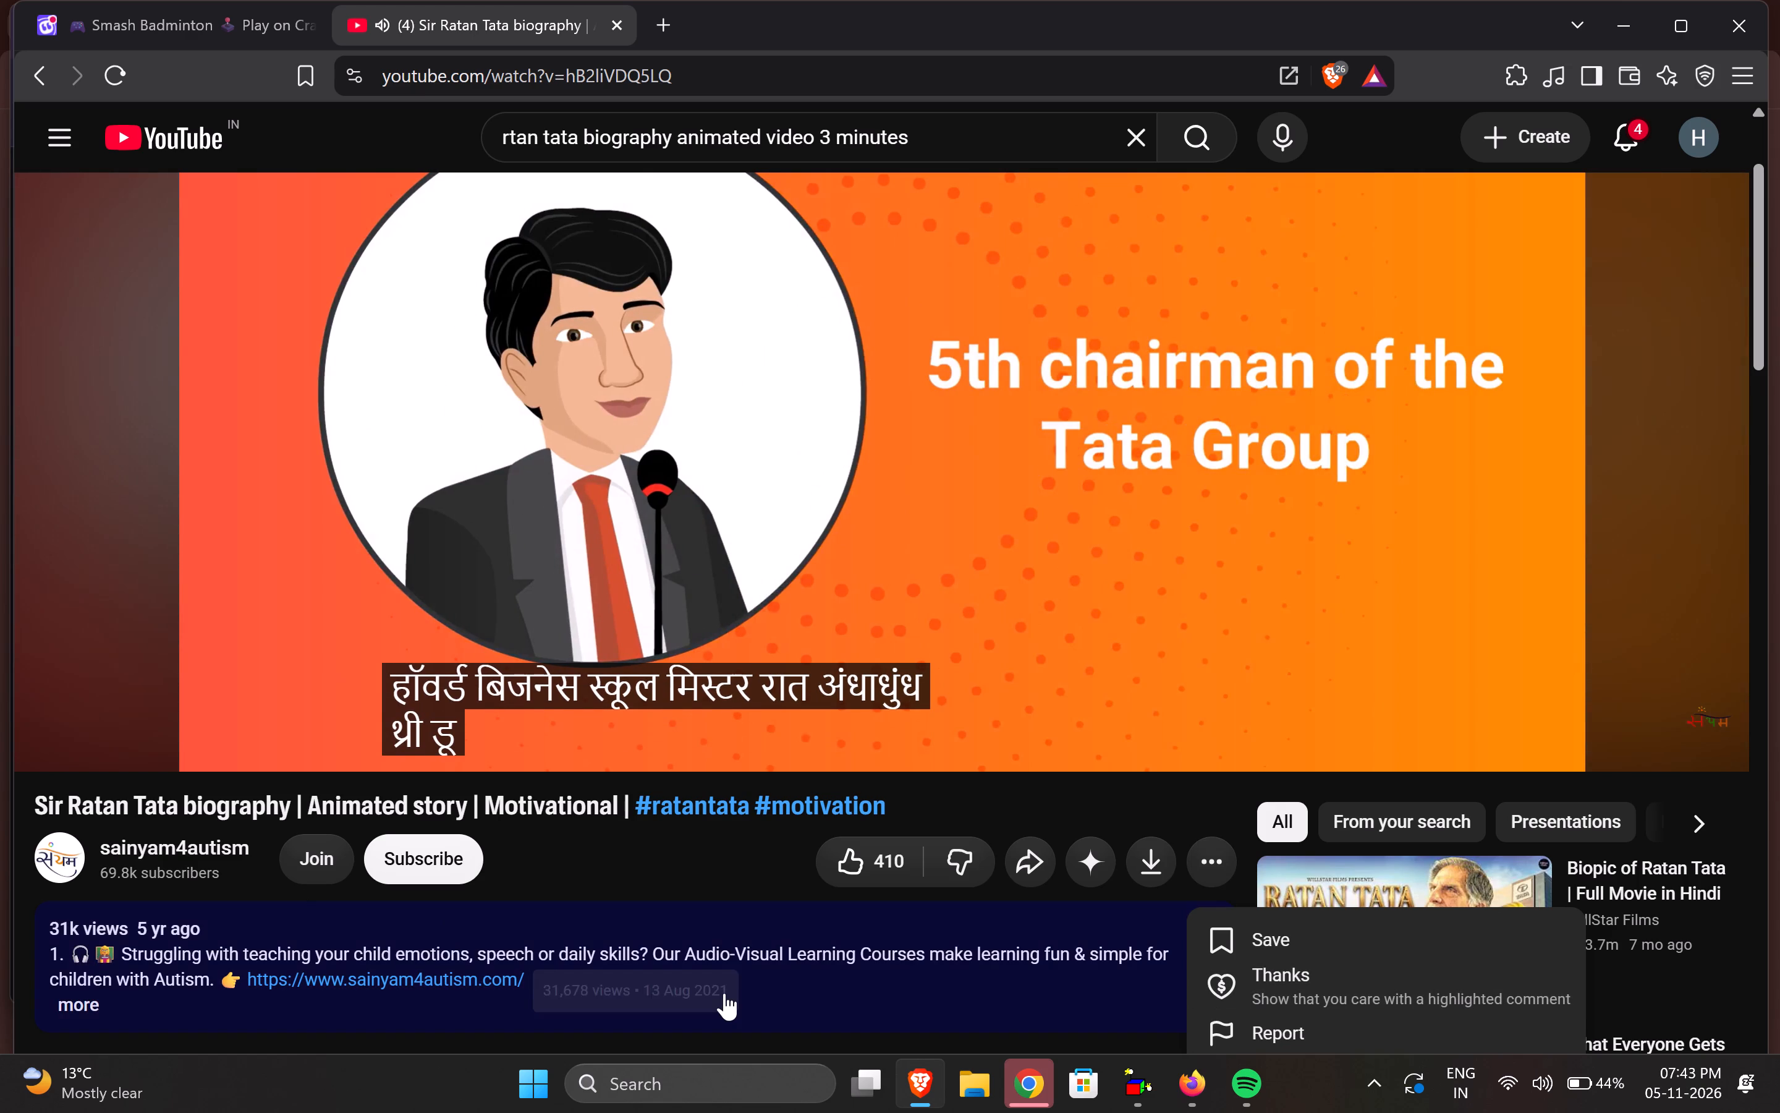
scroll(724, 993, down, 2)
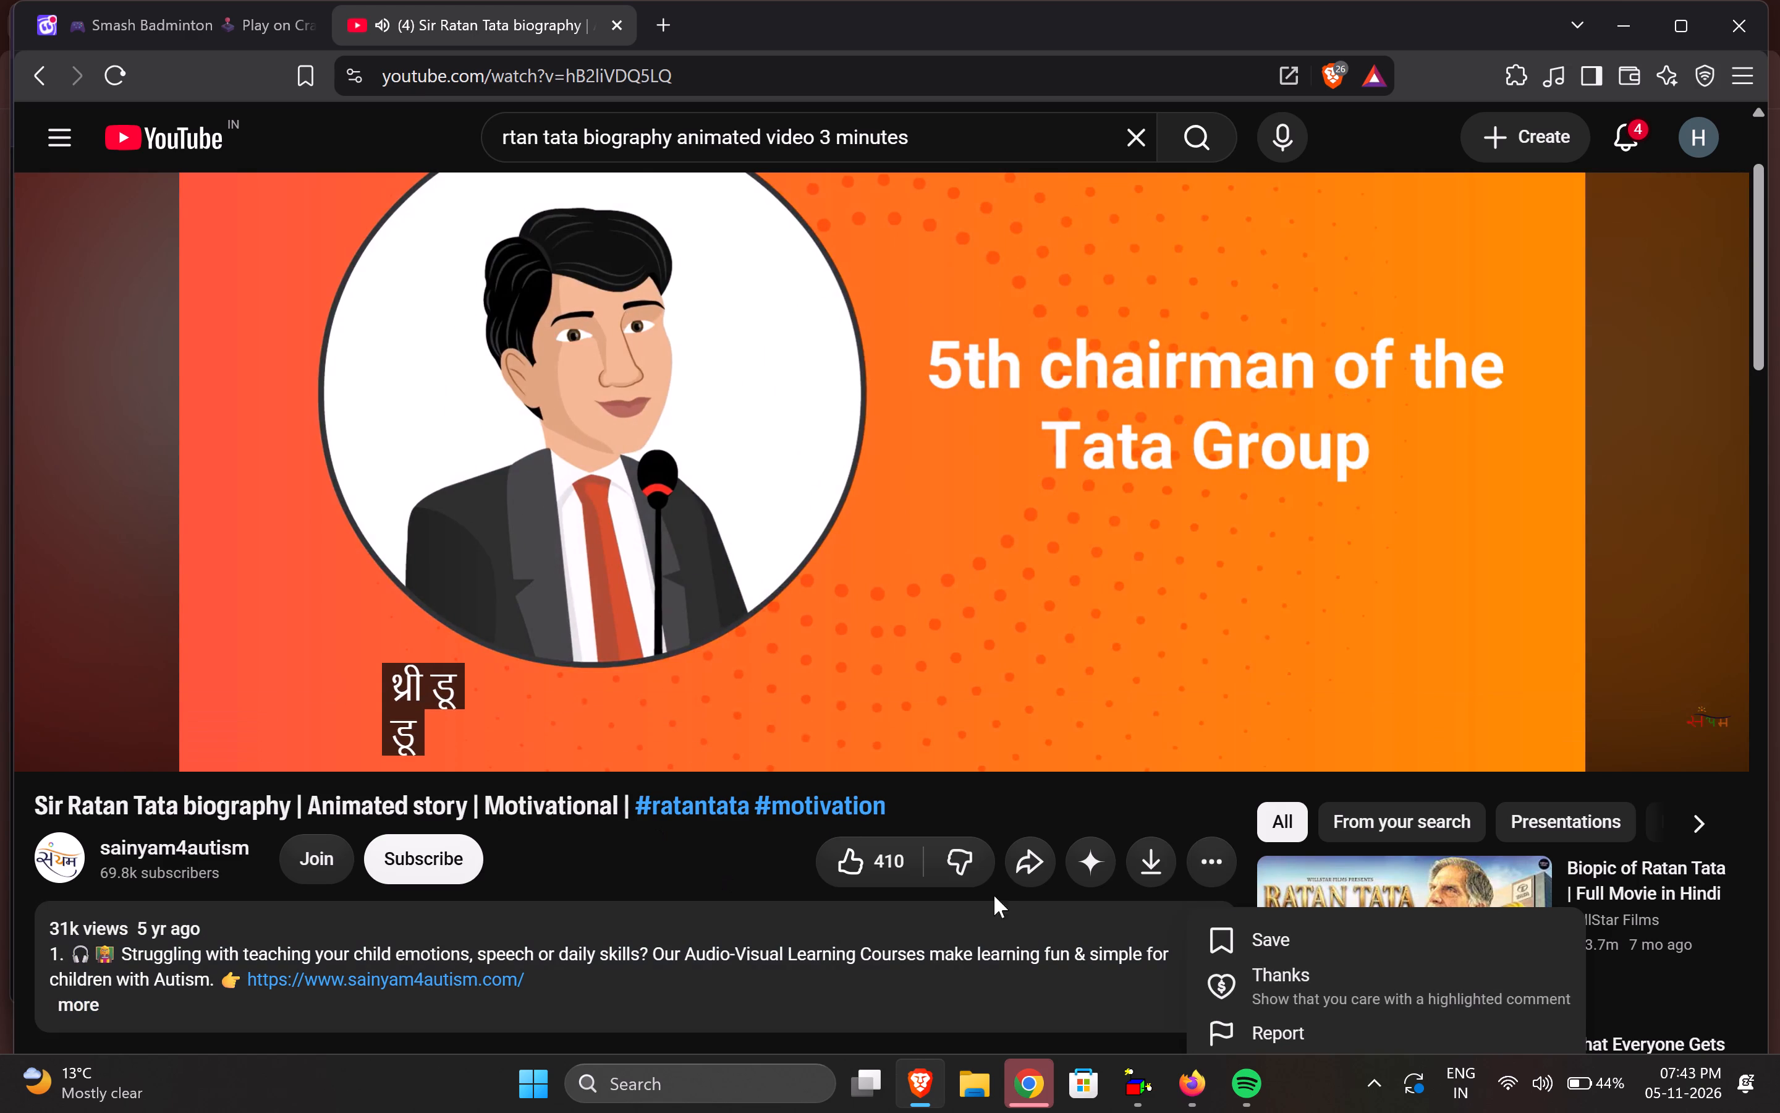
click(1201, 859)
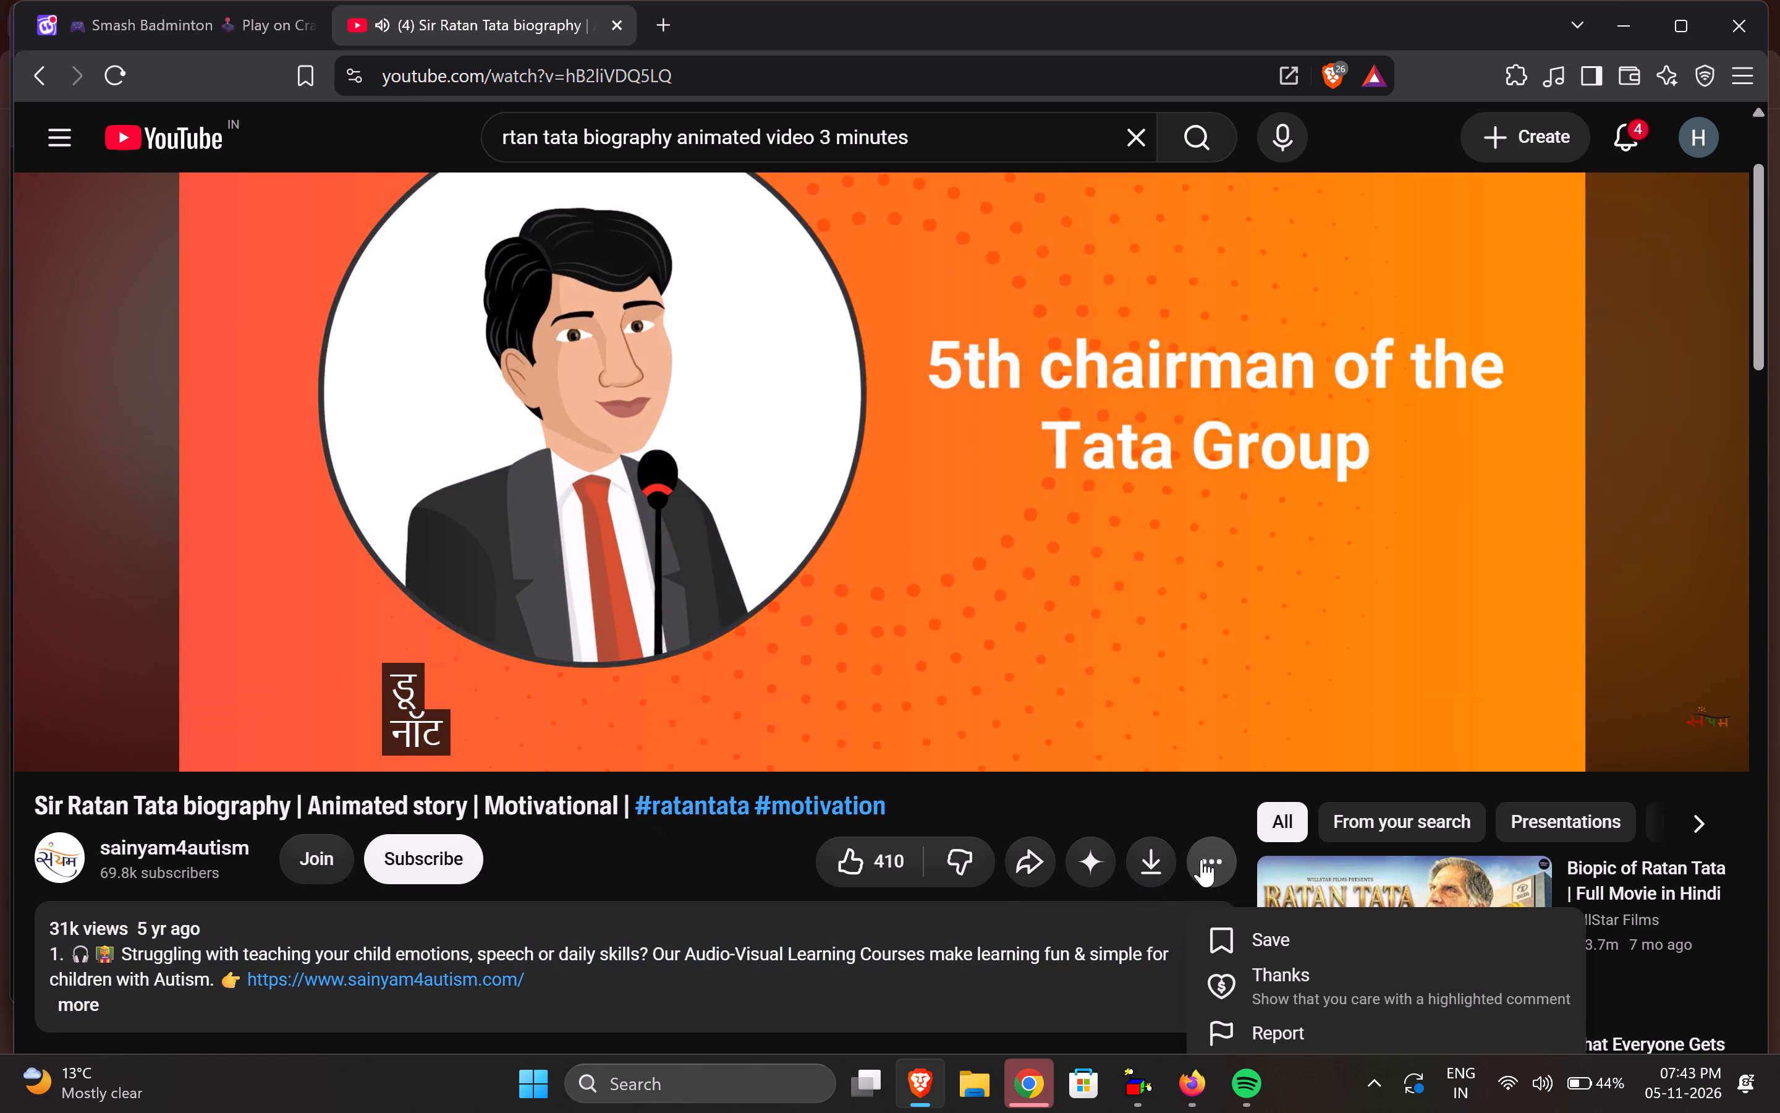
Copy the video's share link.
click(1026, 876)
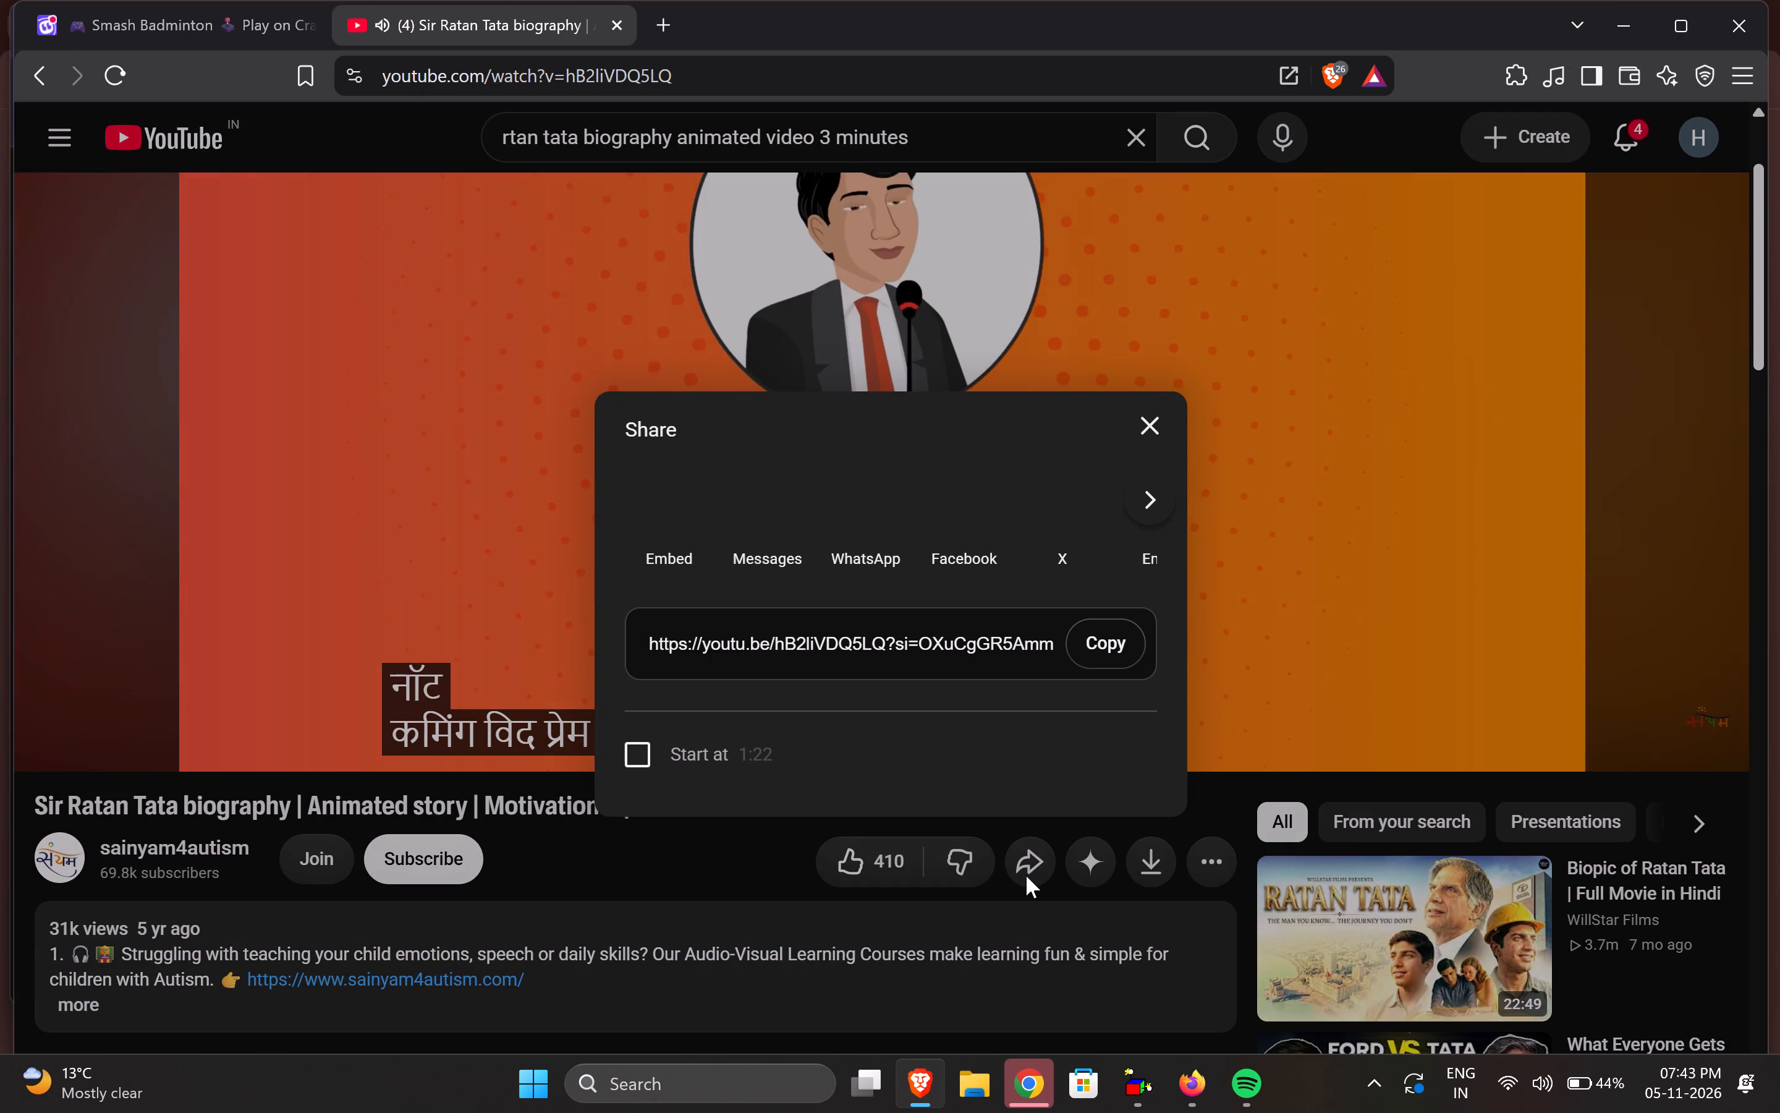
double_click(1131, 654)
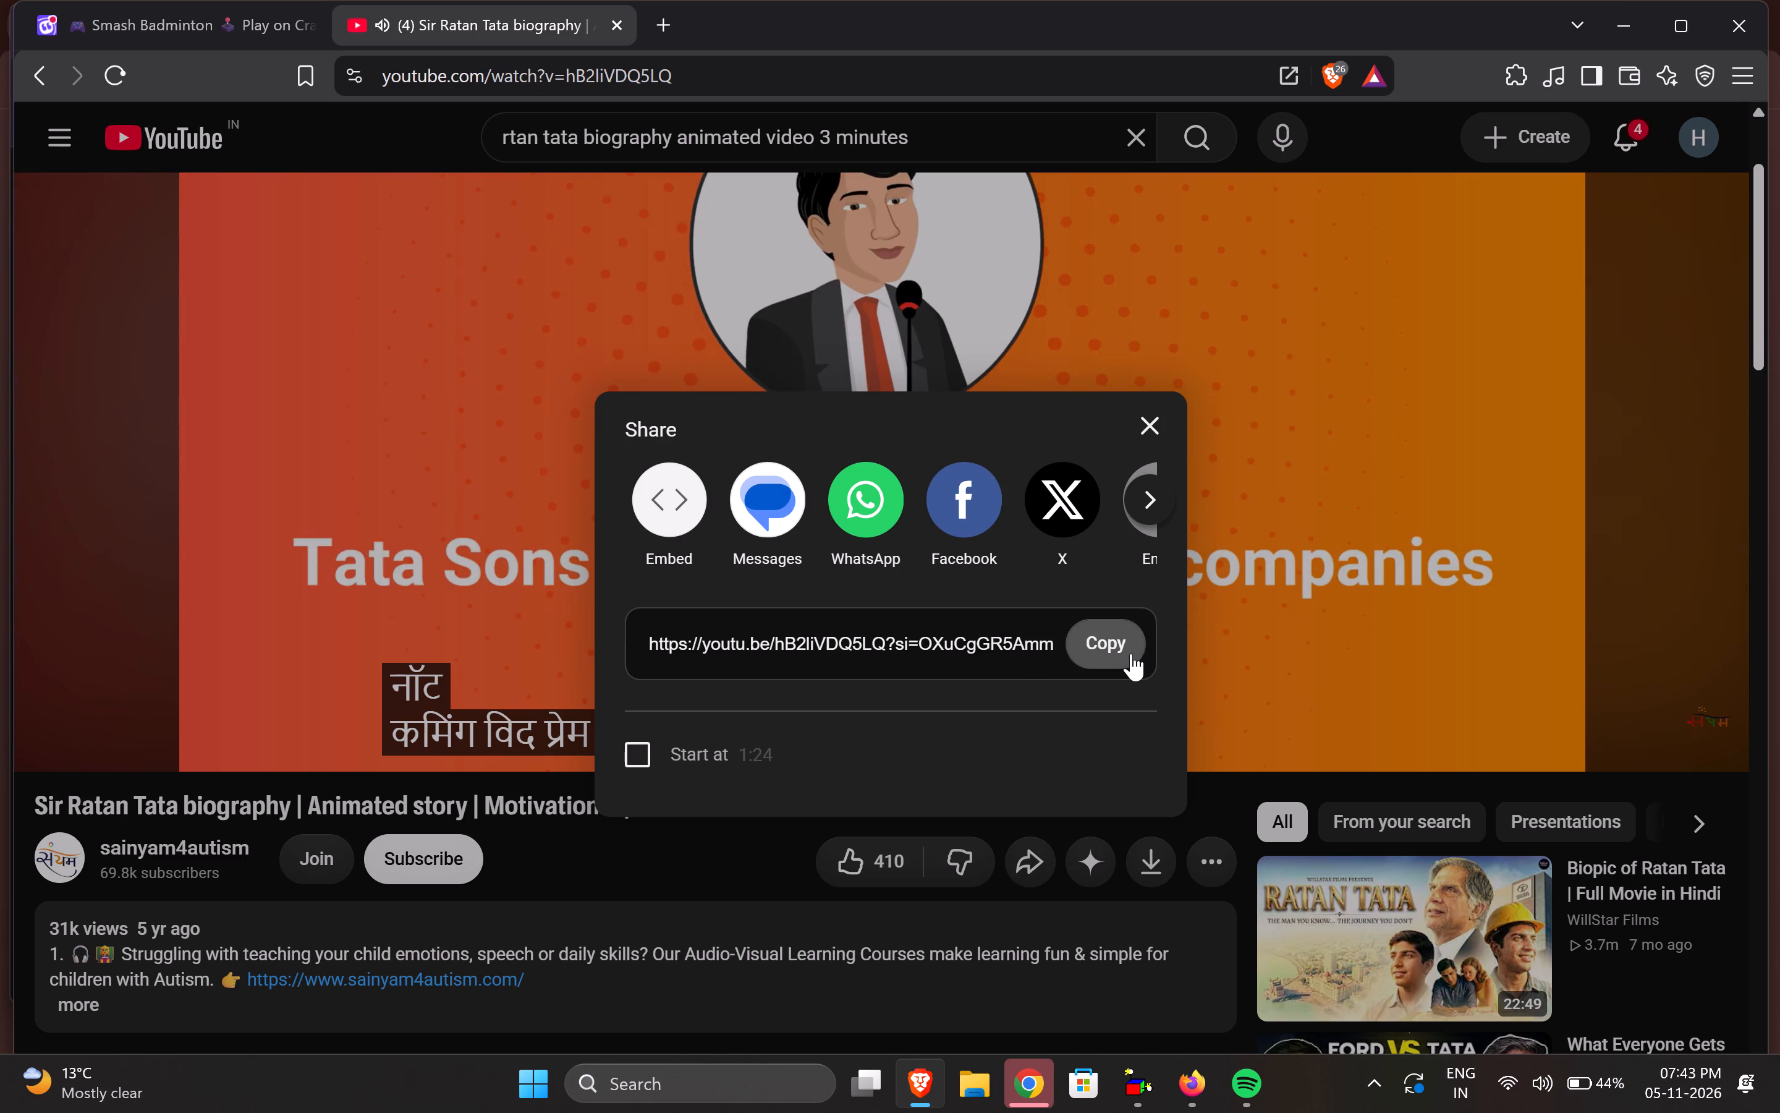
Switch to Google Chrome, search for "youtube video download free copy link", and open the savefrom.net result "Download Youtube Videos for Free".
click(1047, 1088)
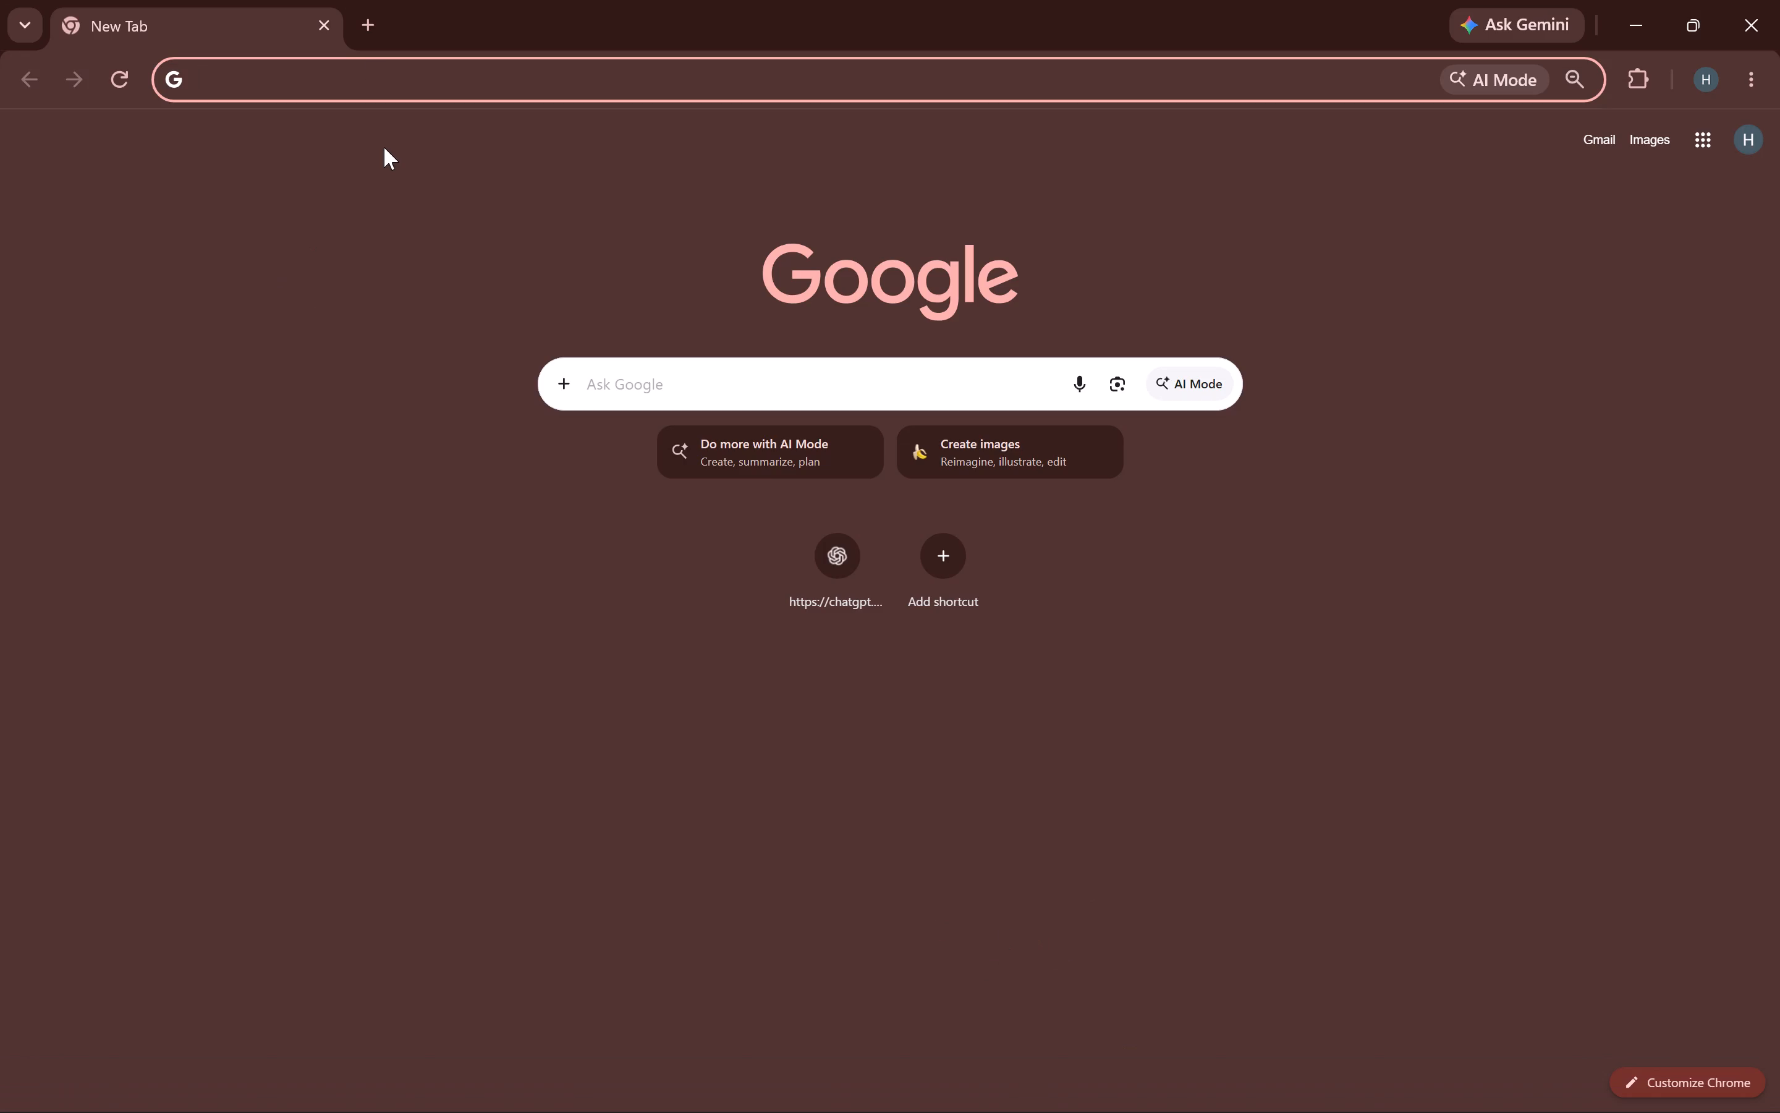
text(you)
text(tube video)
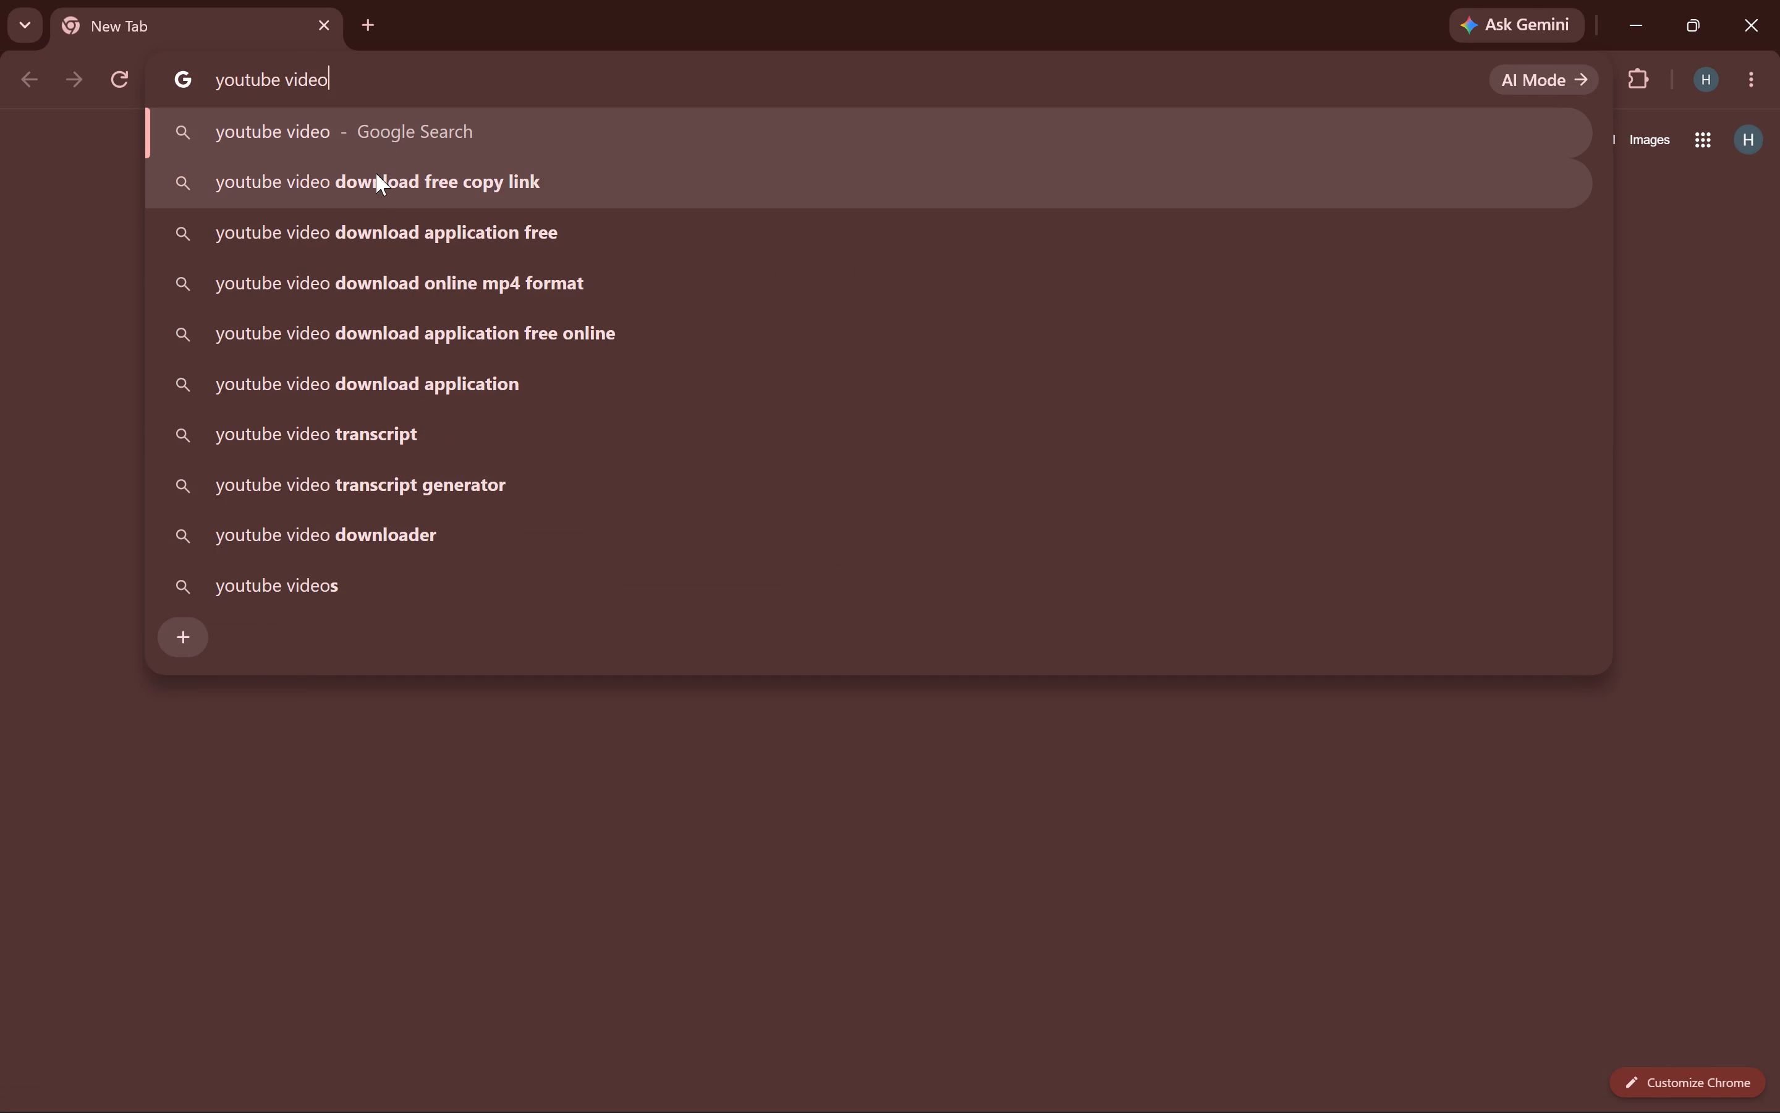
click(376, 173)
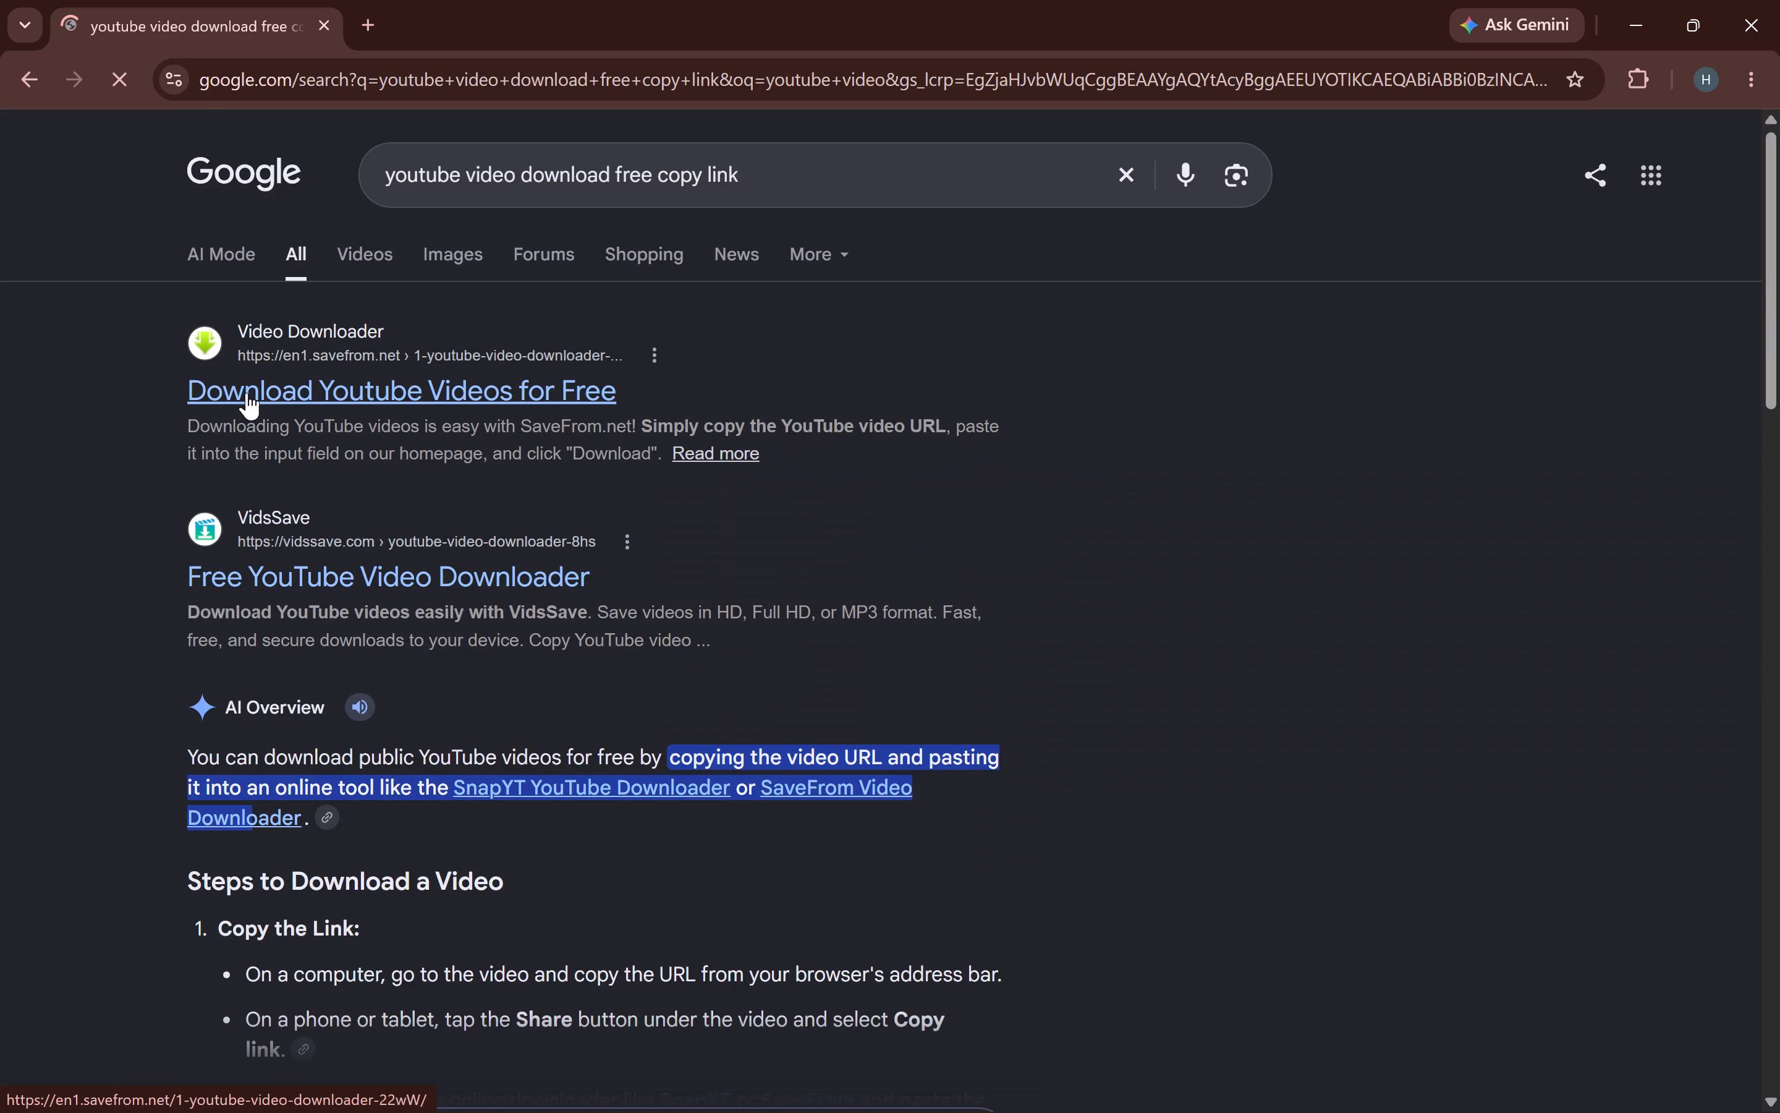
double_click(247, 393)
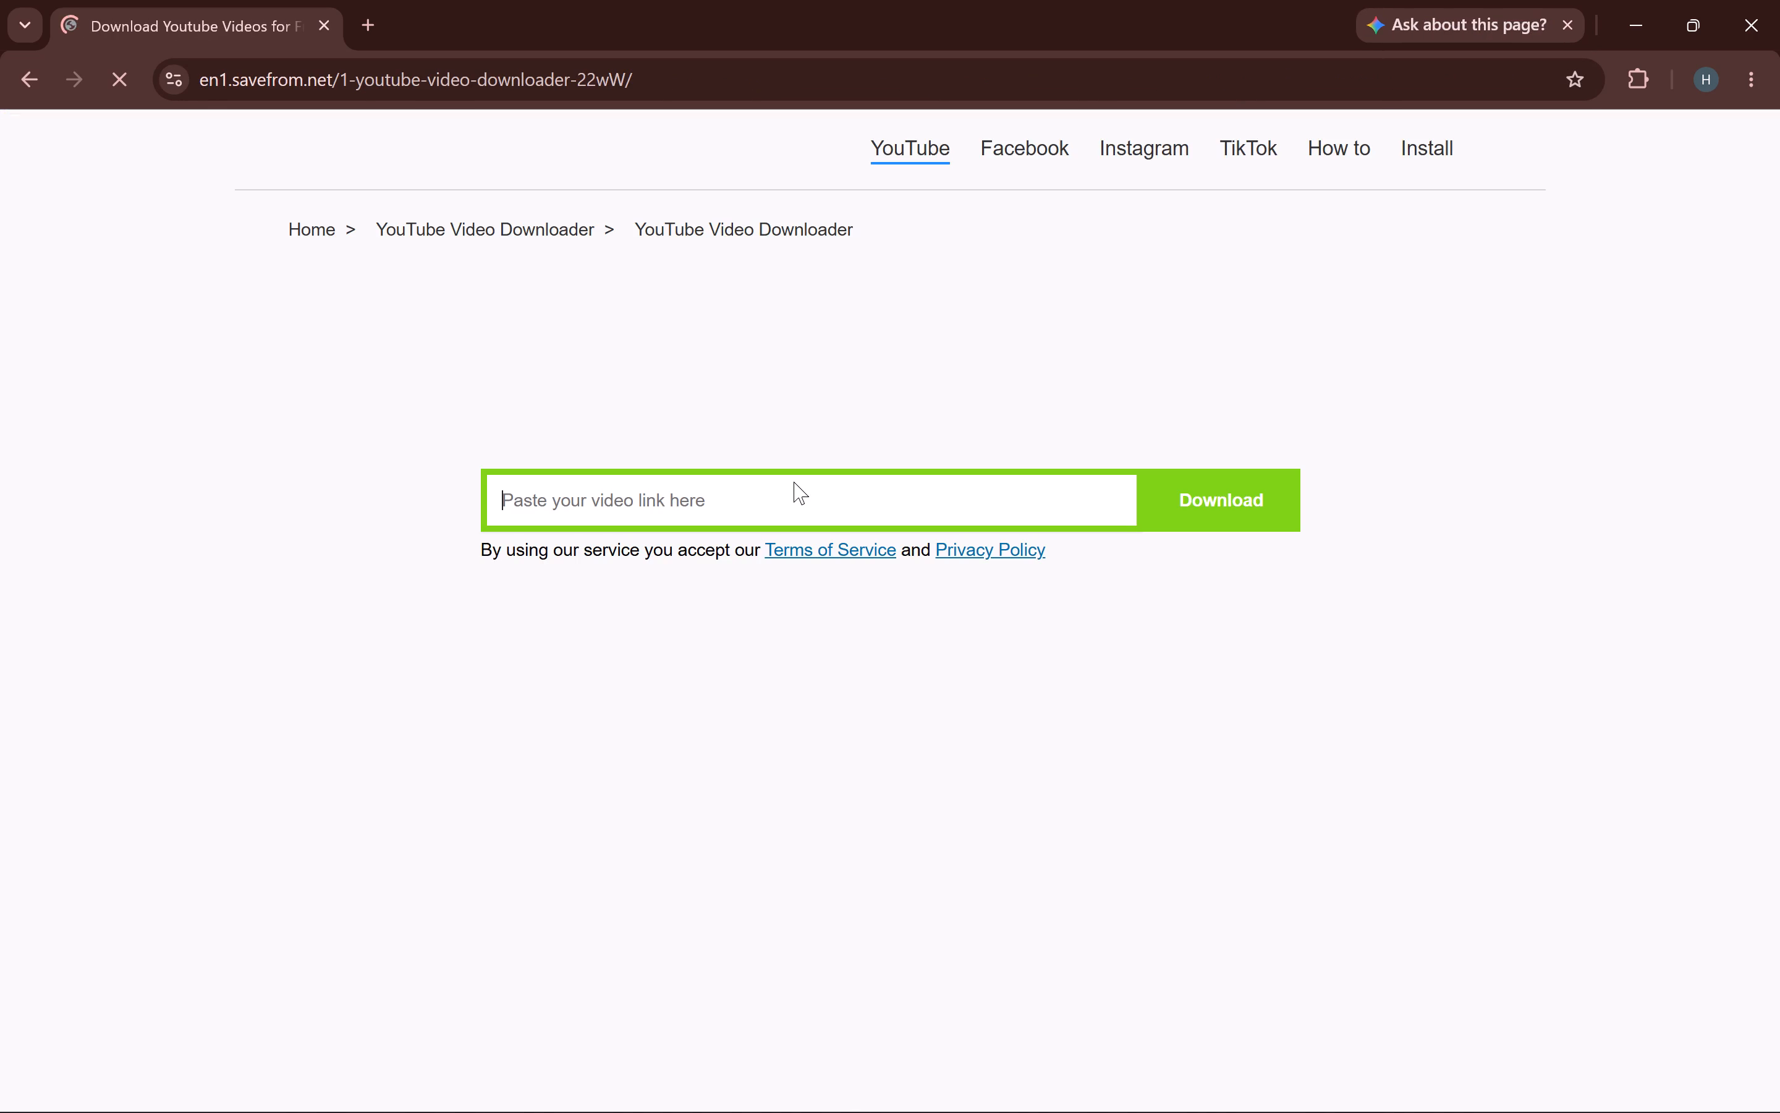
Submit the copied Ratan Tata video link to the YouTube Video Downloader.
key(ctrl+v)
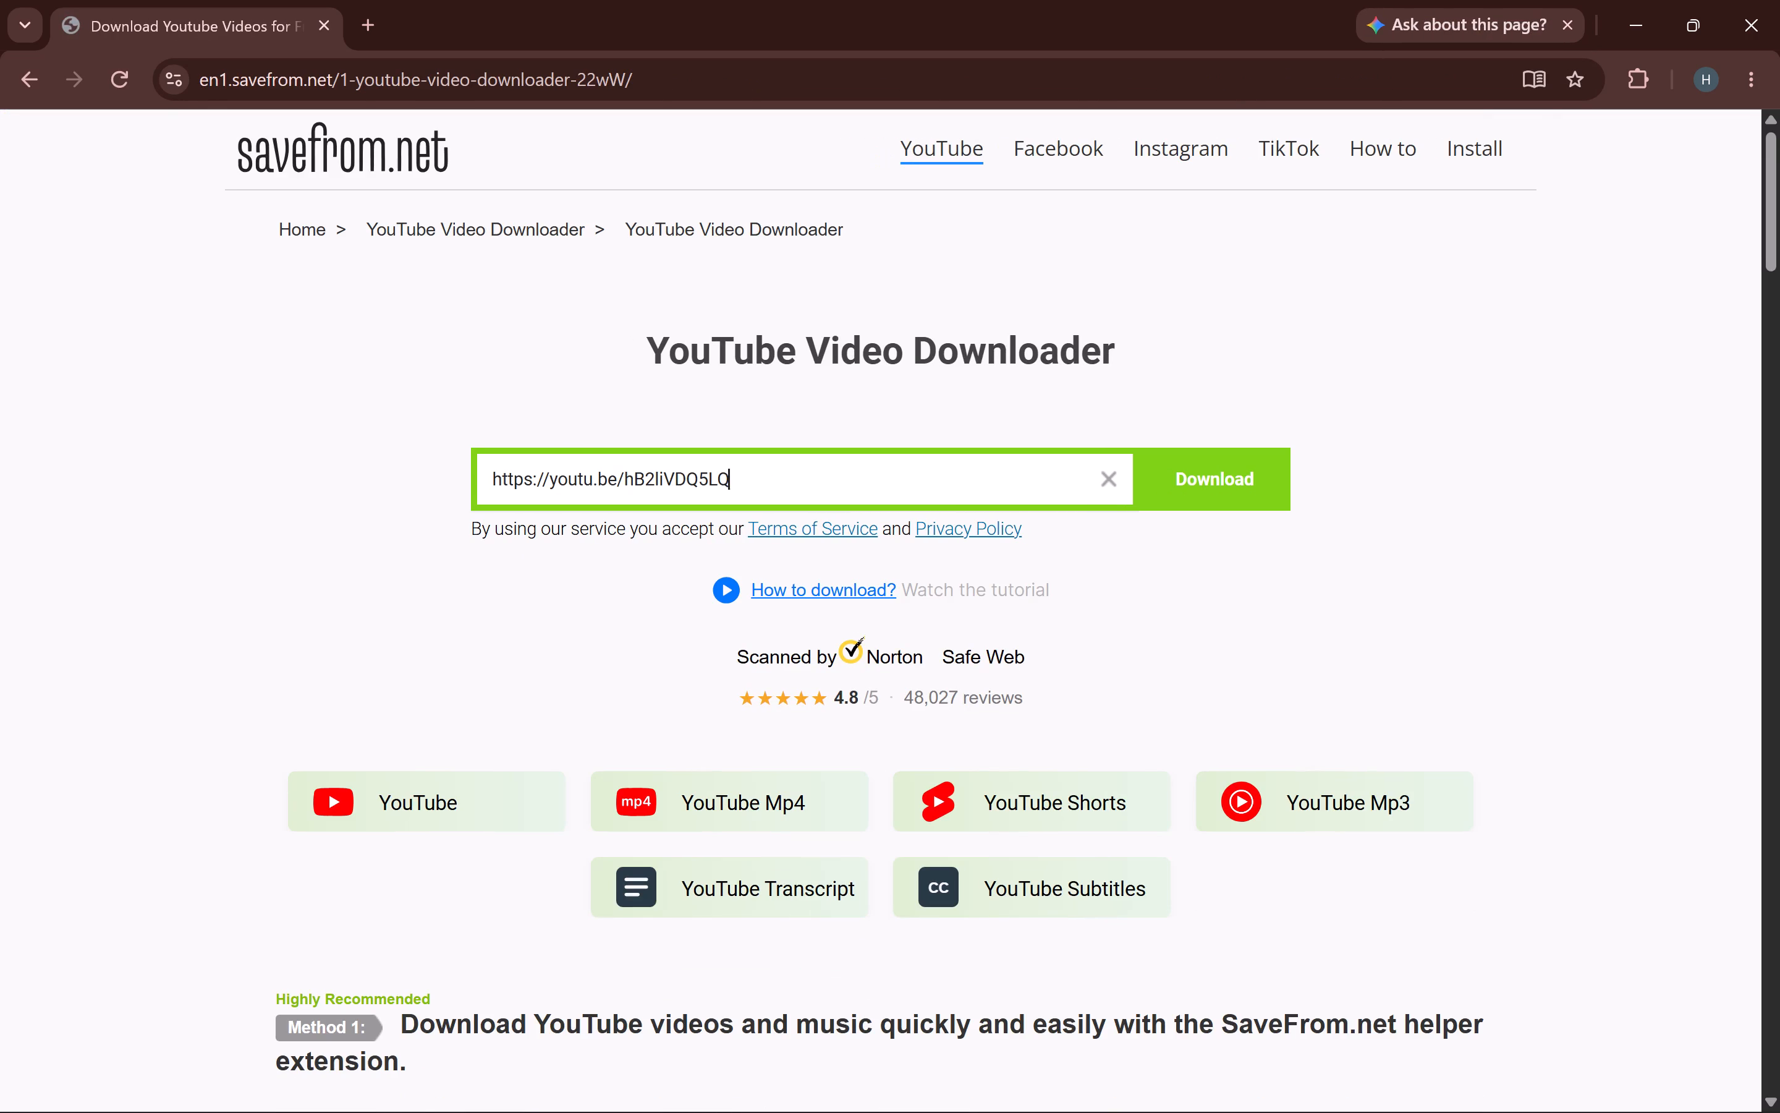
click(1234, 479)
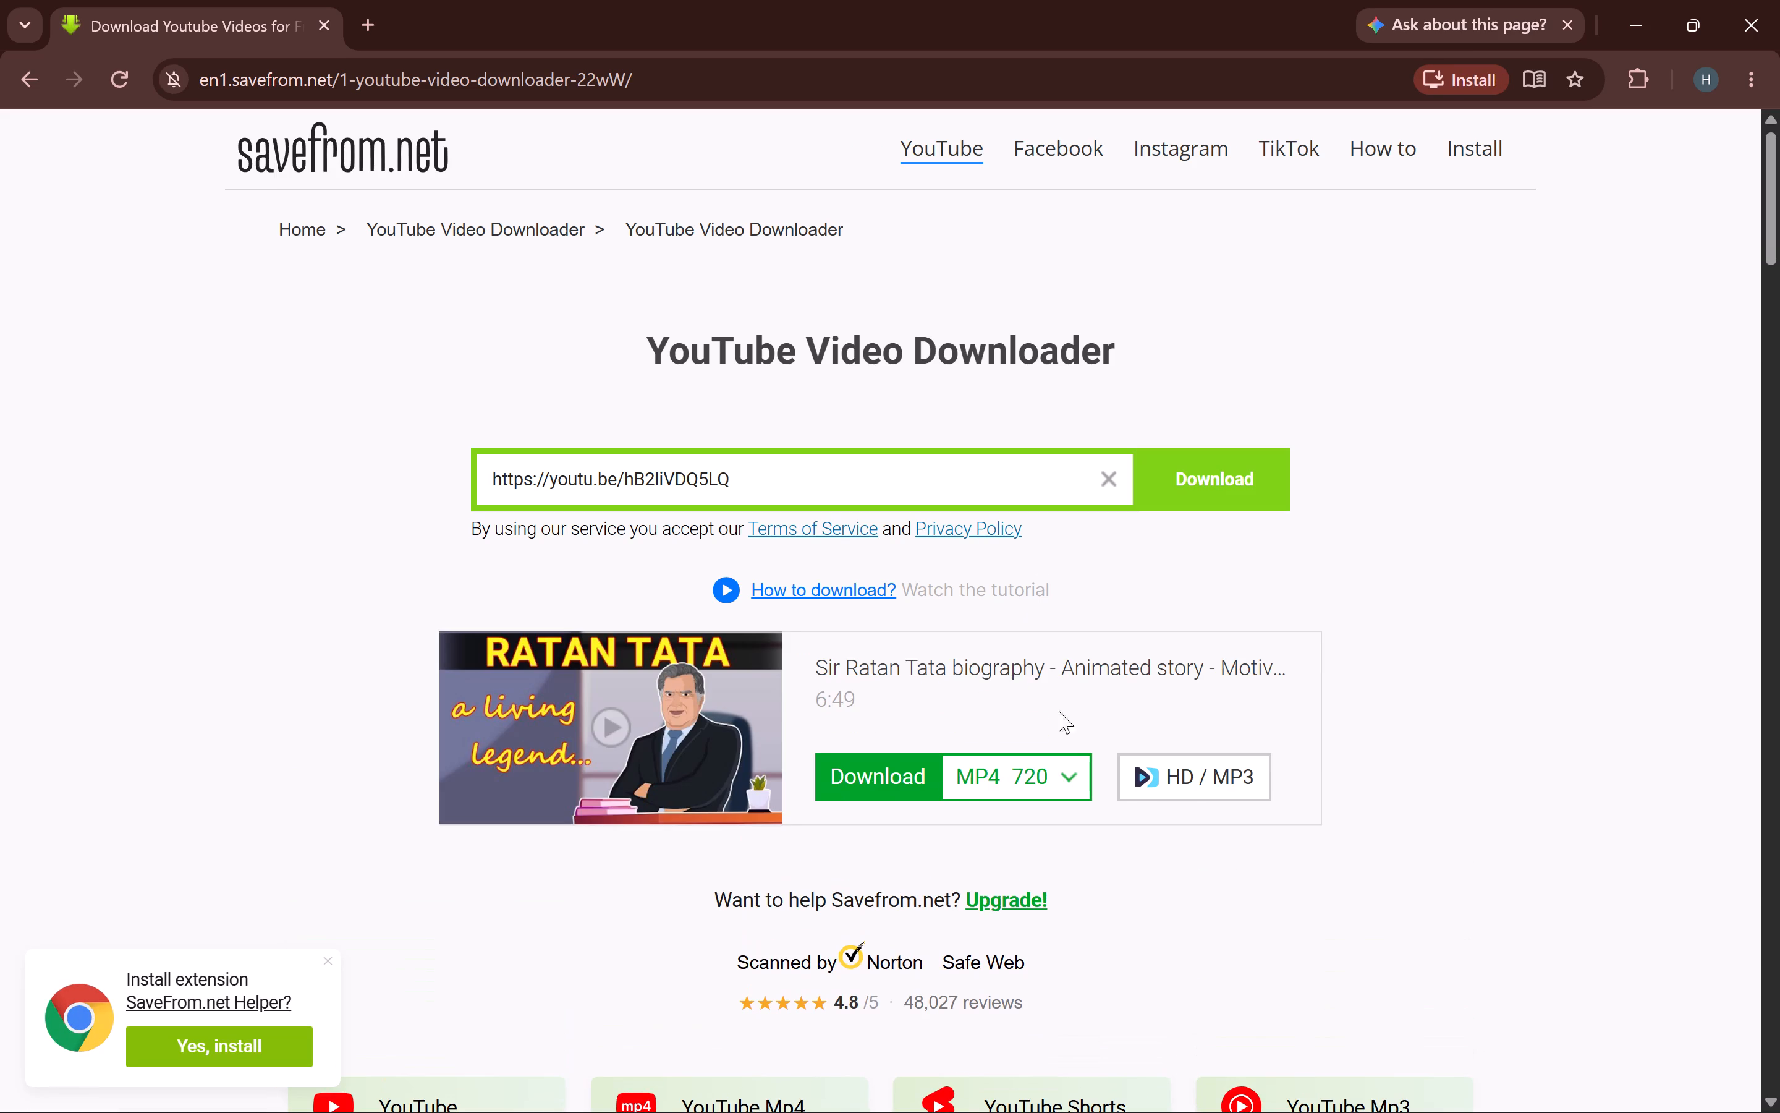
Start downloading the Ratan Tata biography video as MP4 720, closing the extra Google tabs.
click(879, 777)
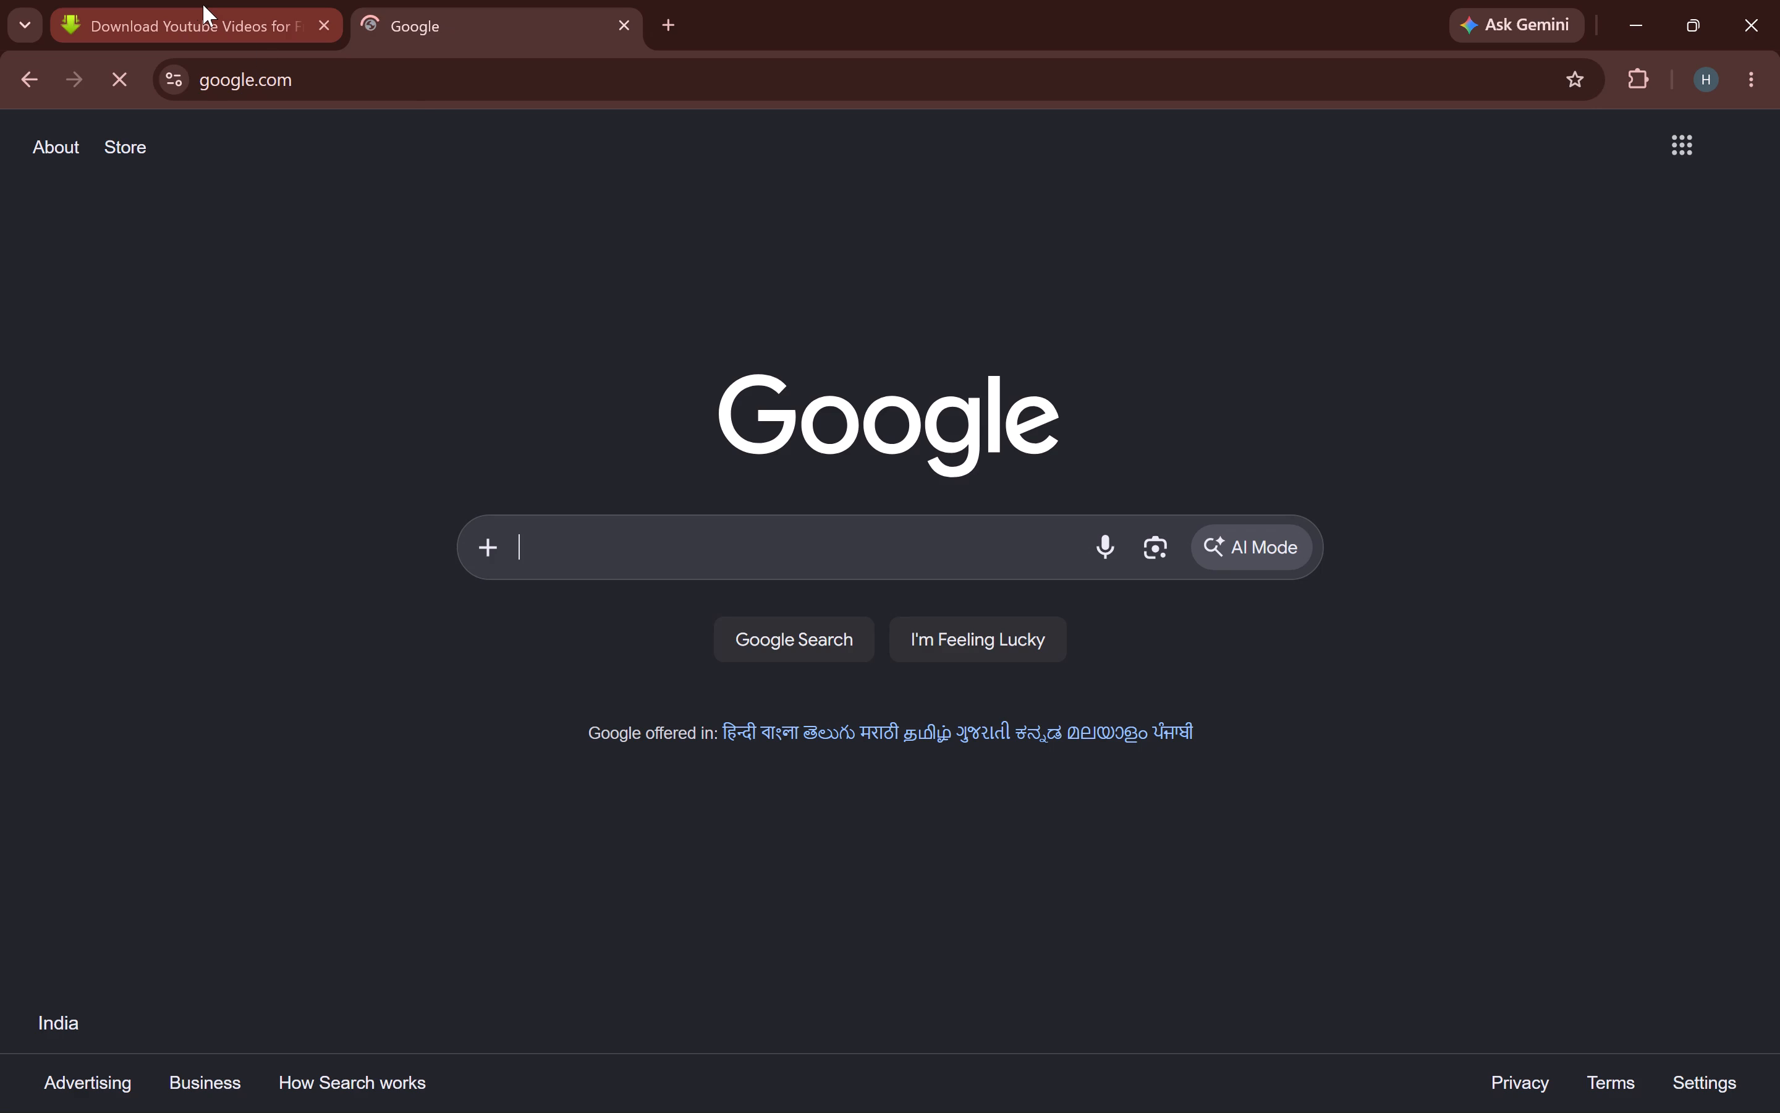
click(622, 30)
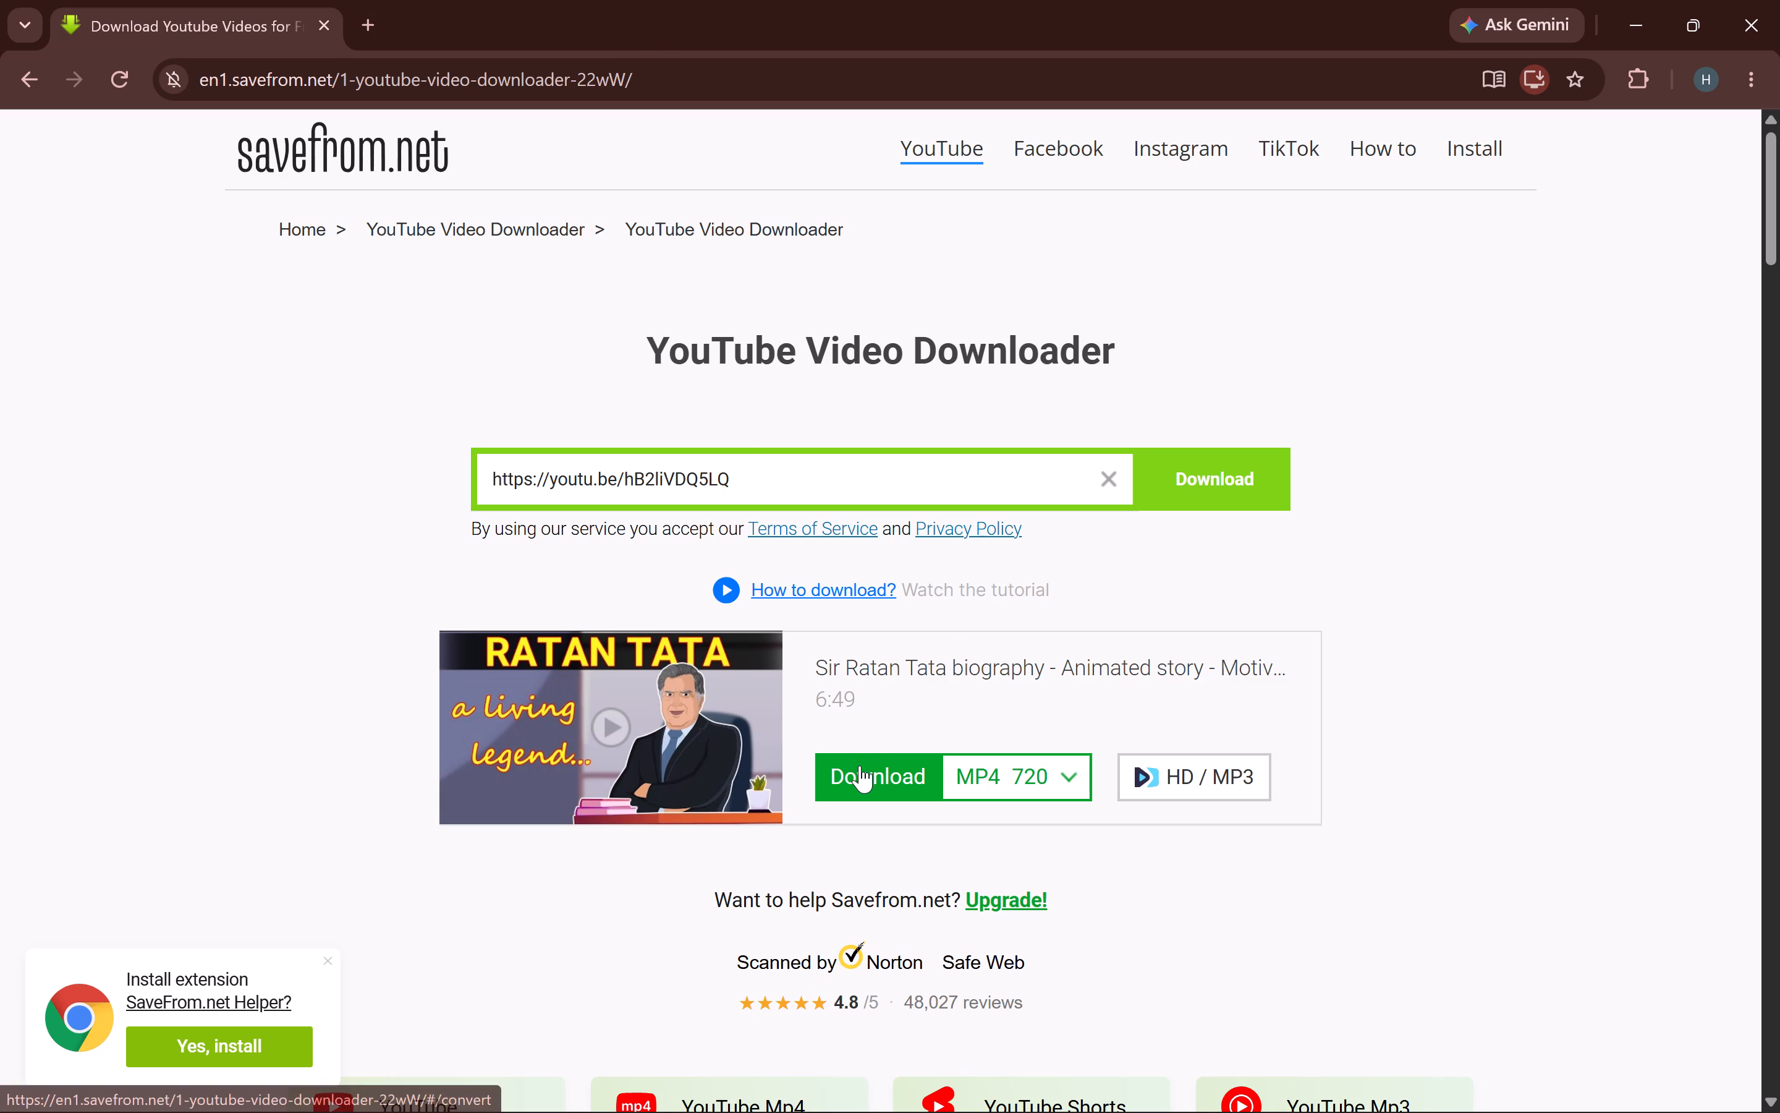
click(860, 765)
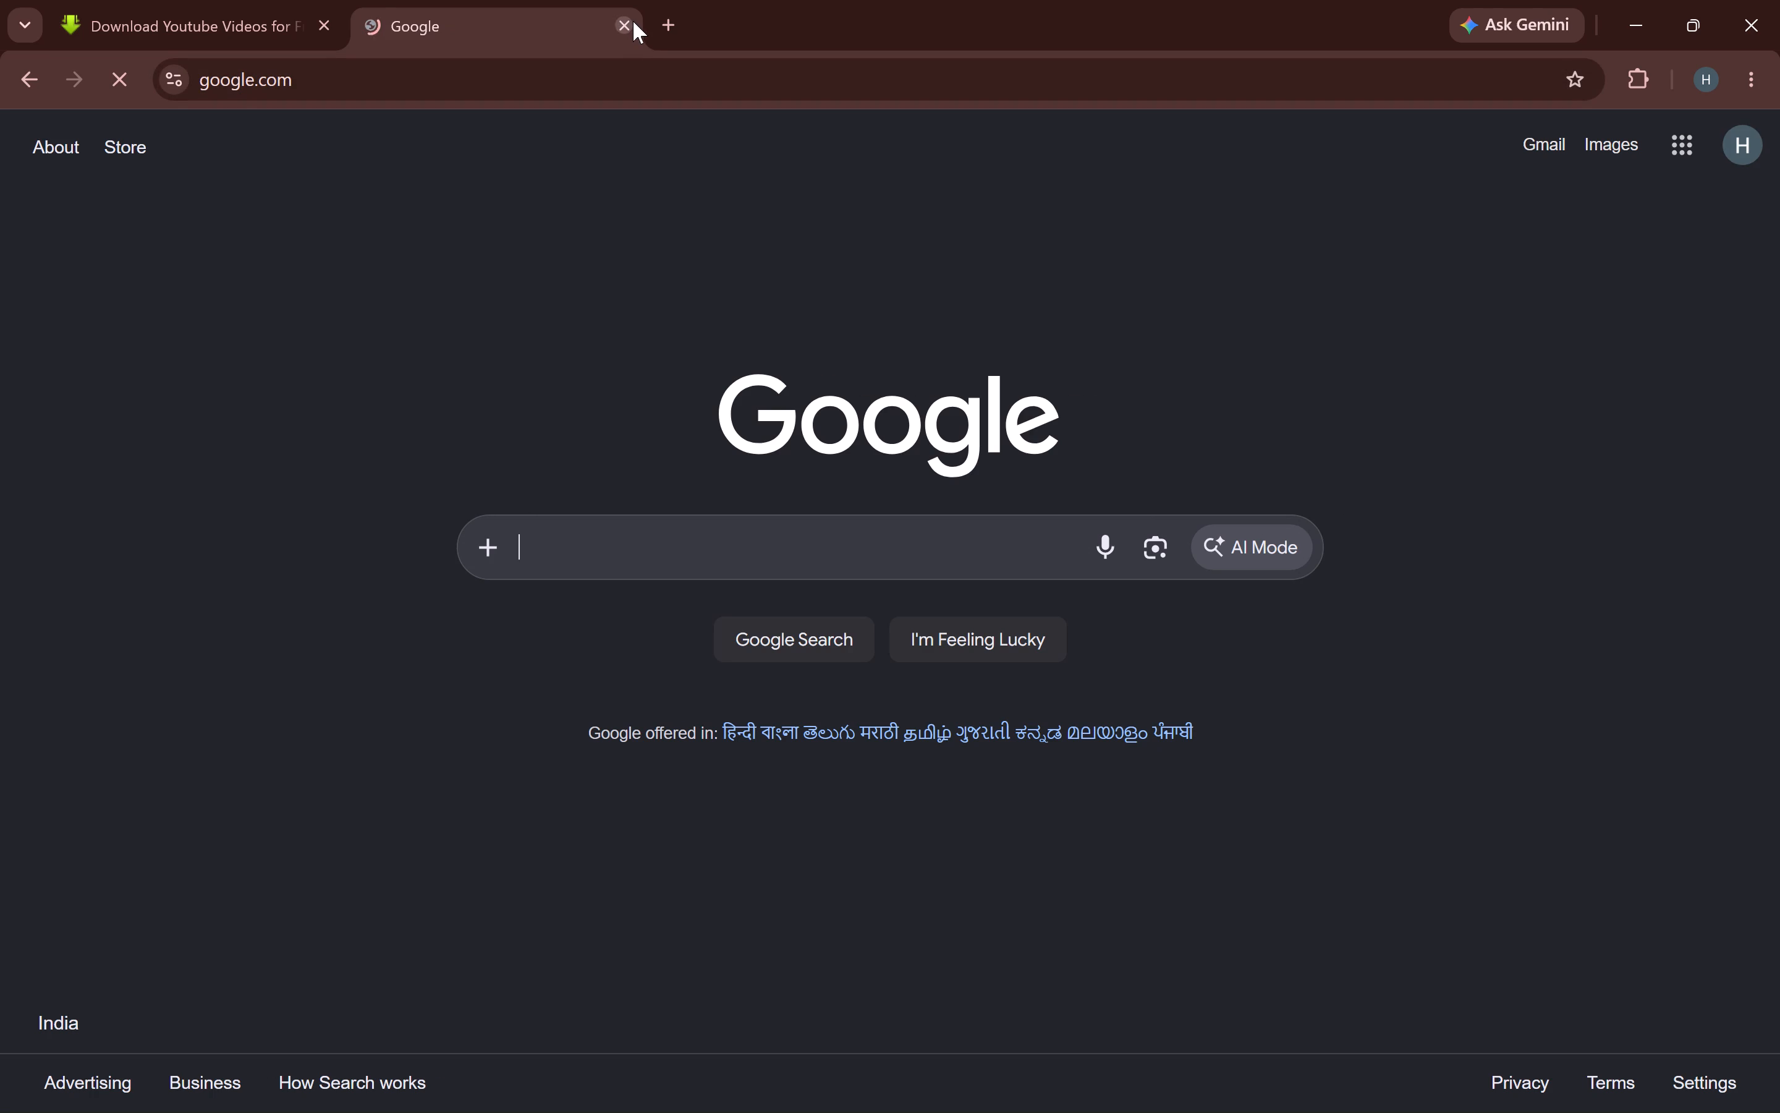
click(629, 23)
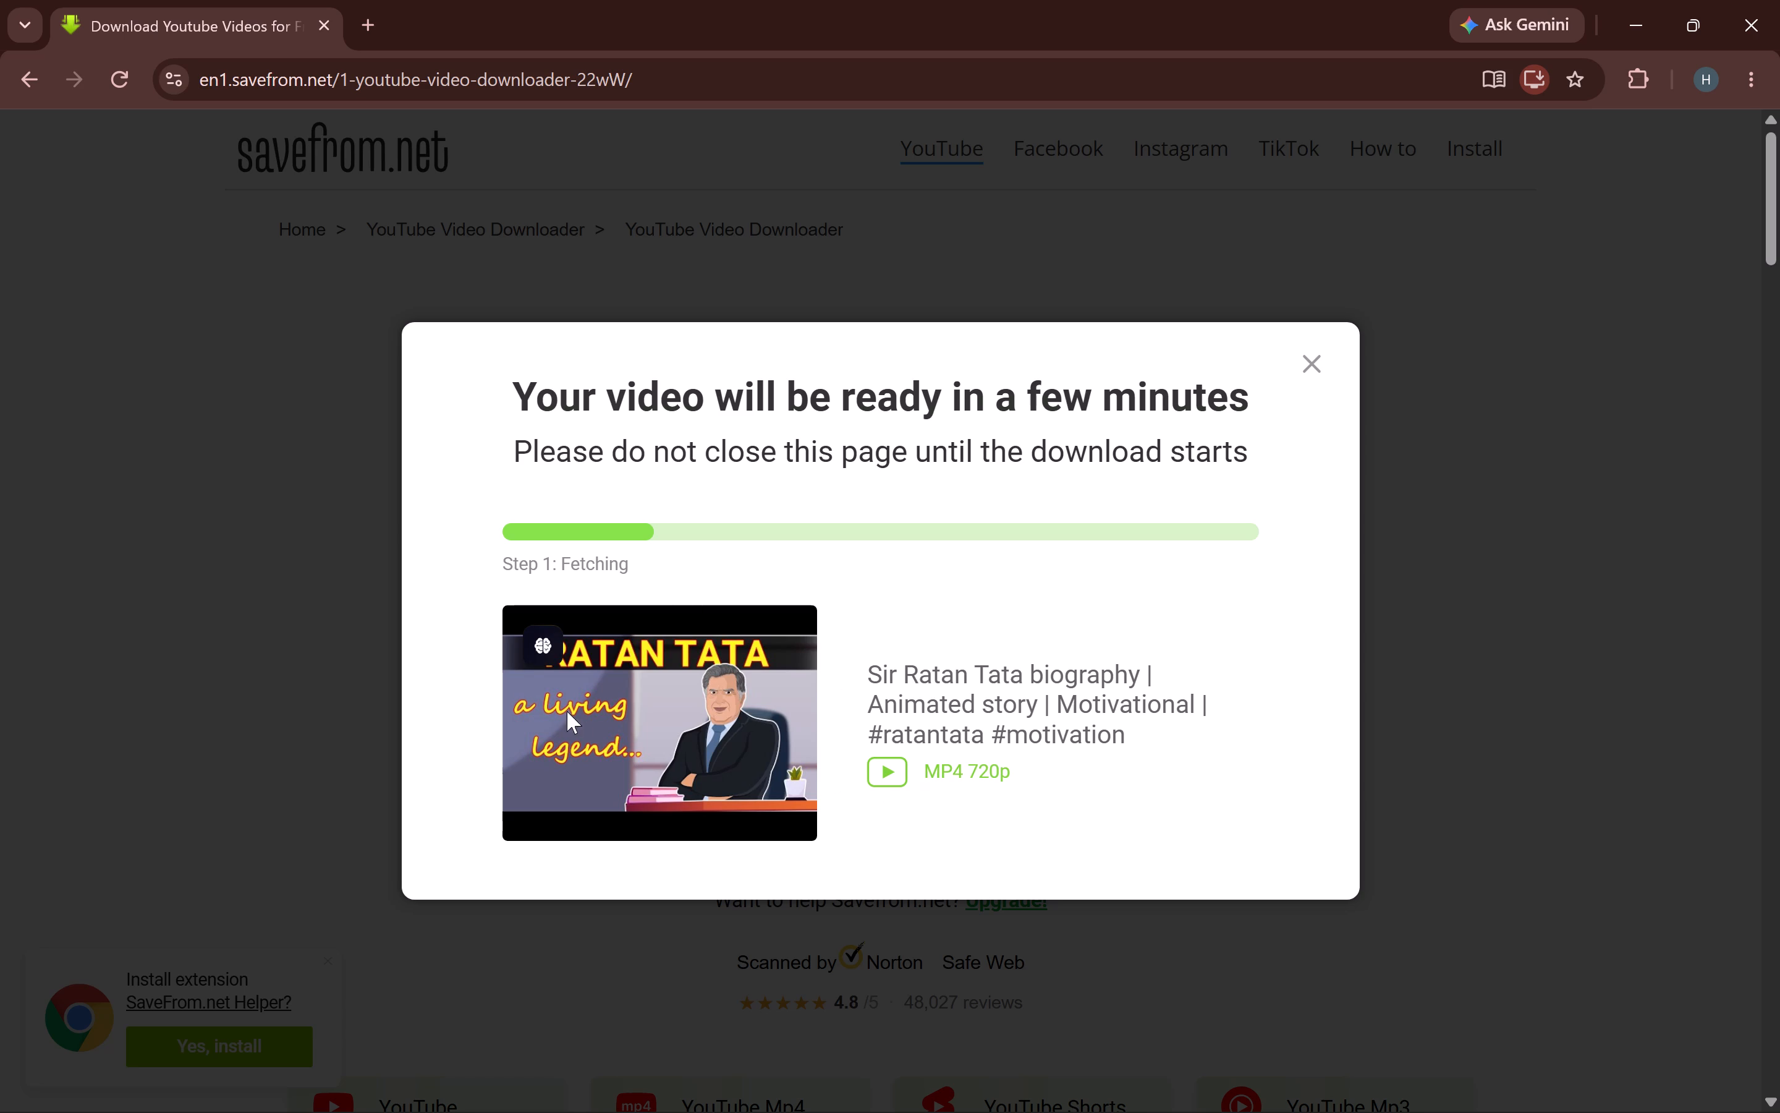
click(883, 769)
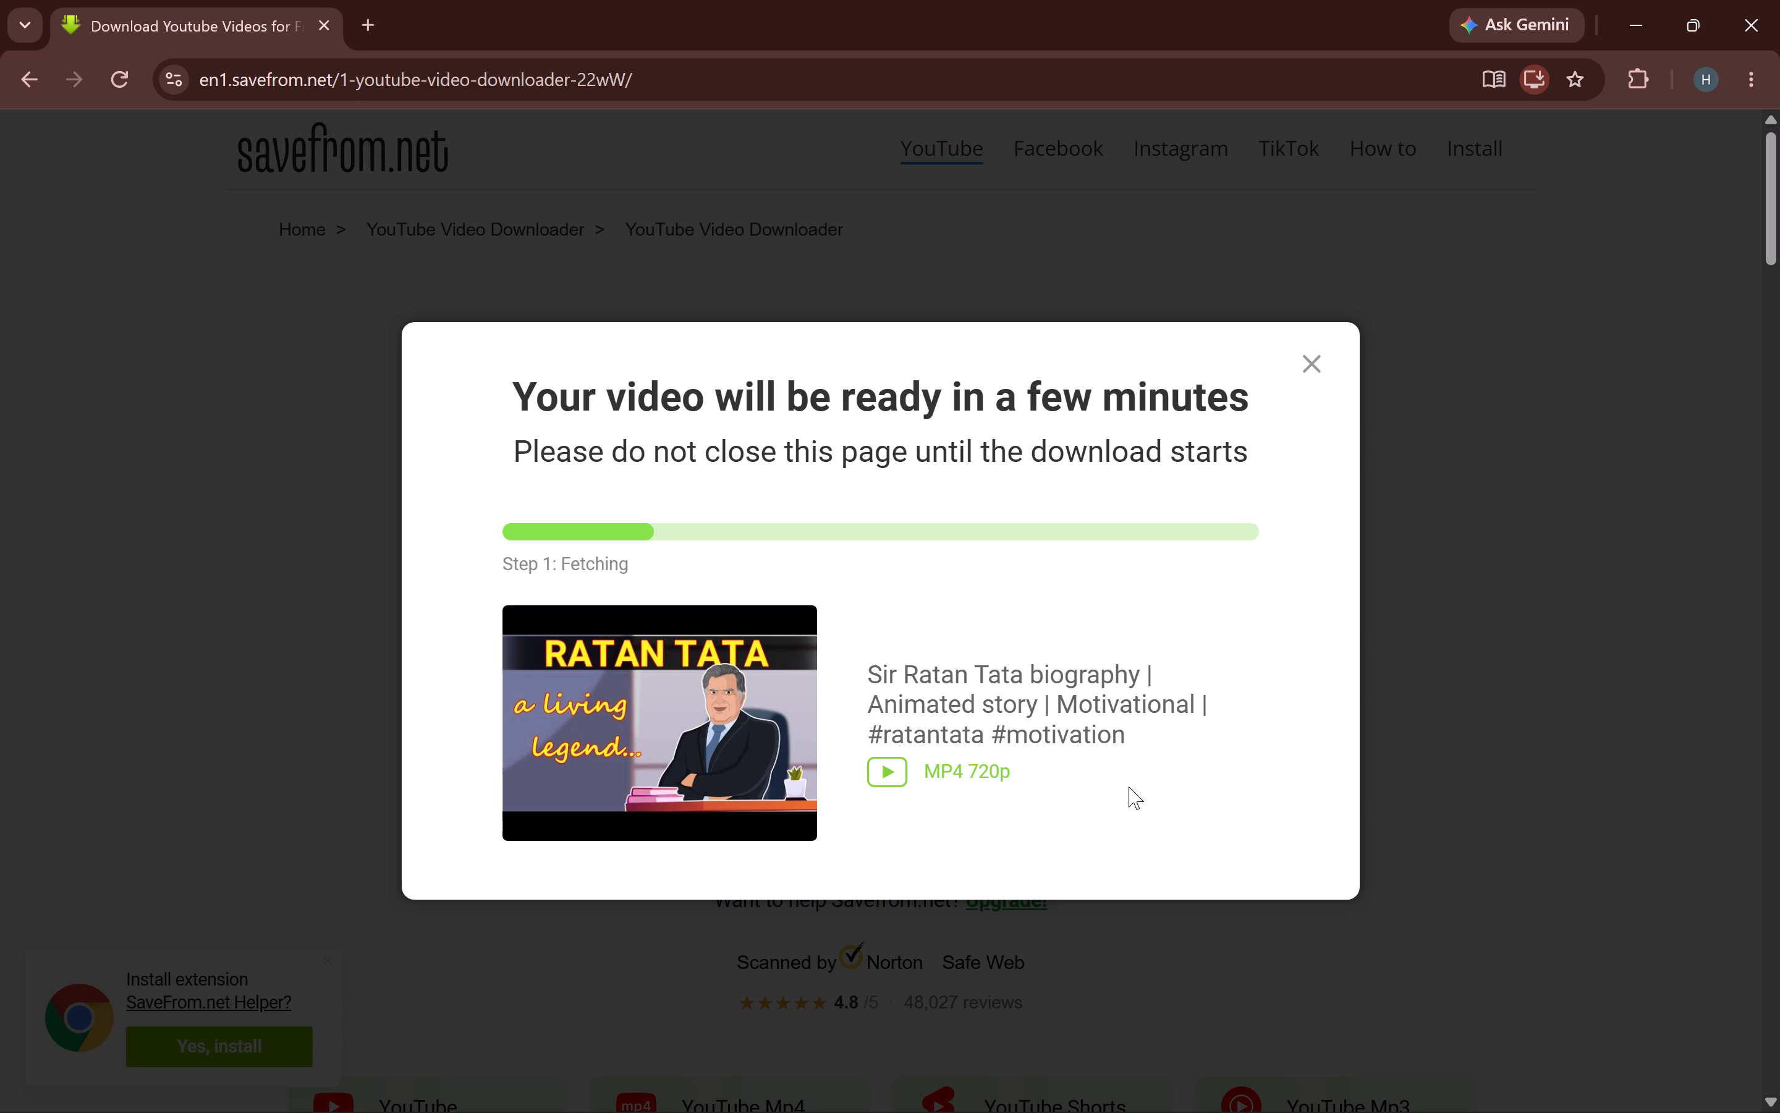
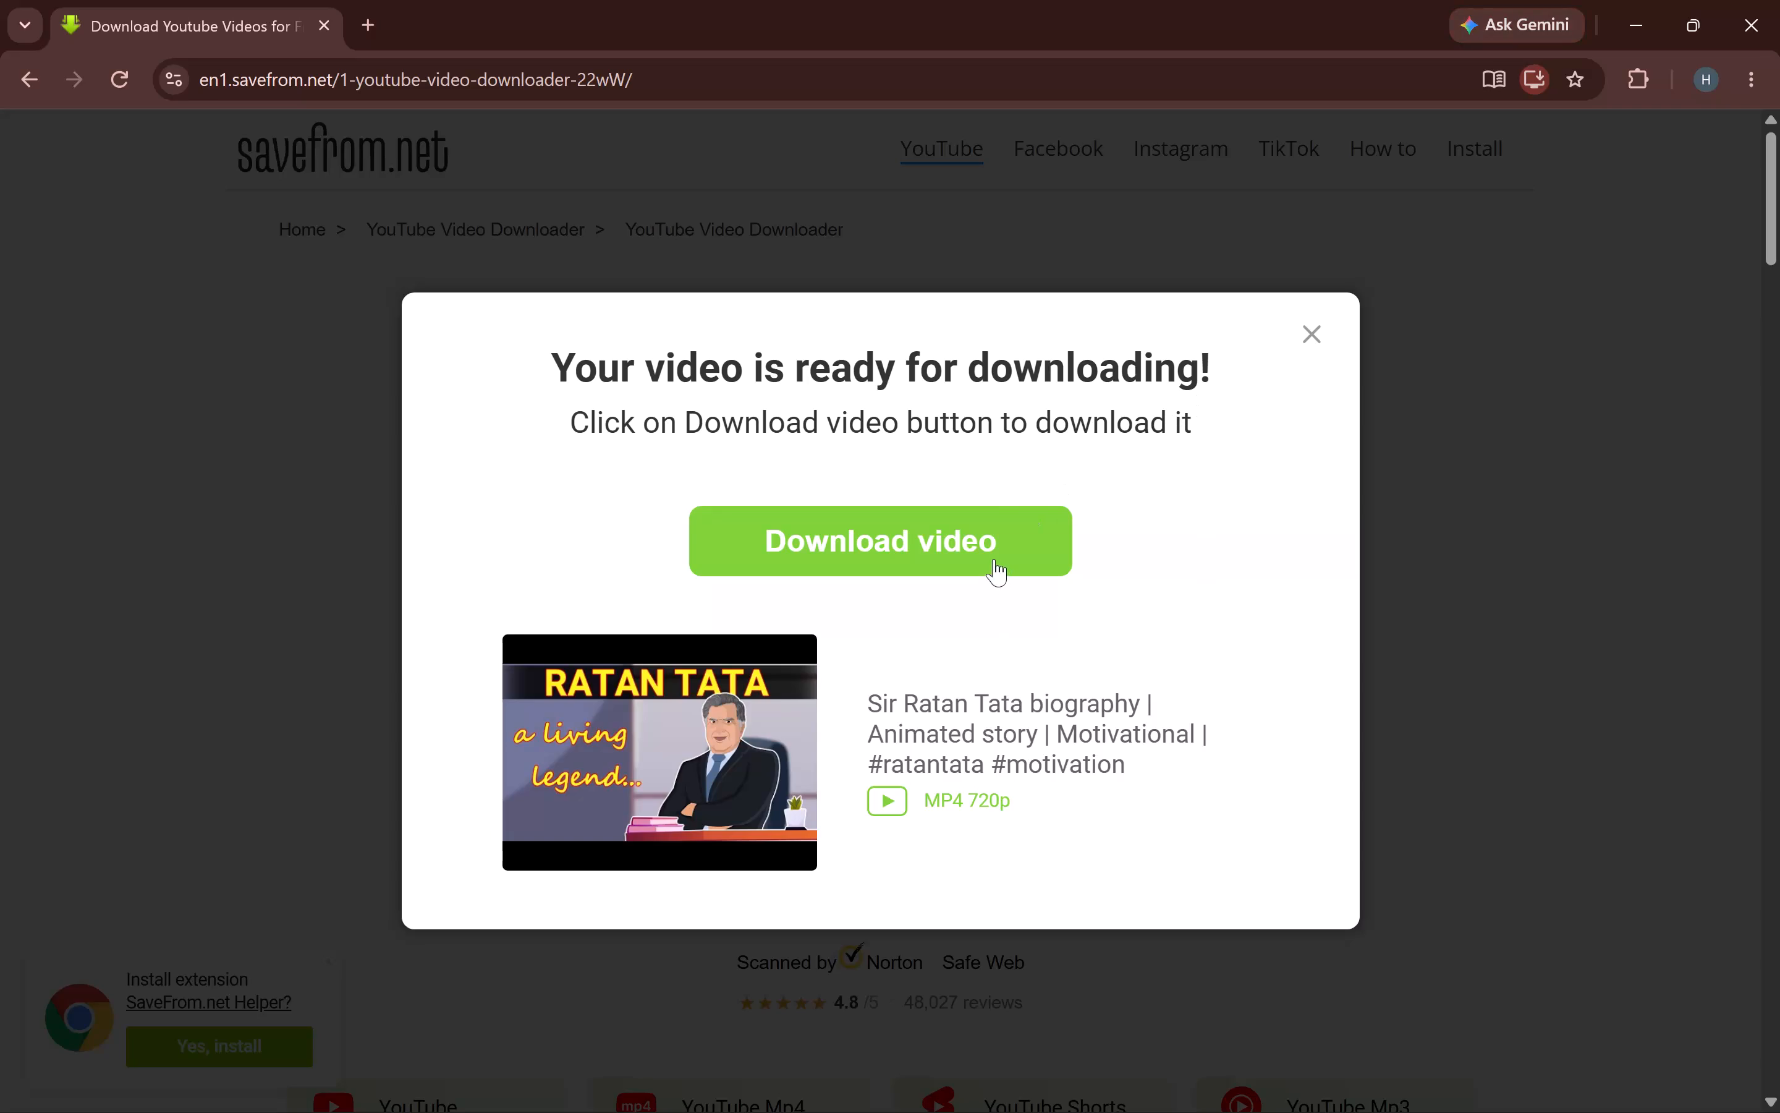
Download the prepared Ratan Tata biography video and close the download dialog.
click(991, 556)
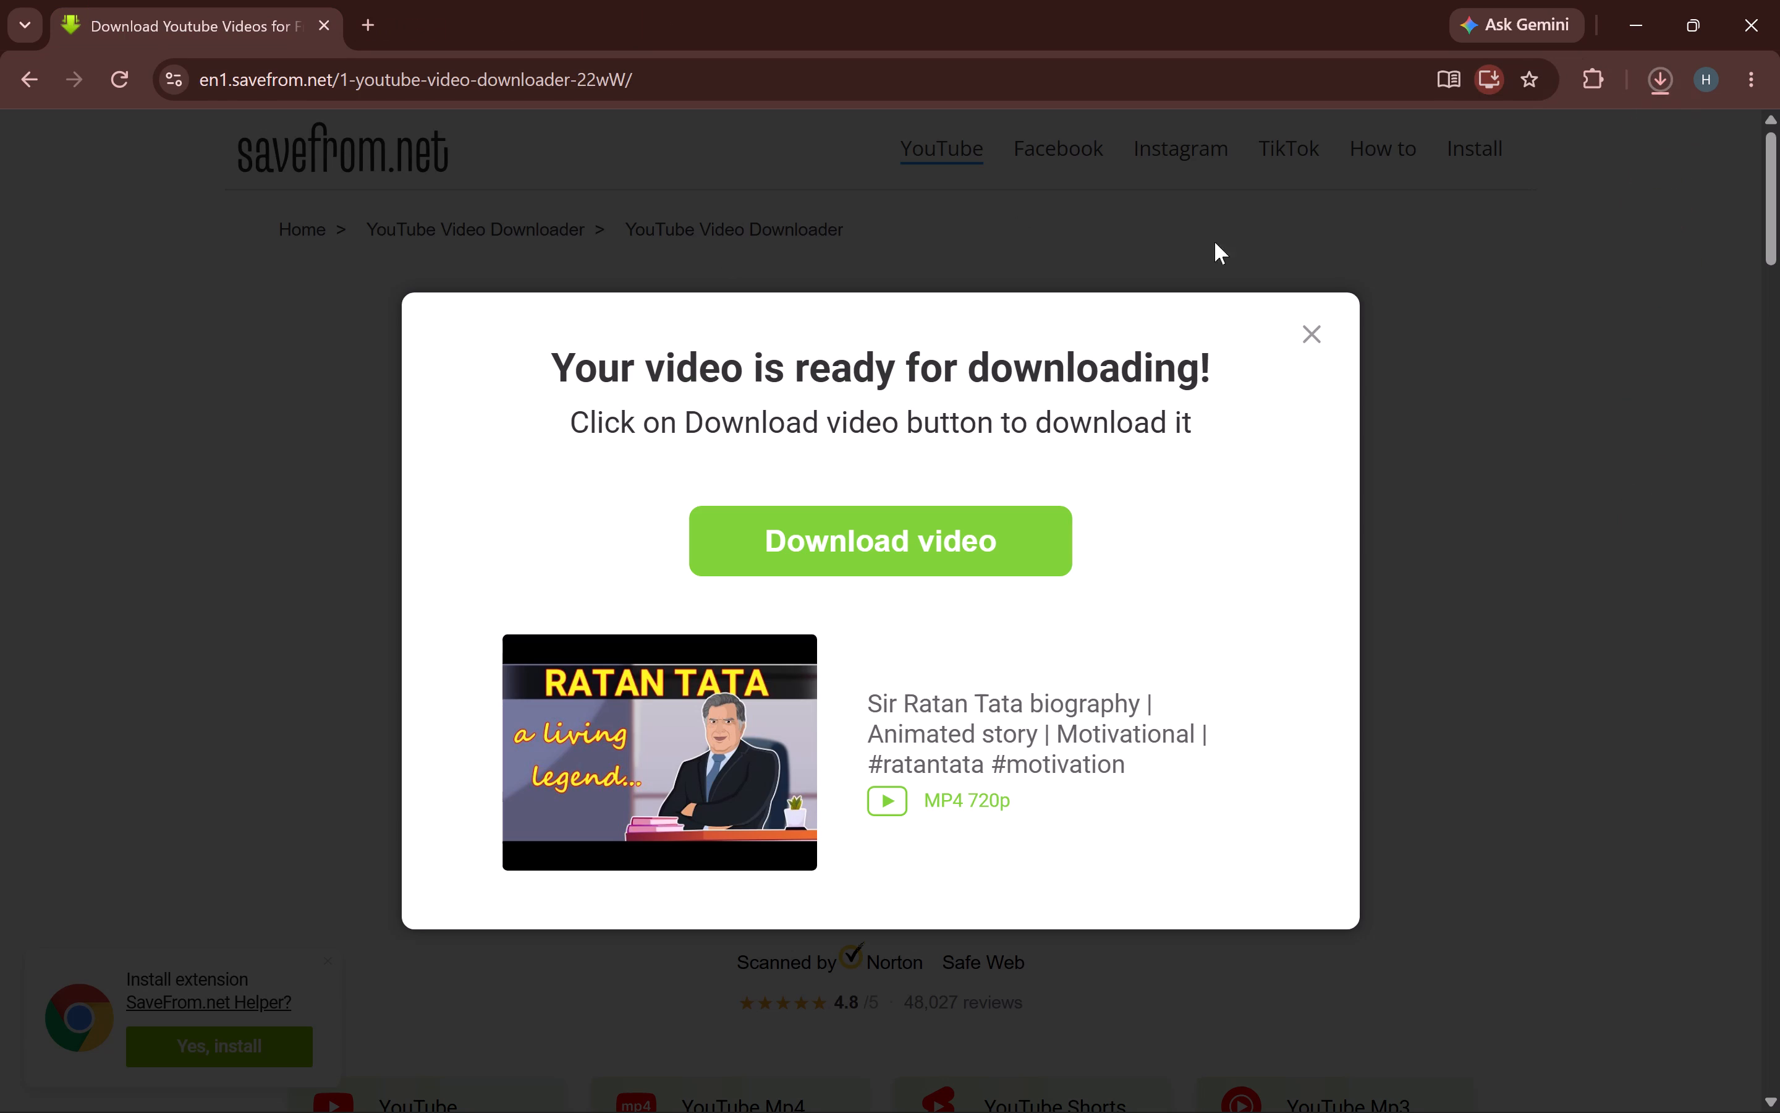
click(1663, 92)
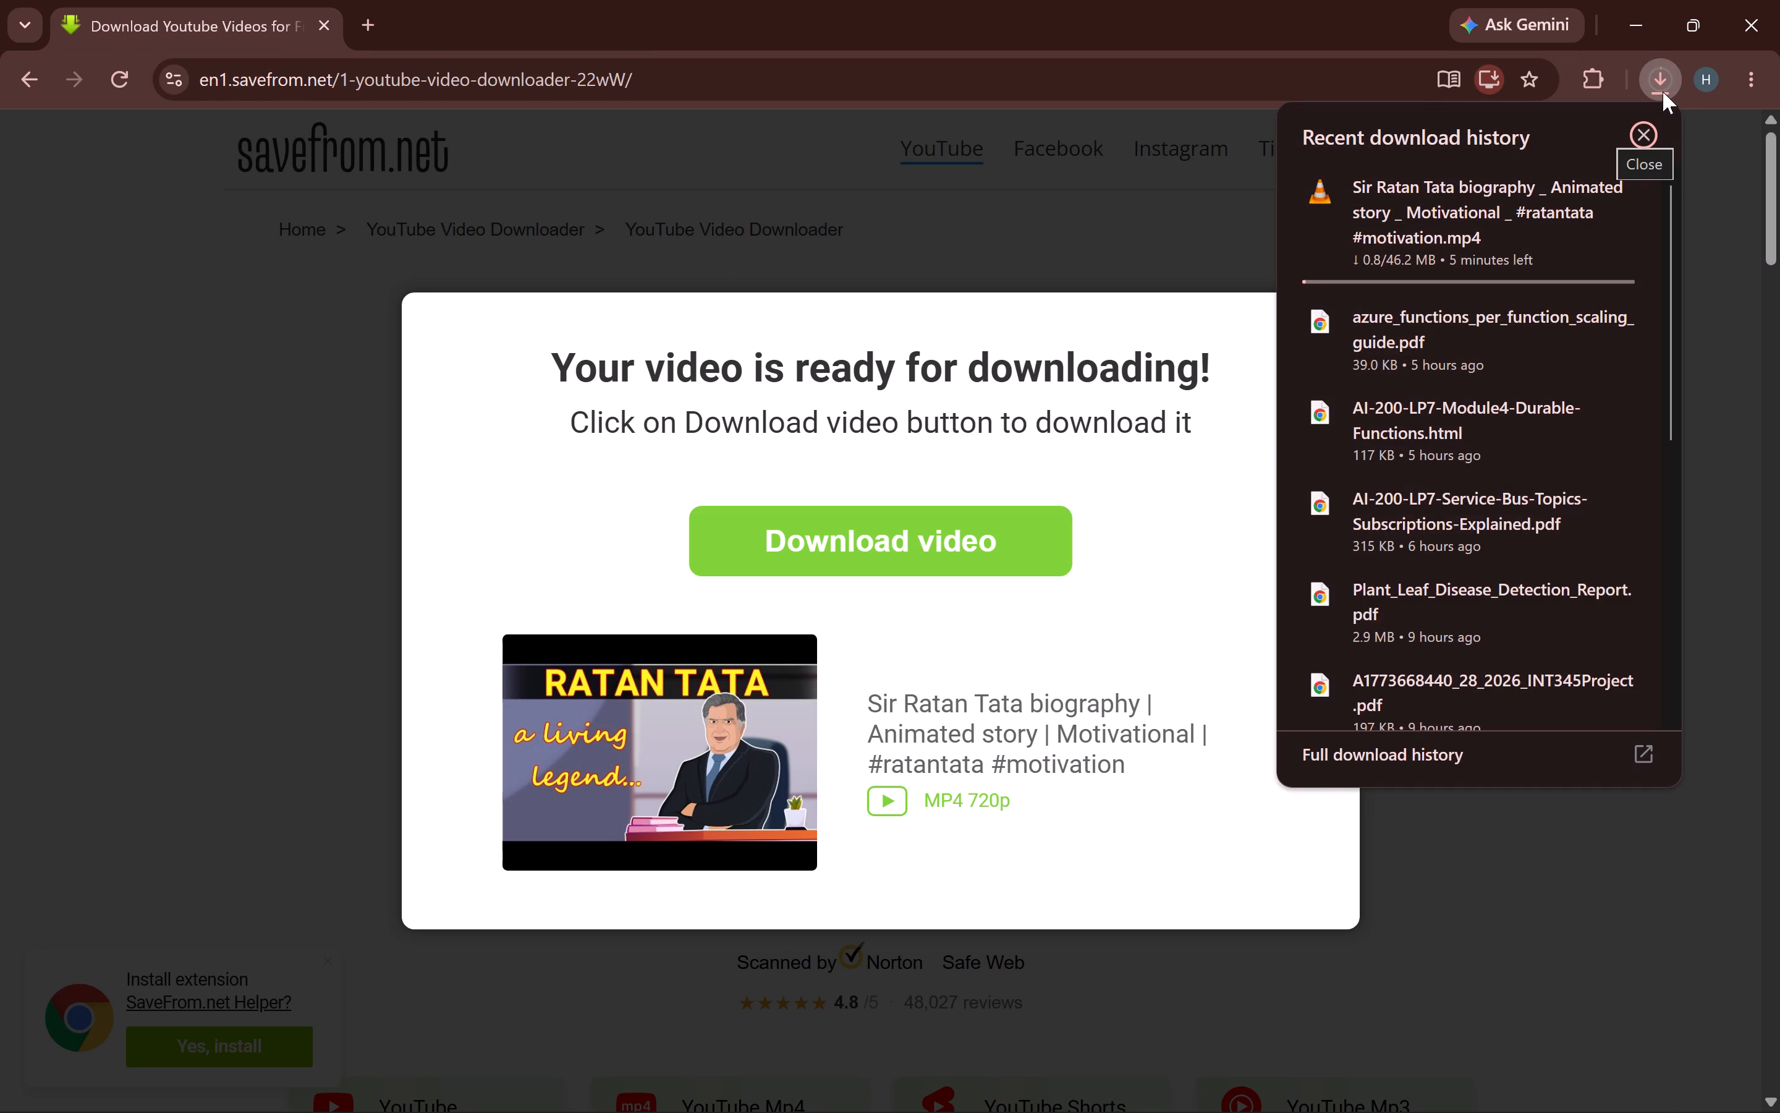
click(981, 179)
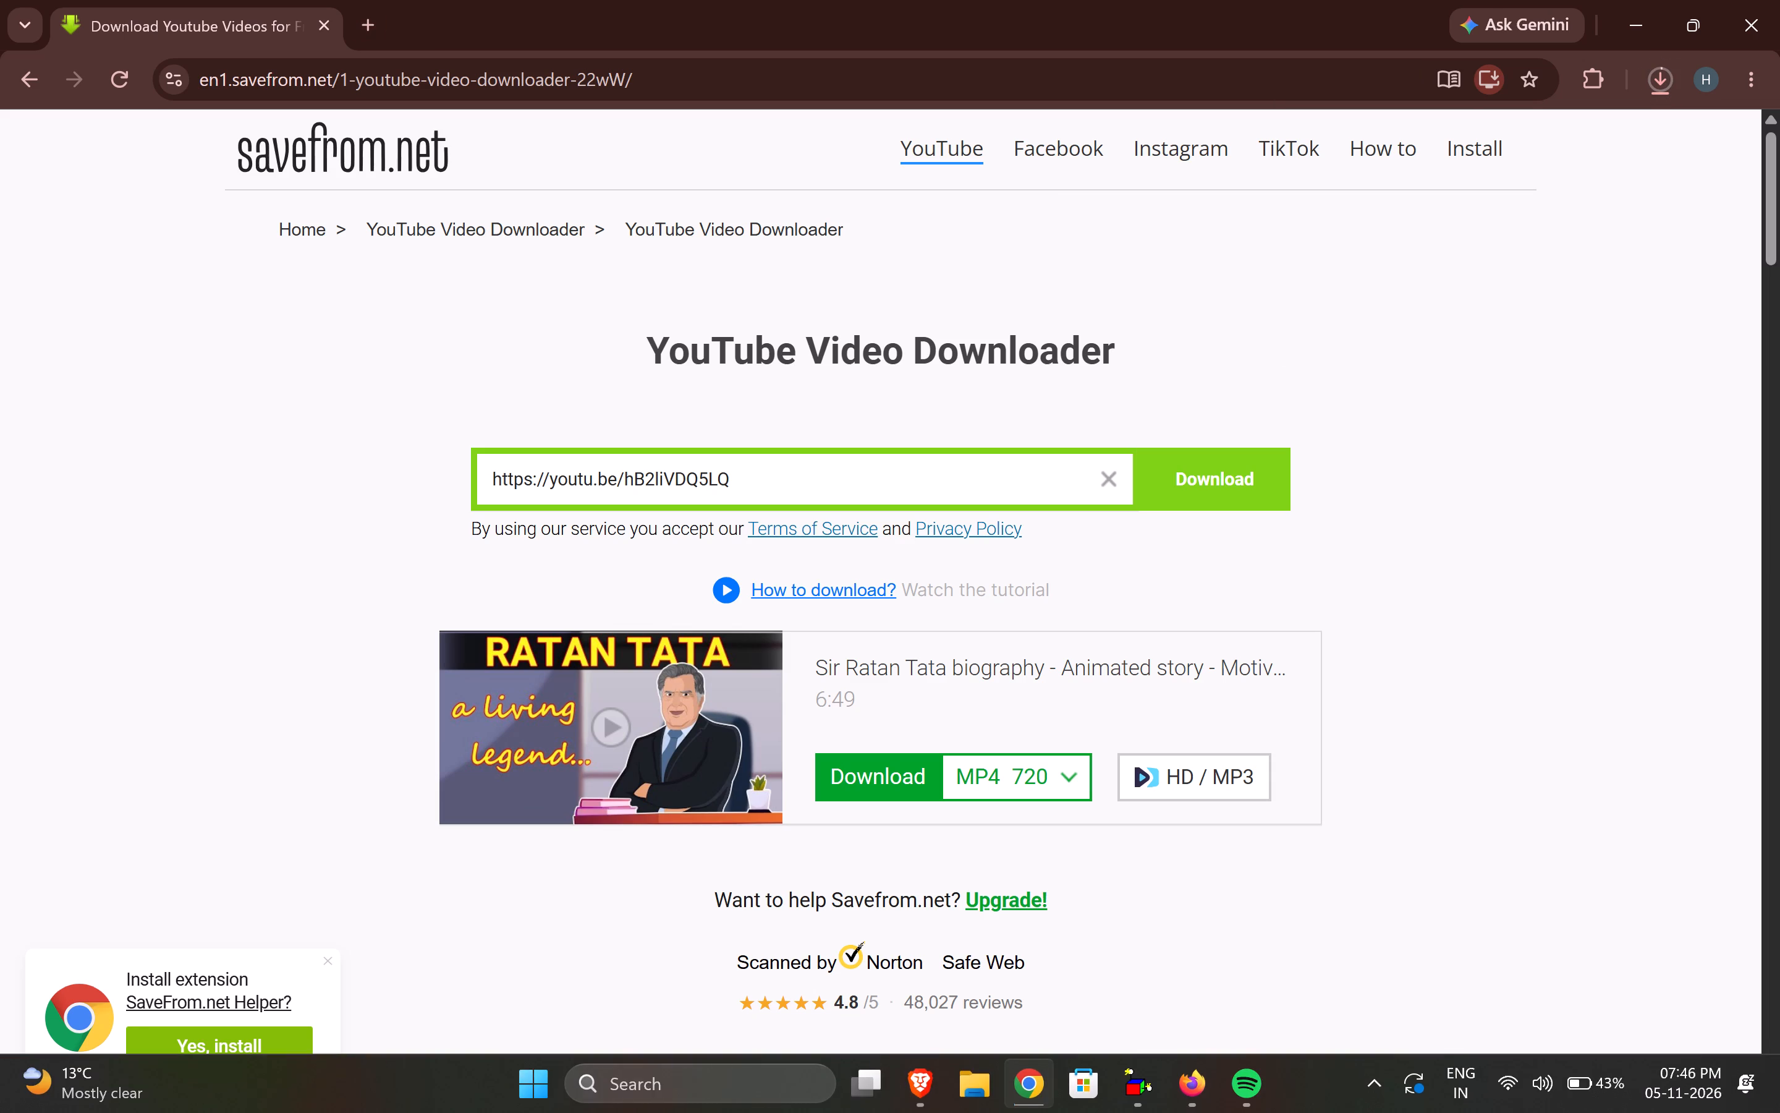
Switch to Brave, dismiss the video's share dialog, and close the browser window.
click(910, 1085)
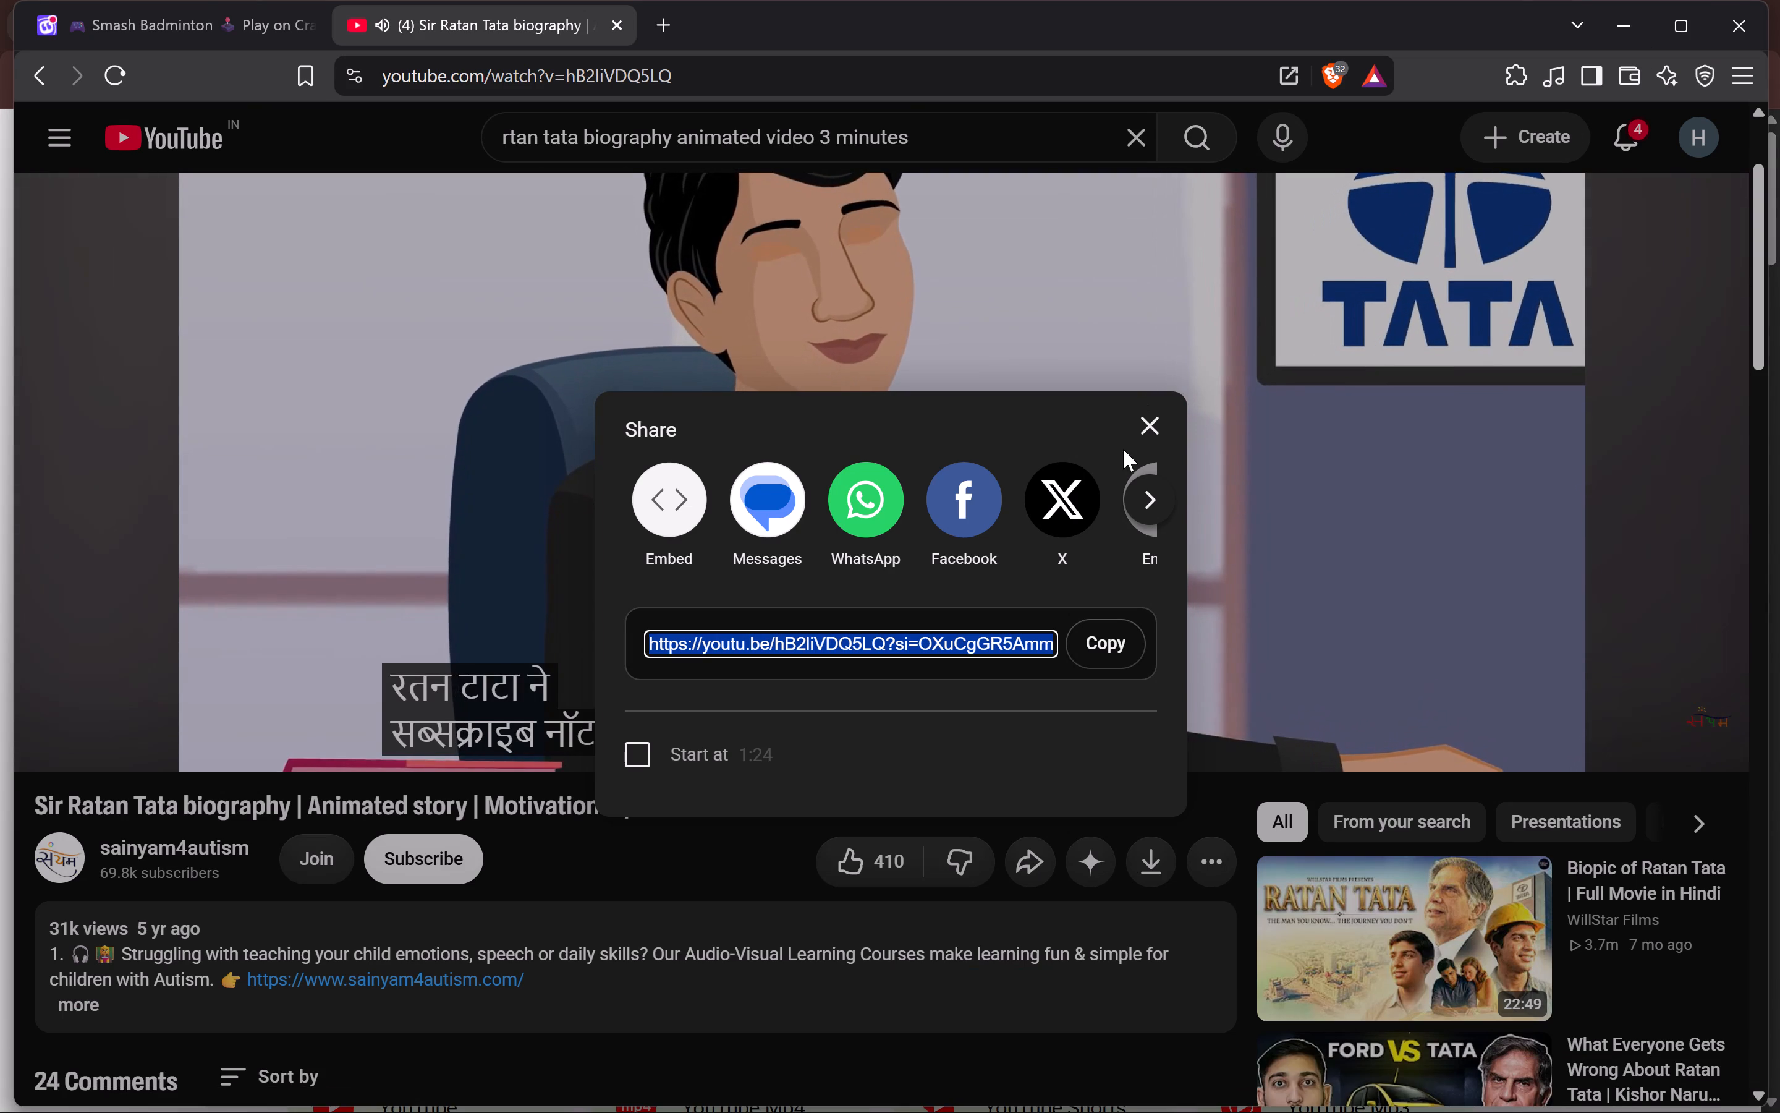
click(1141, 433)
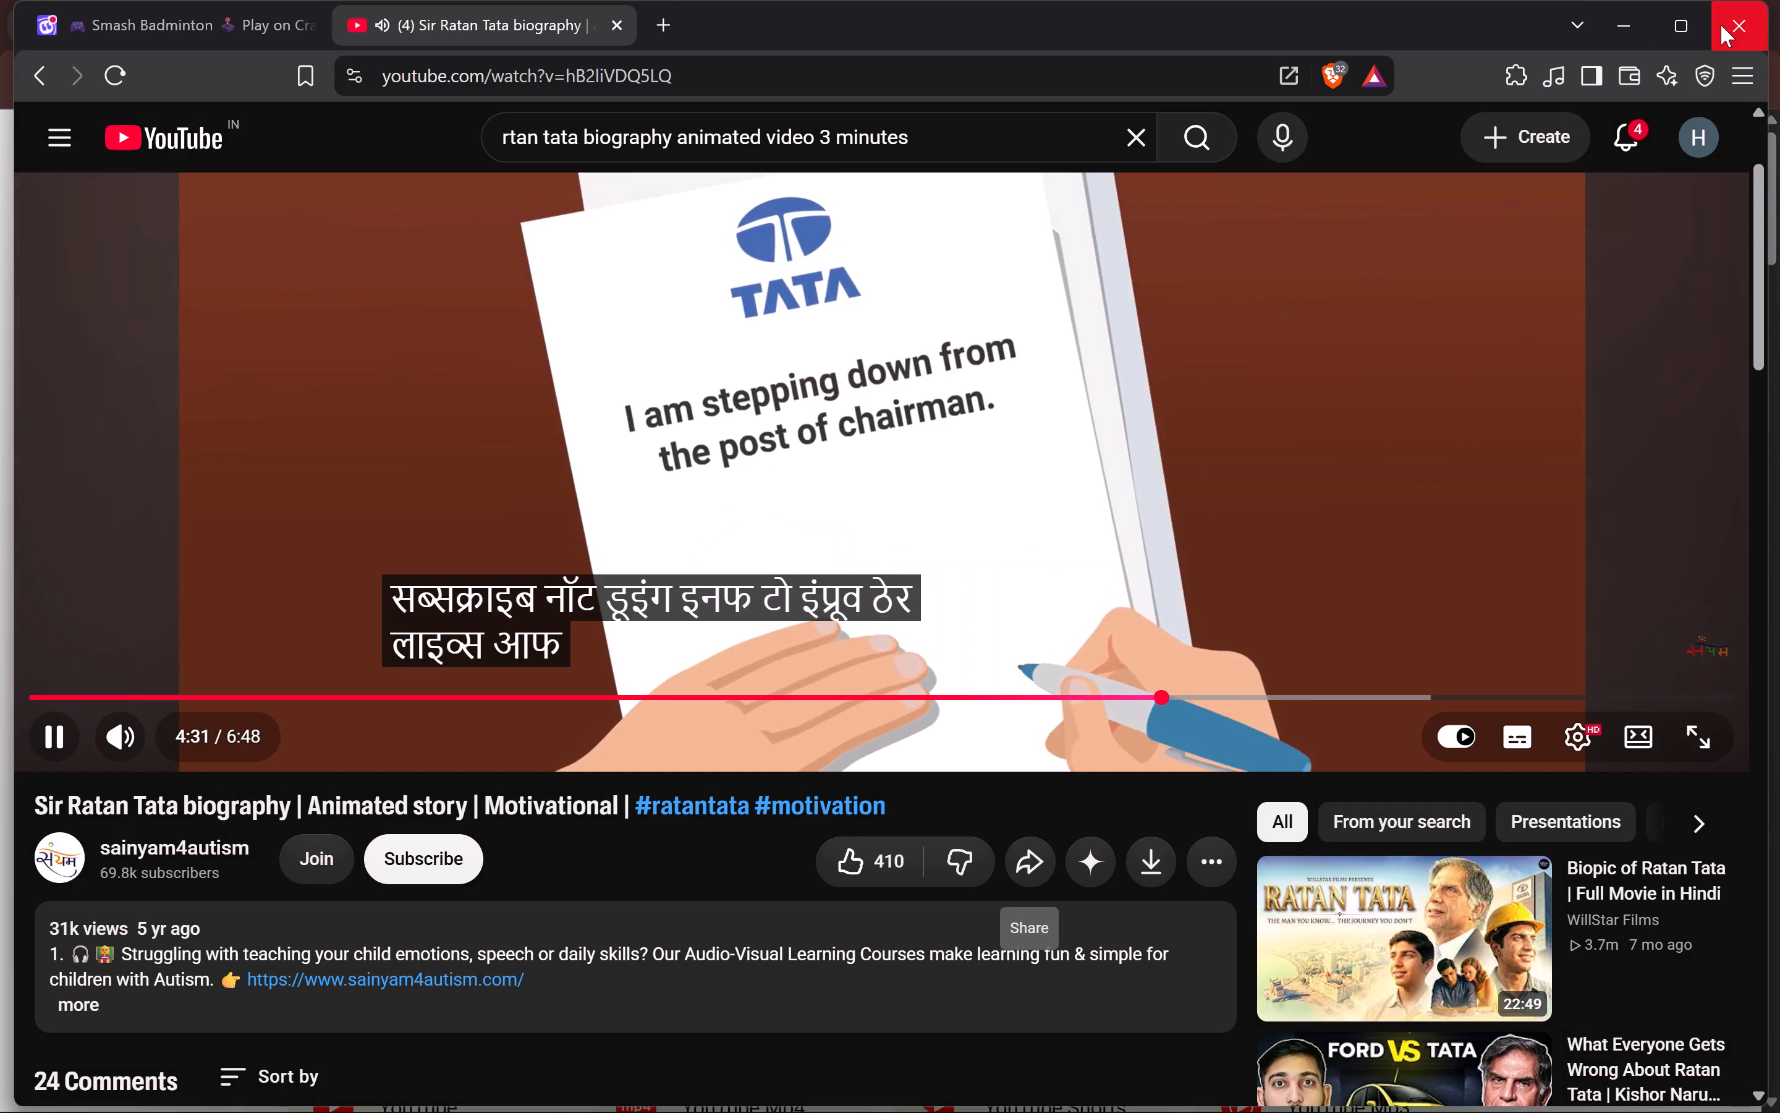
click(1721, 25)
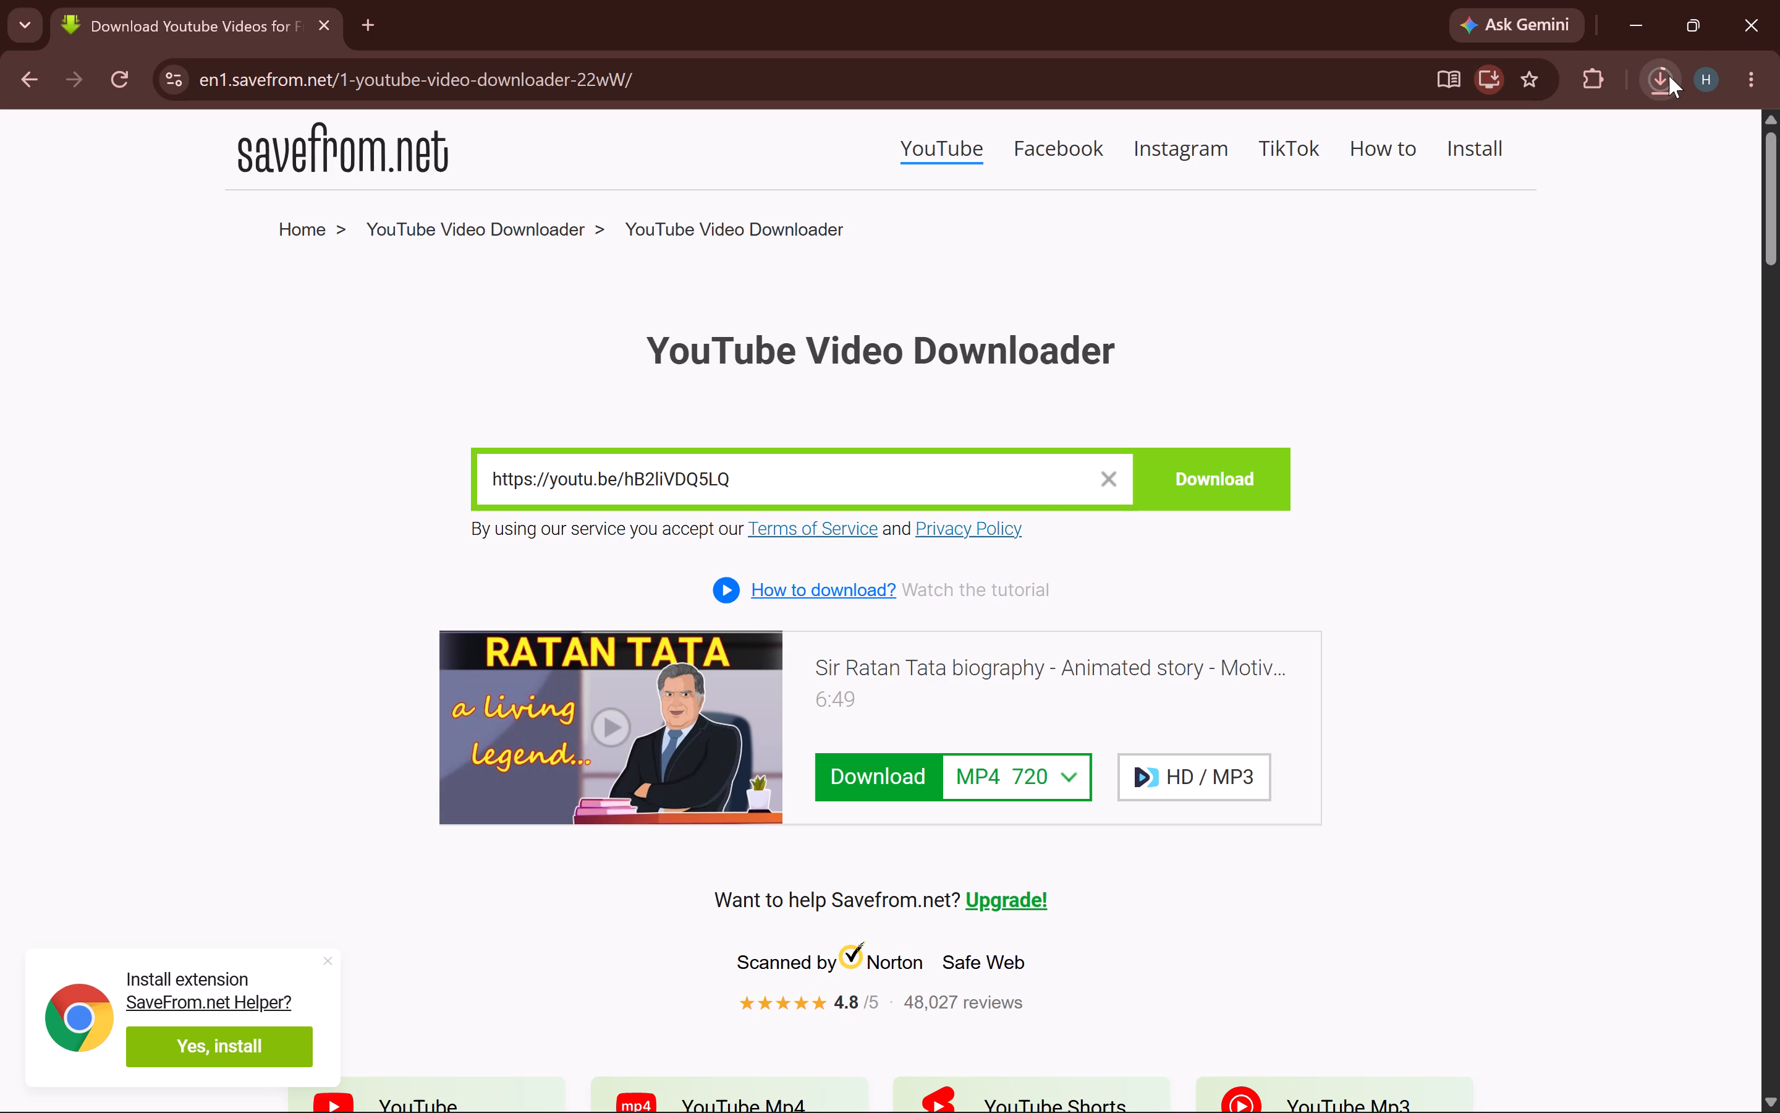
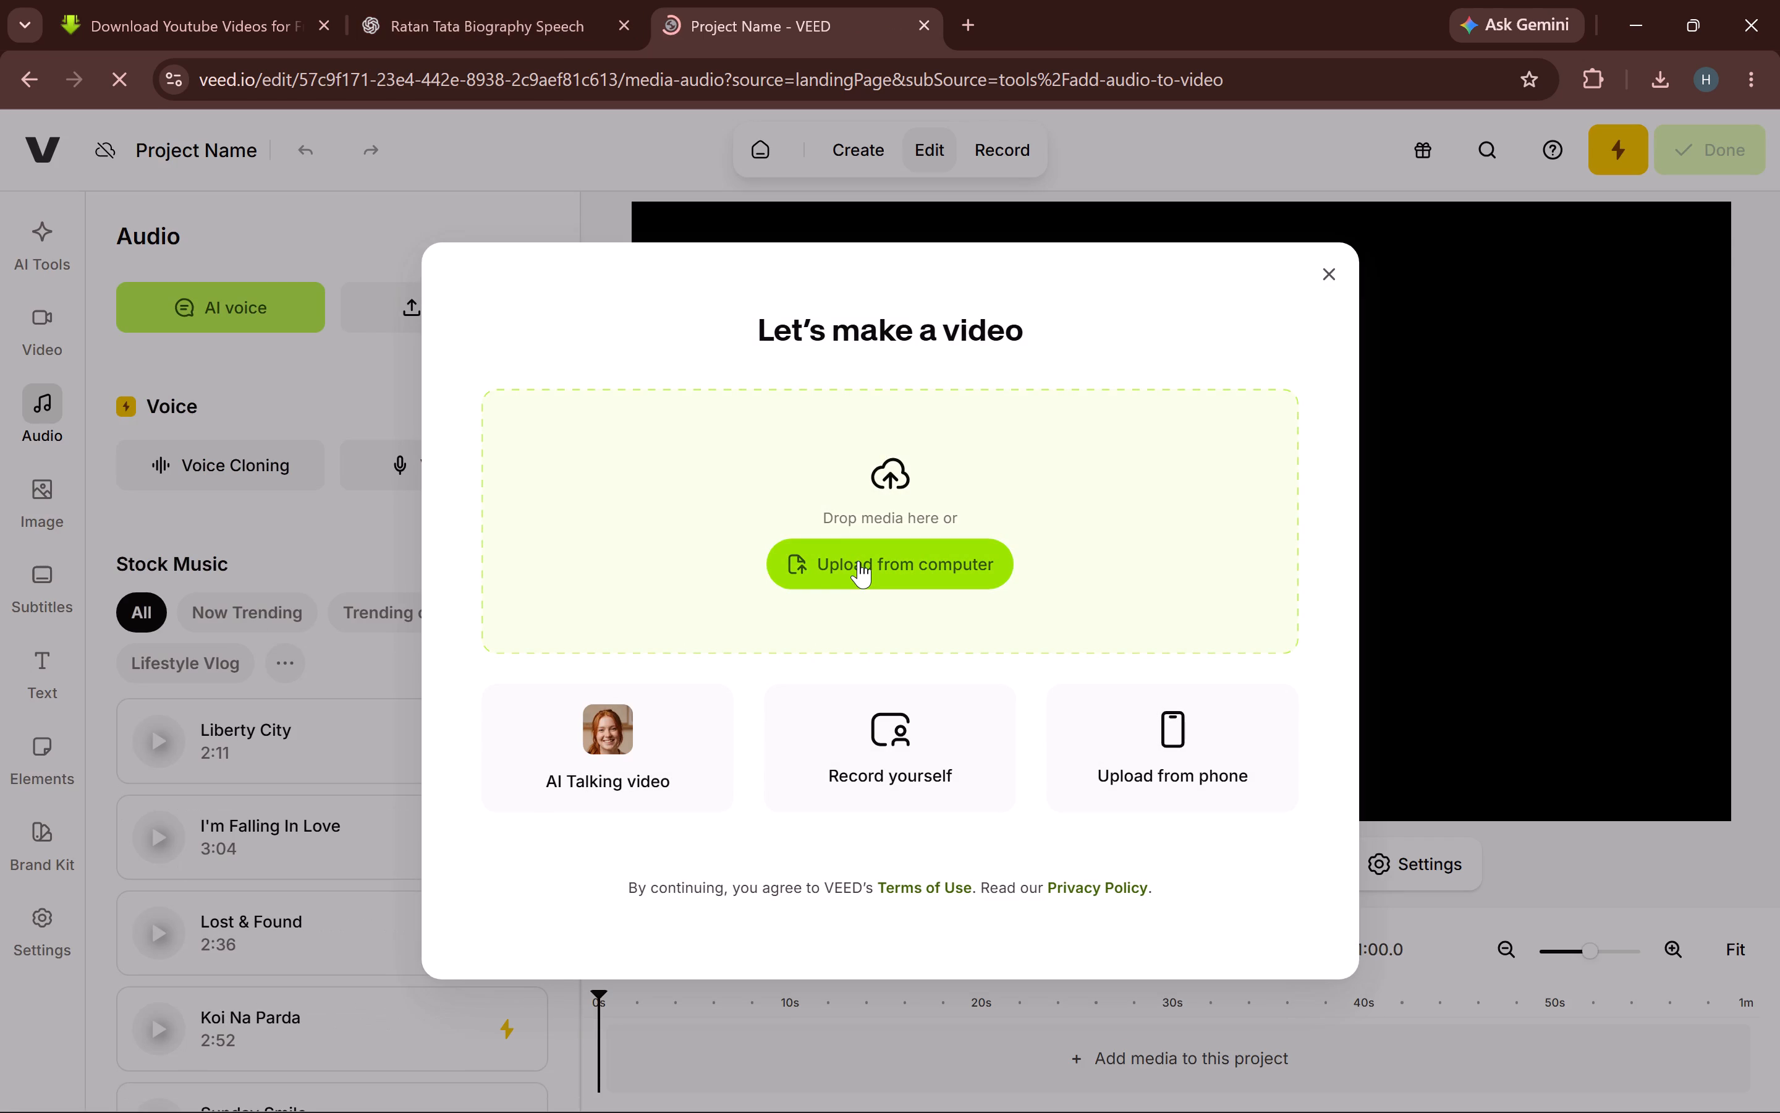
Upload the downloaded Sir Ratan Tata biography animated story video from the Downloads folder into the project.
click(858, 561)
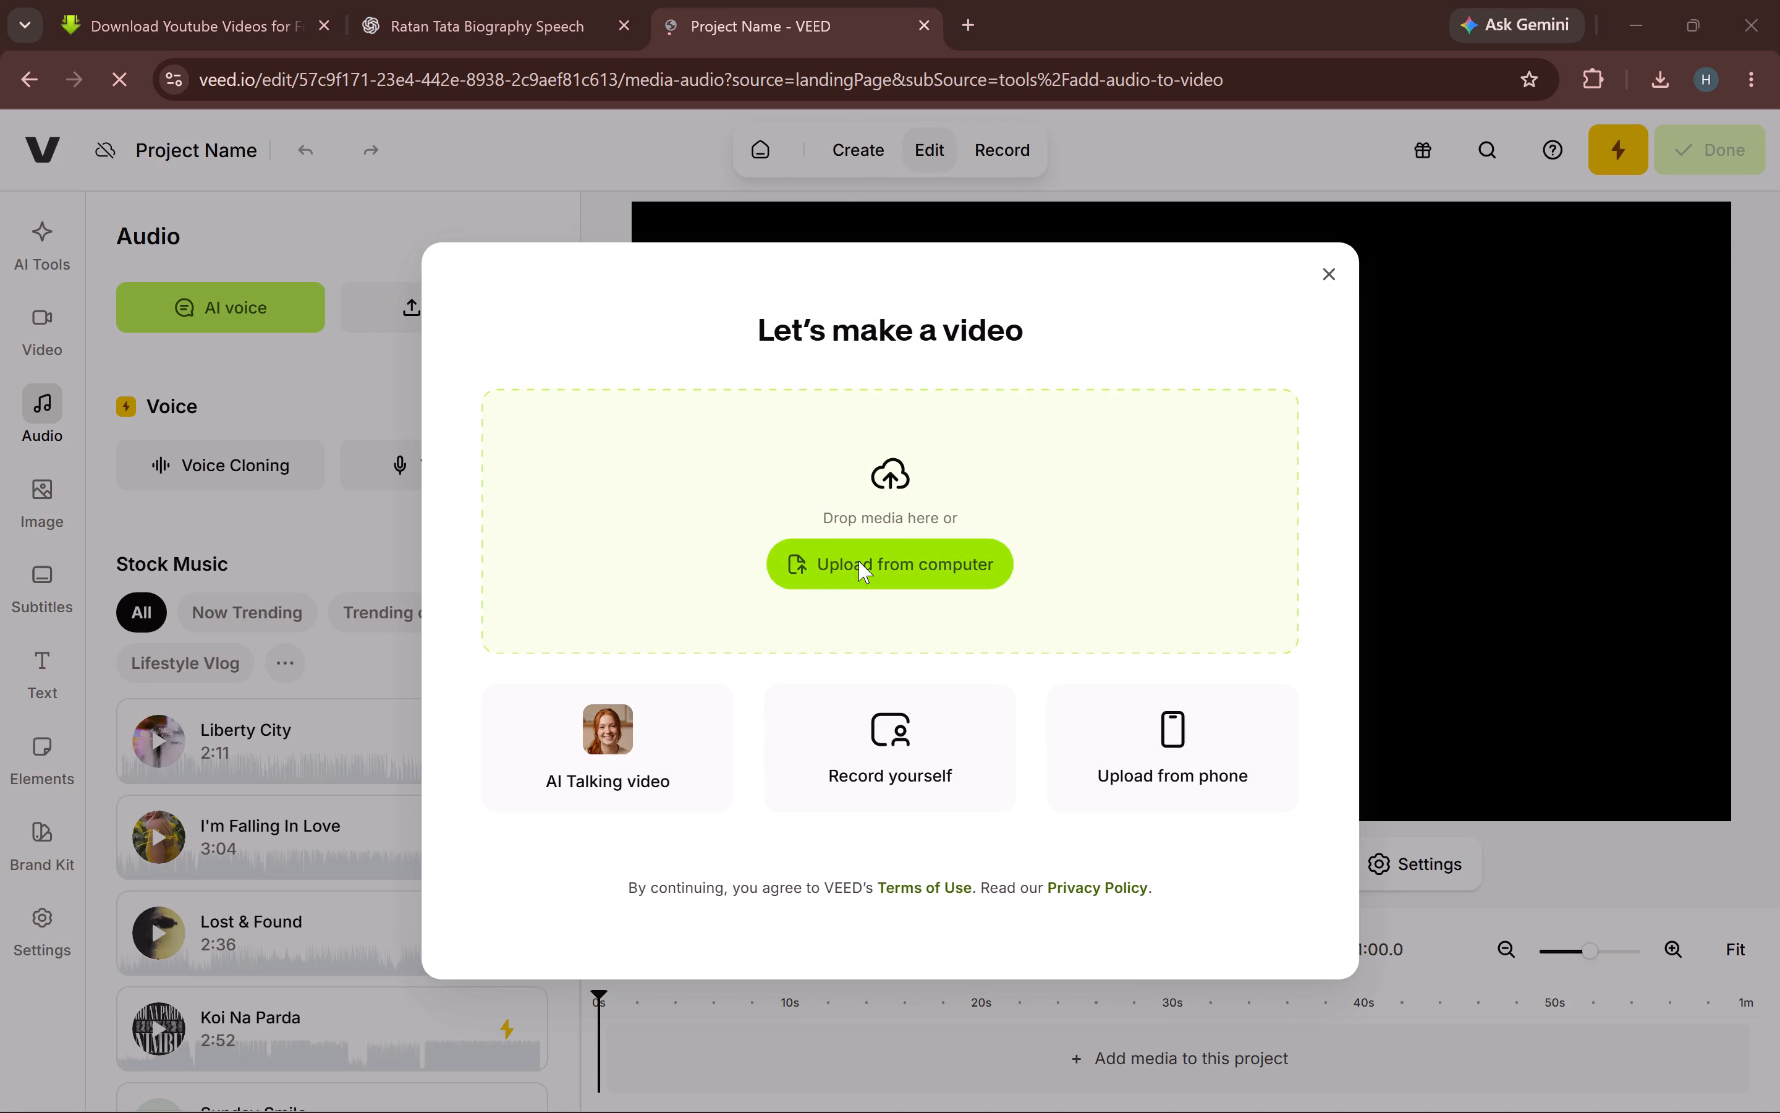
scroll(144, 265, up, 5)
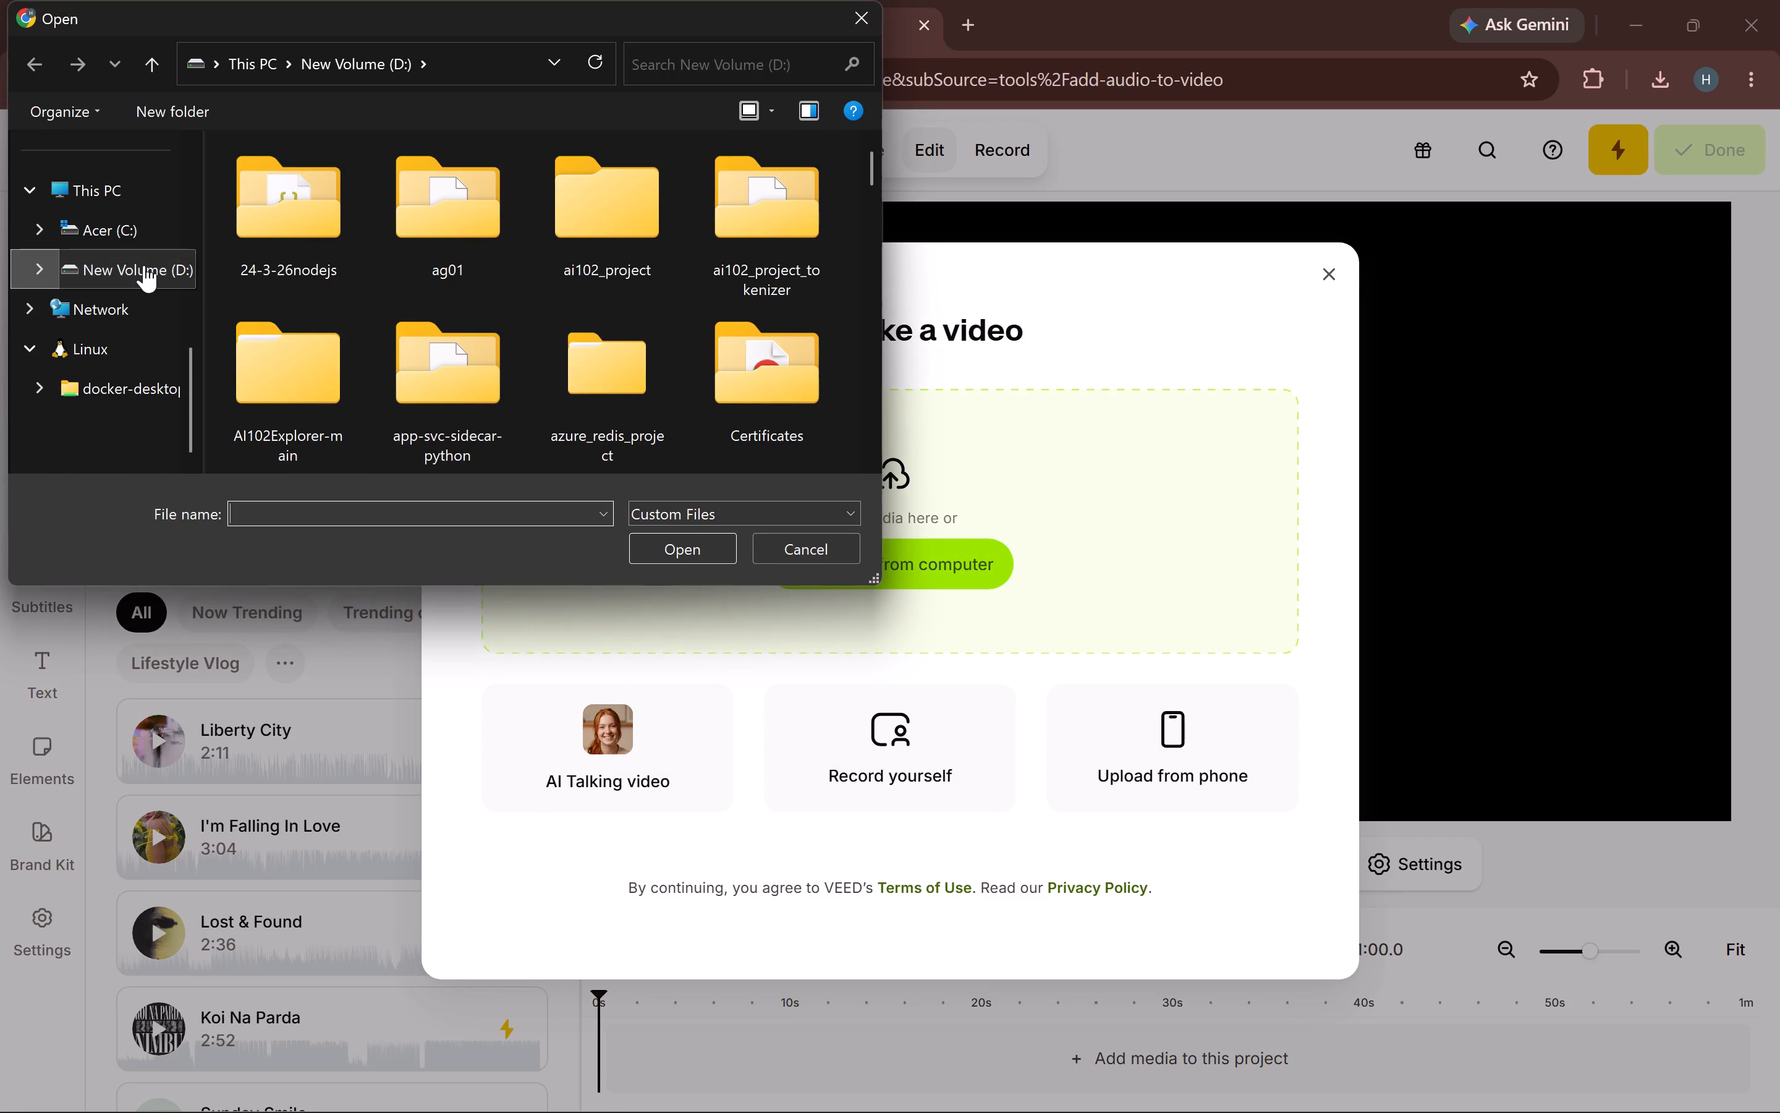
scroll(144, 265, up, 4)
click(103, 327)
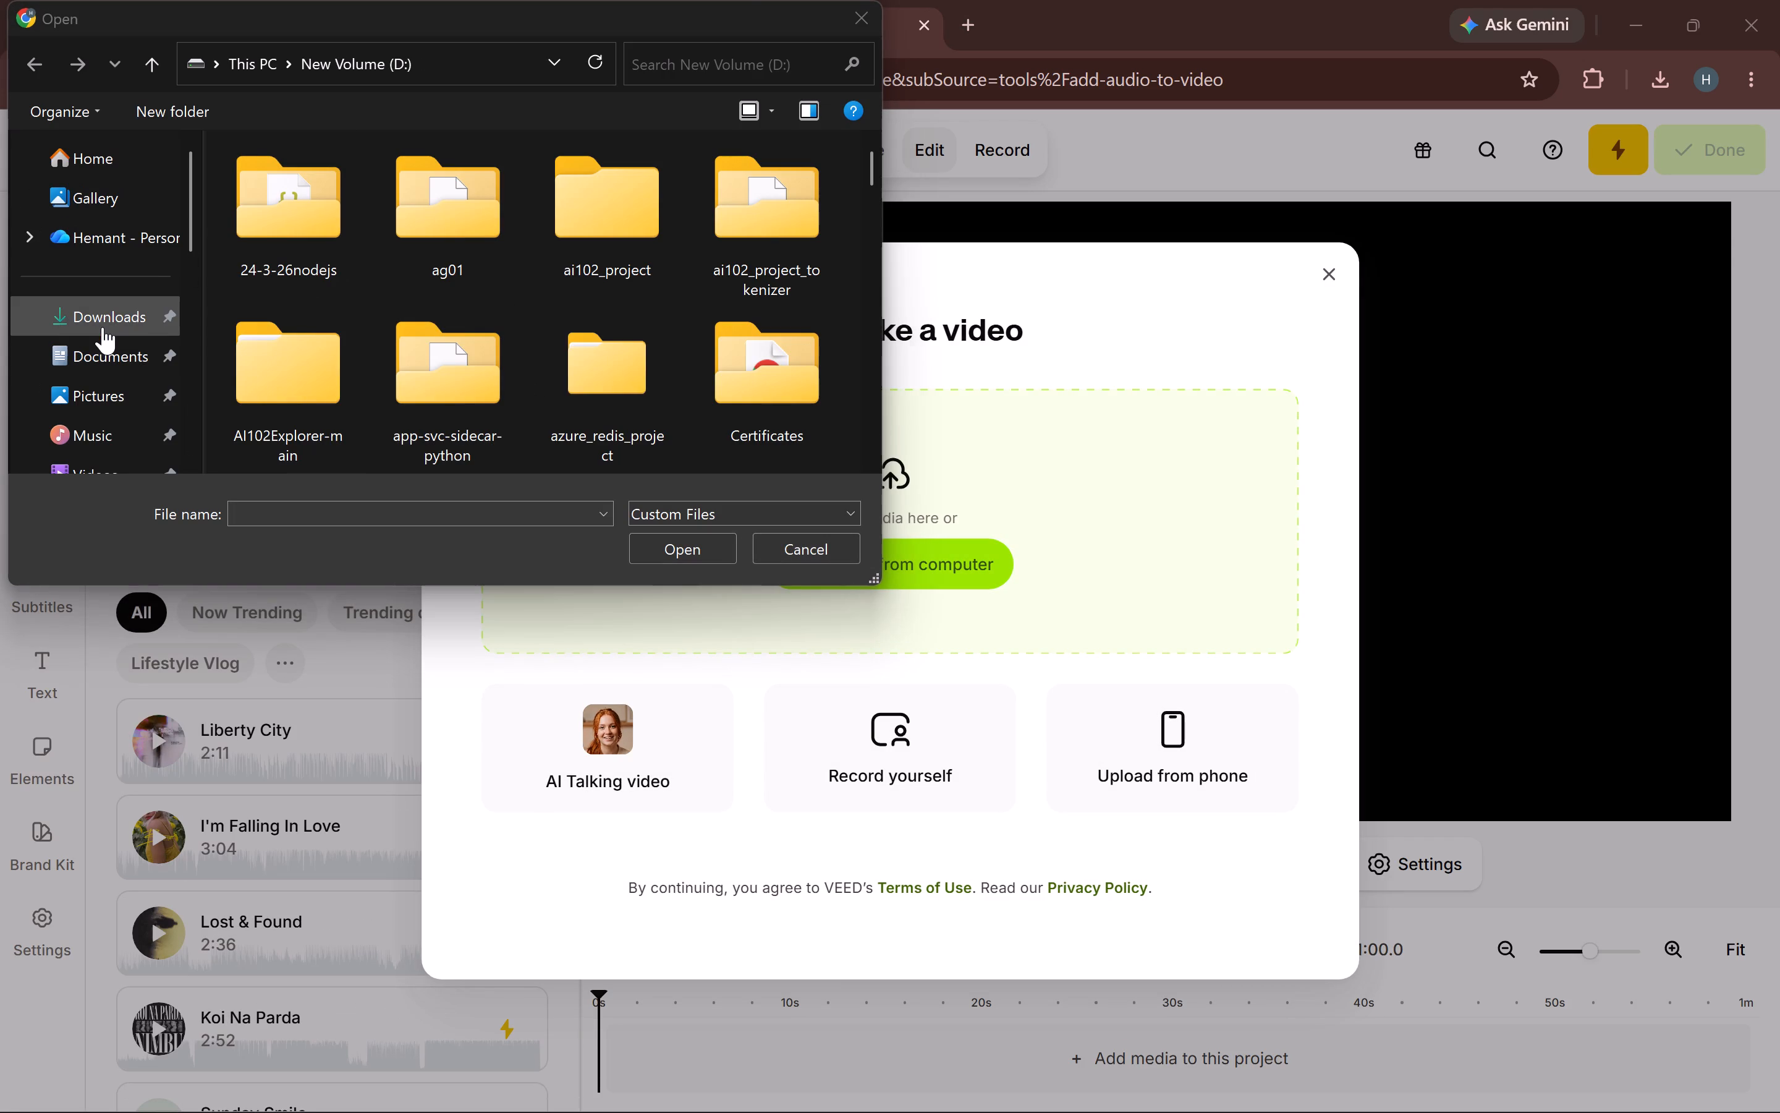
click(333, 206)
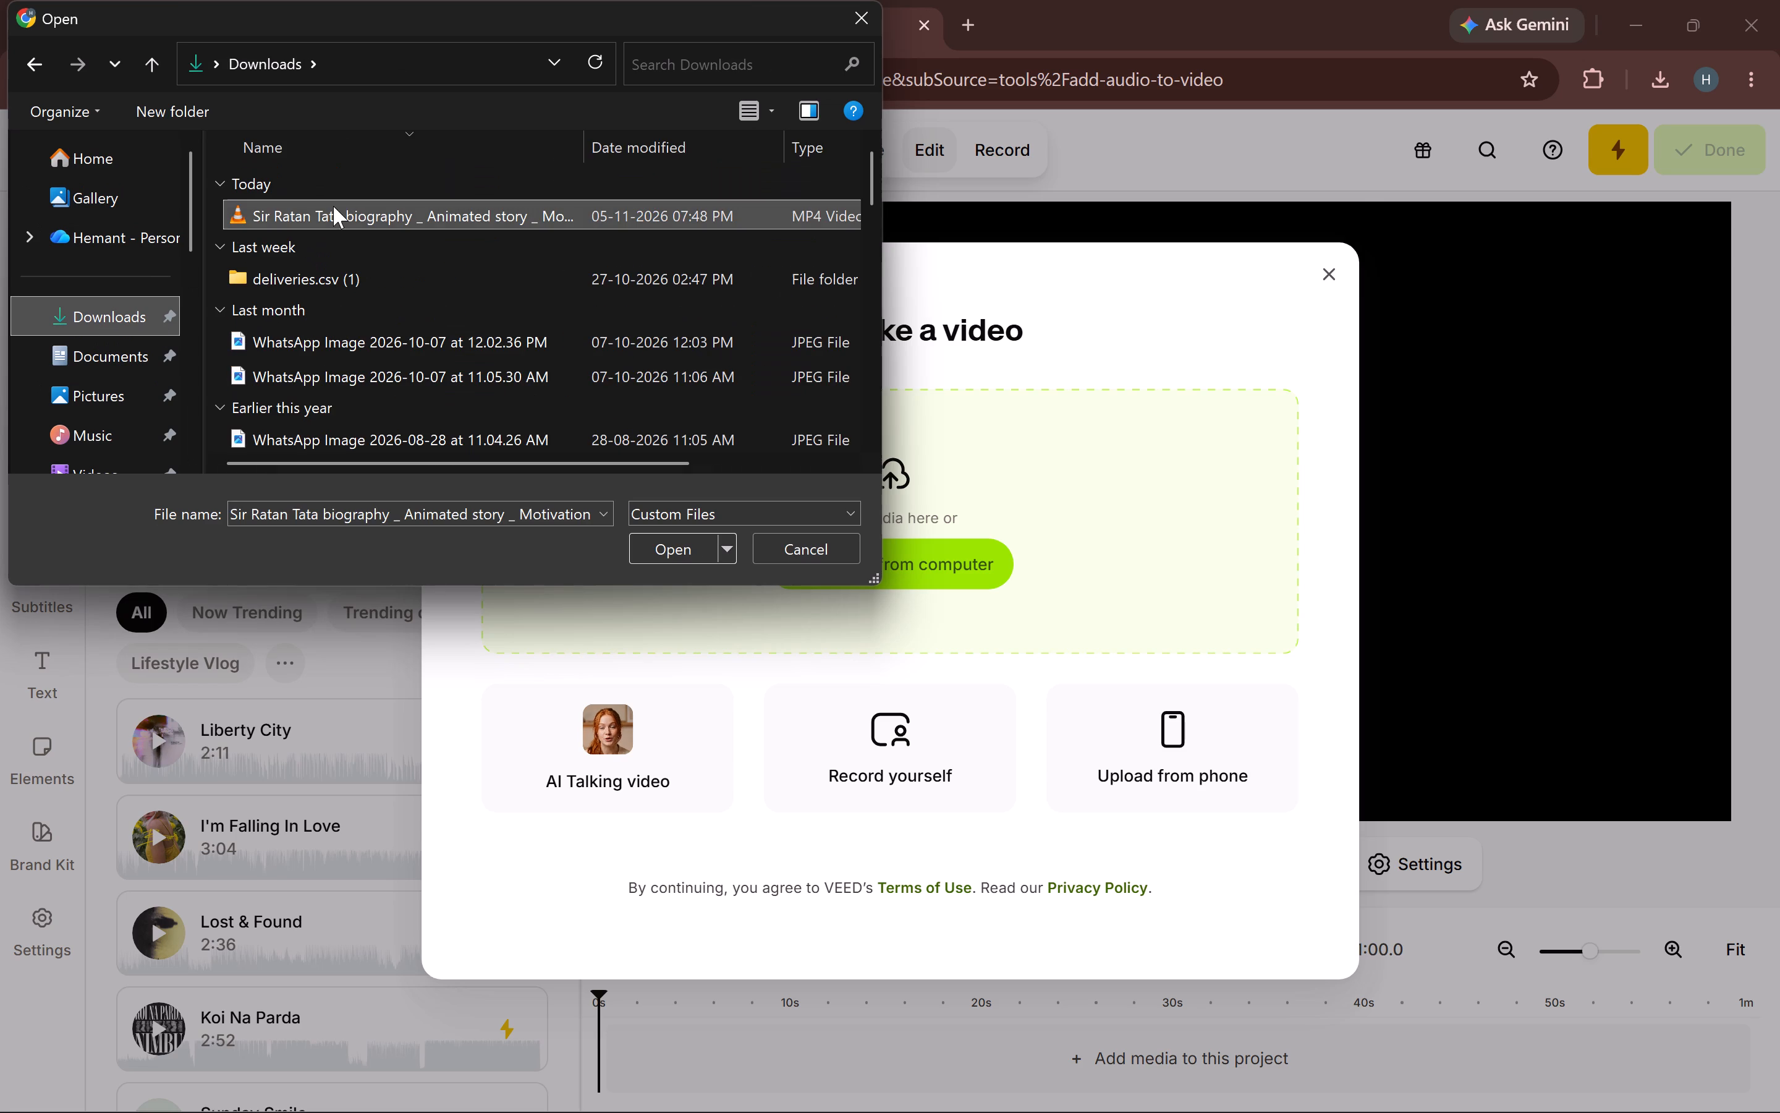
click(650, 548)
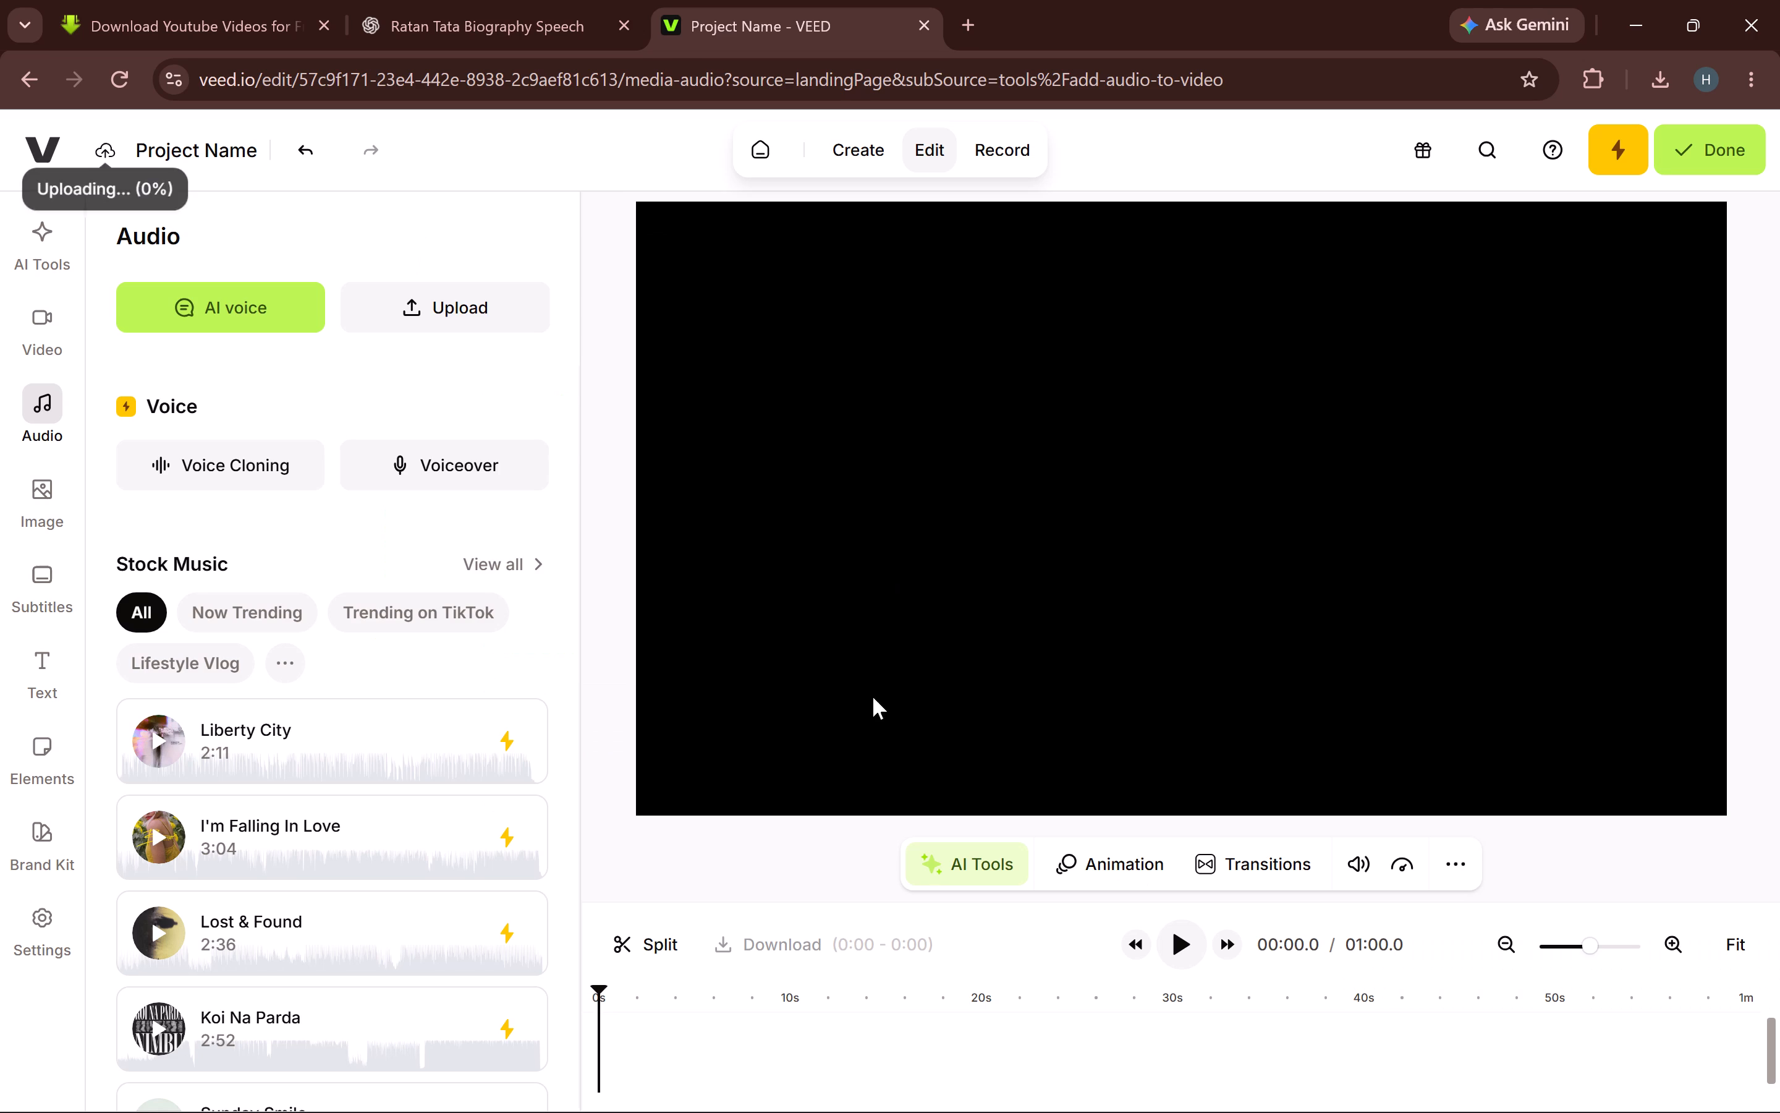
Mute the uploaded video's original sound by setting its volume to 0%.
scroll(873, 822, down, 1)
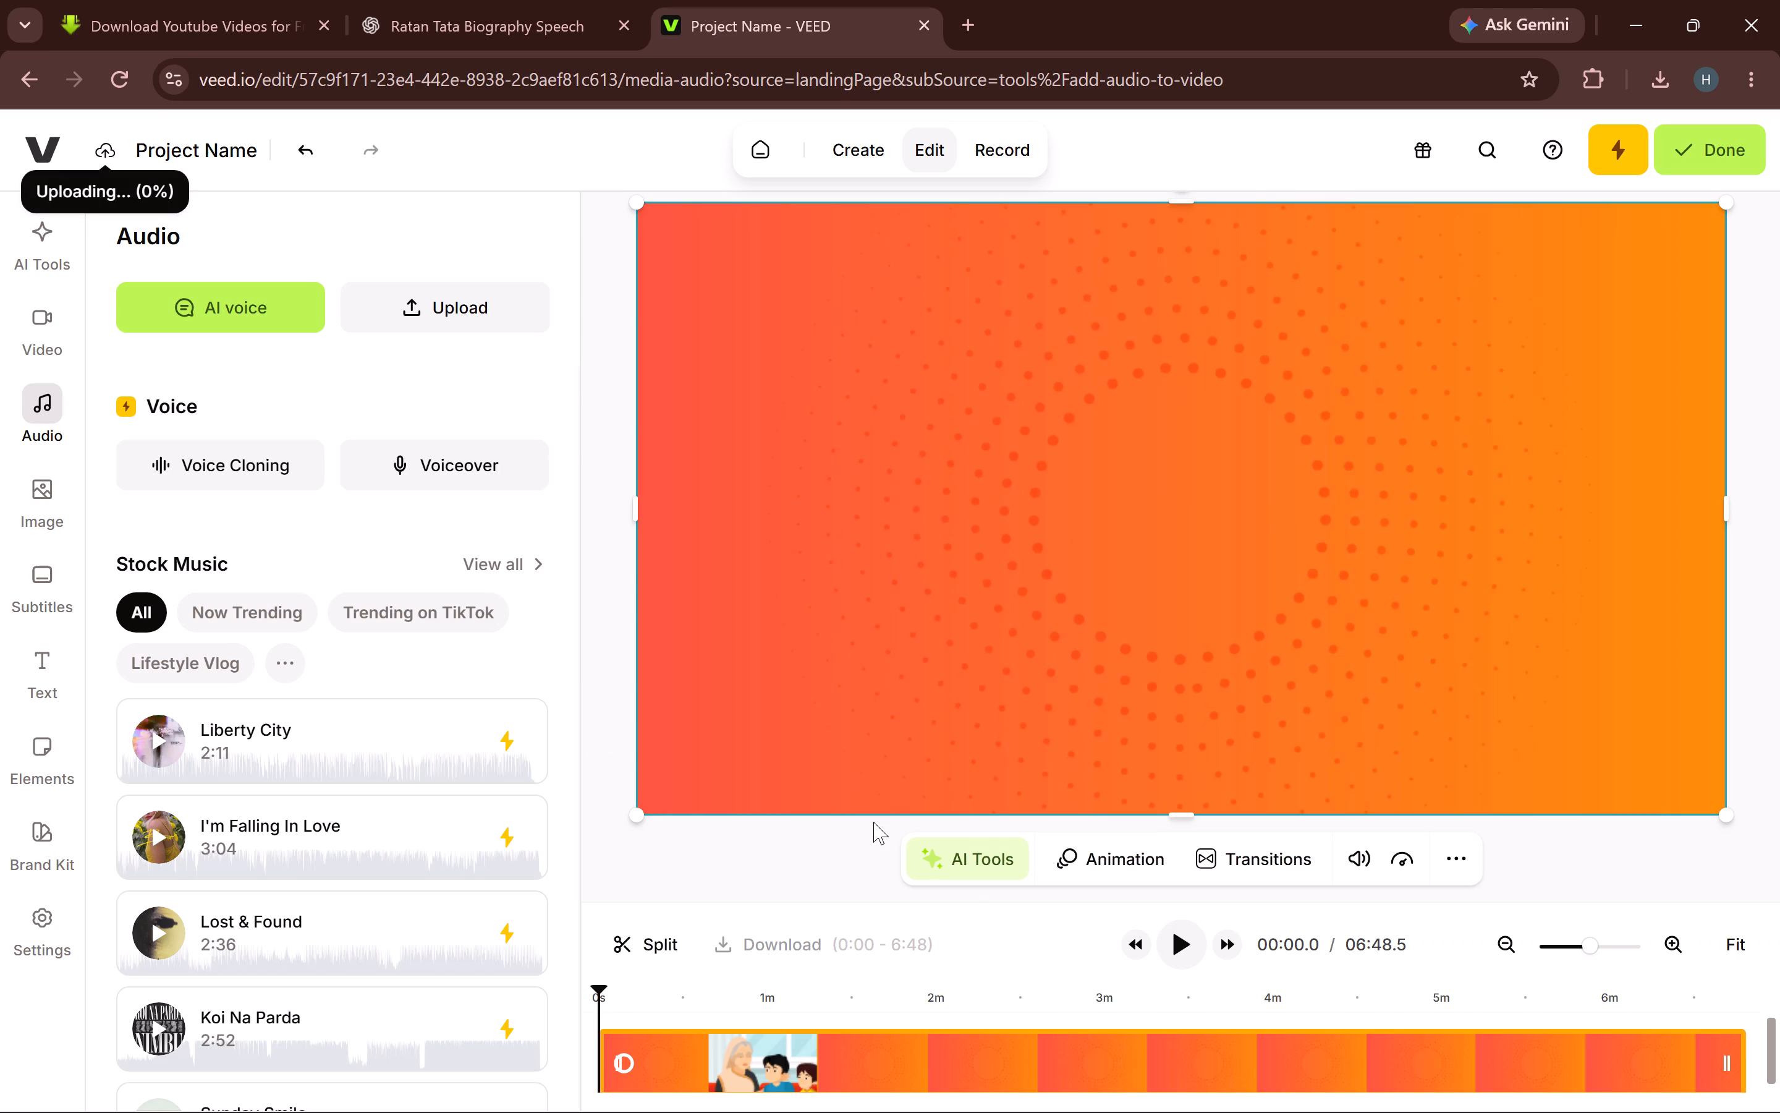
scroll(873, 822, down, 2)
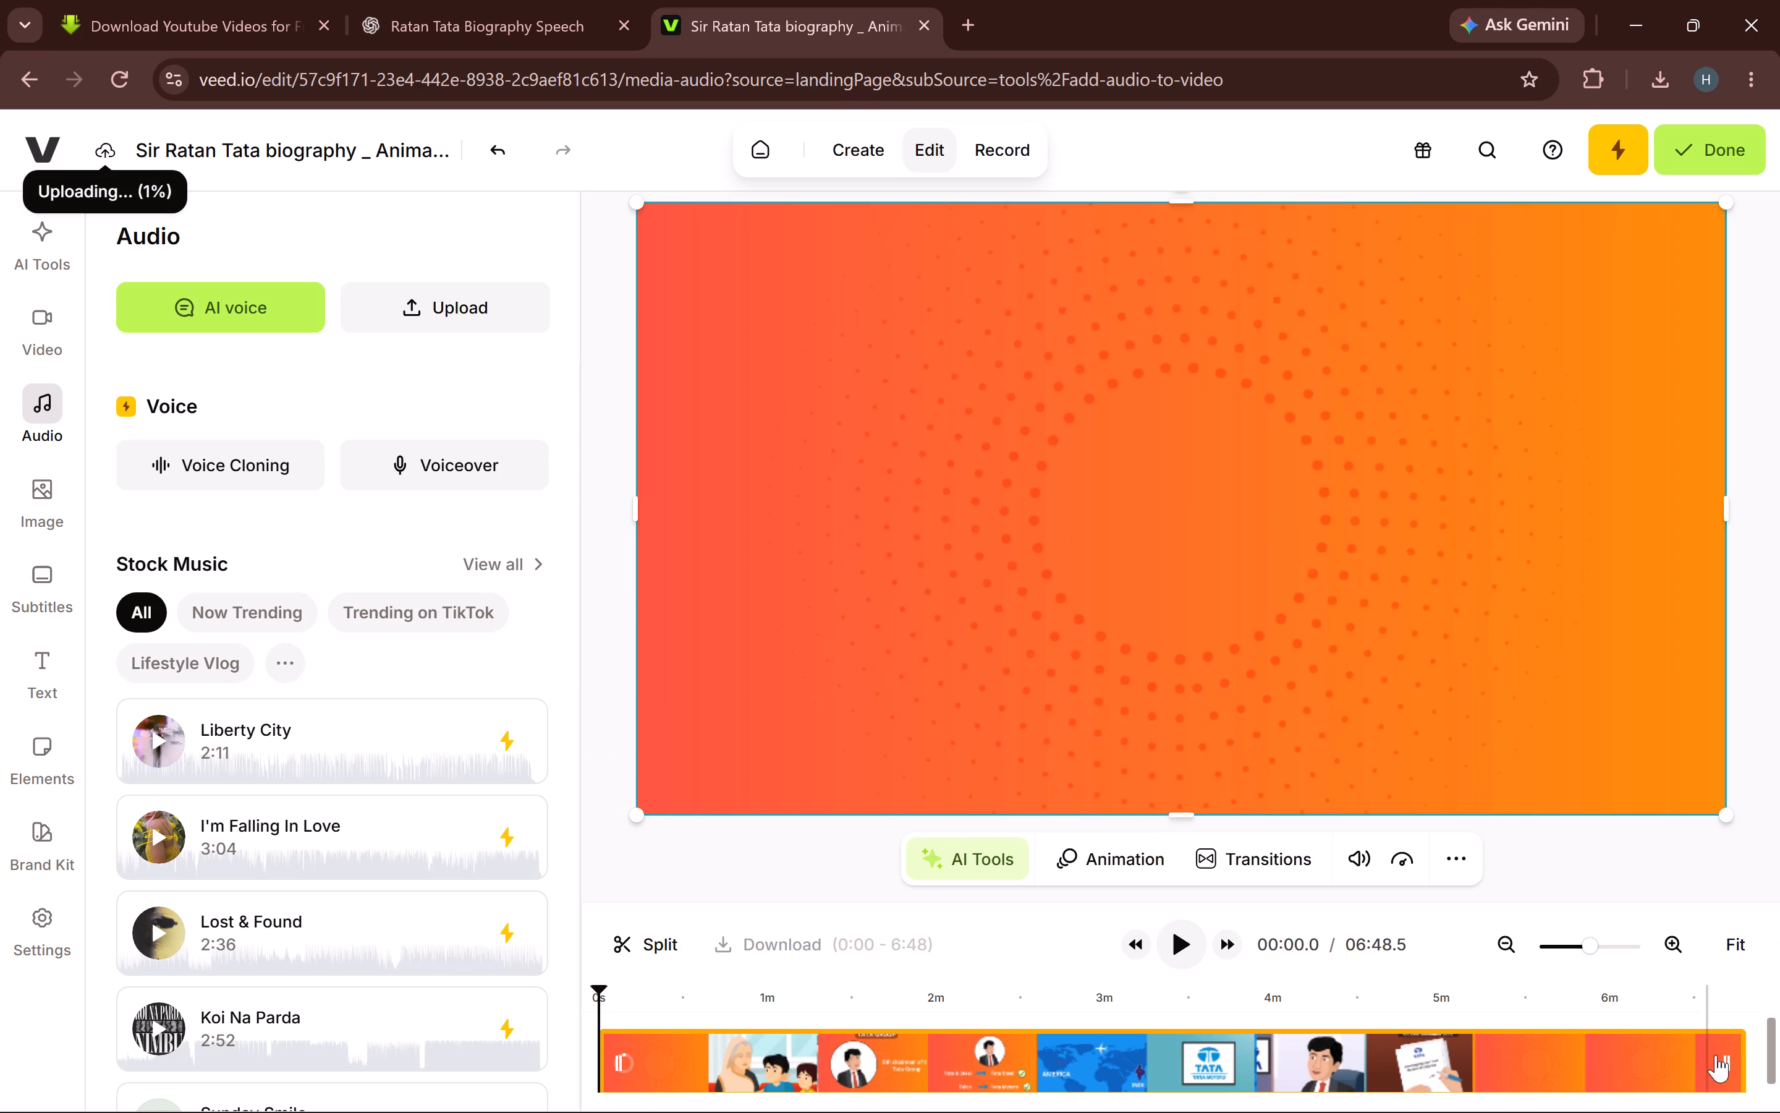
scroll(1072, 966, down, 2)
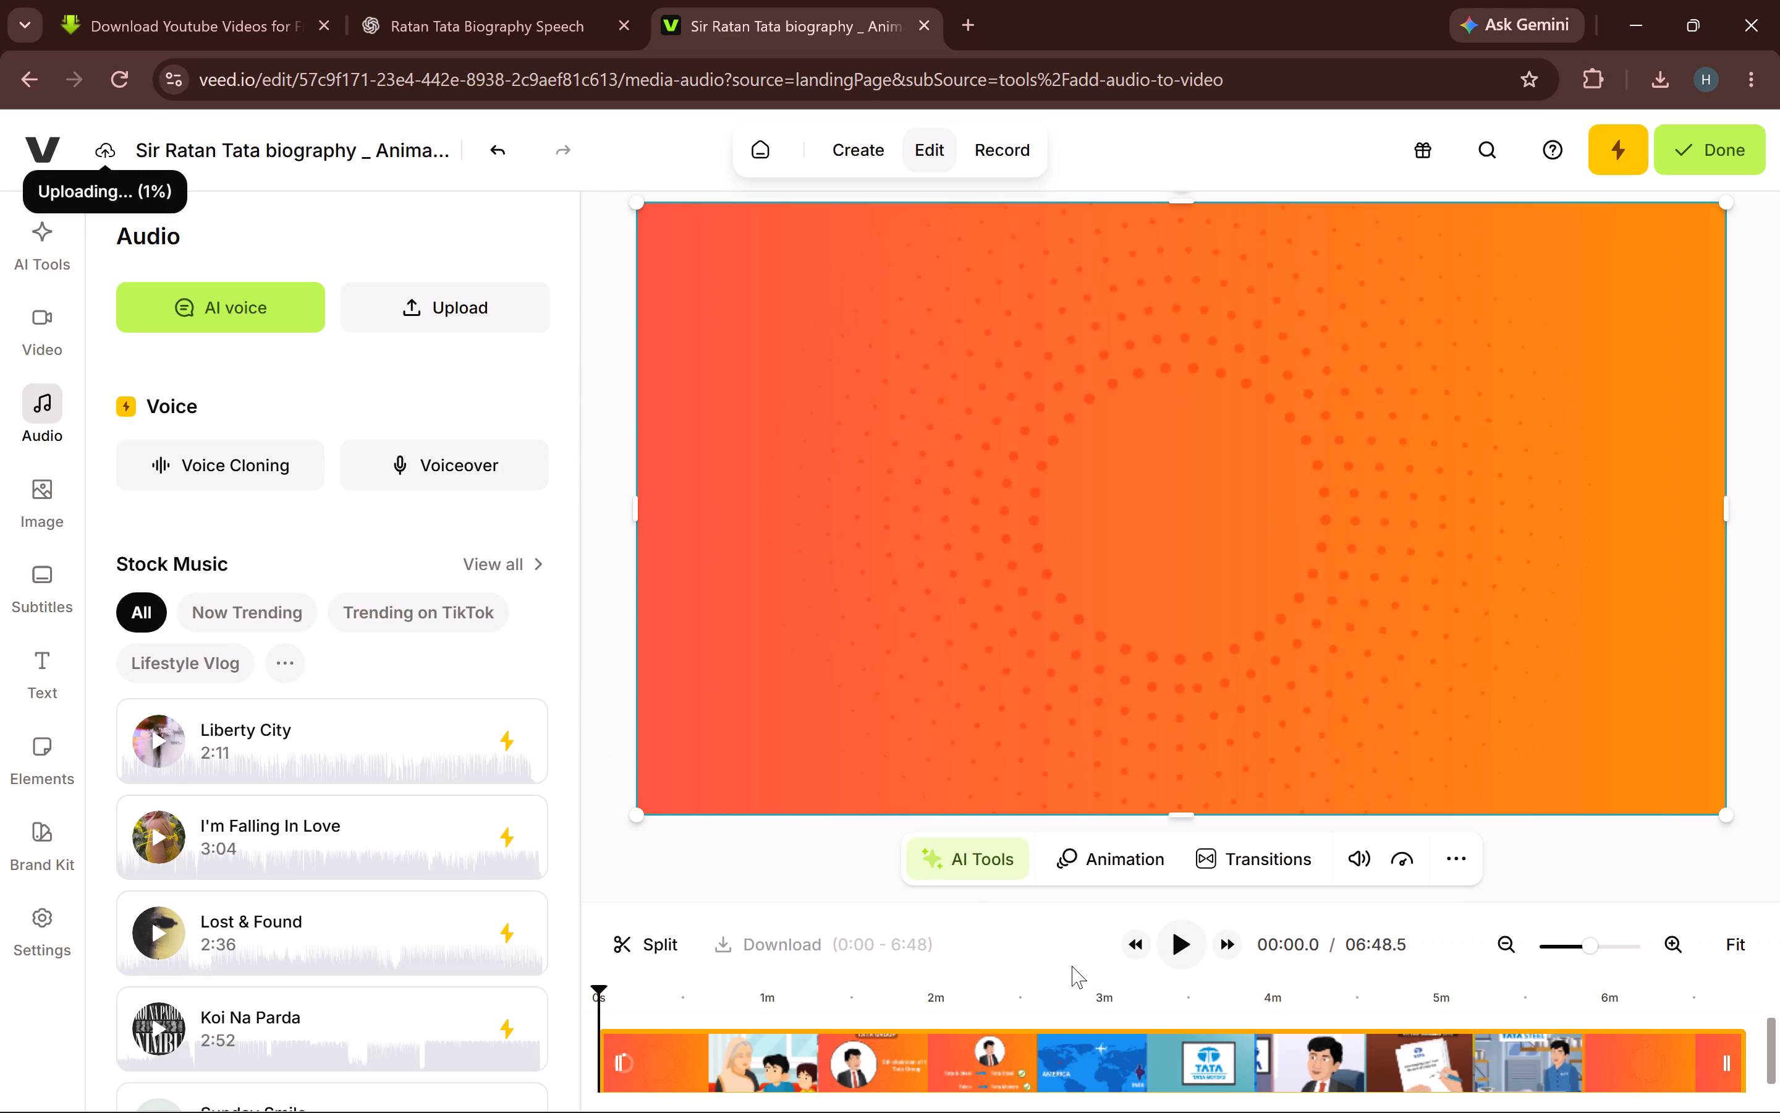
click(1351, 865)
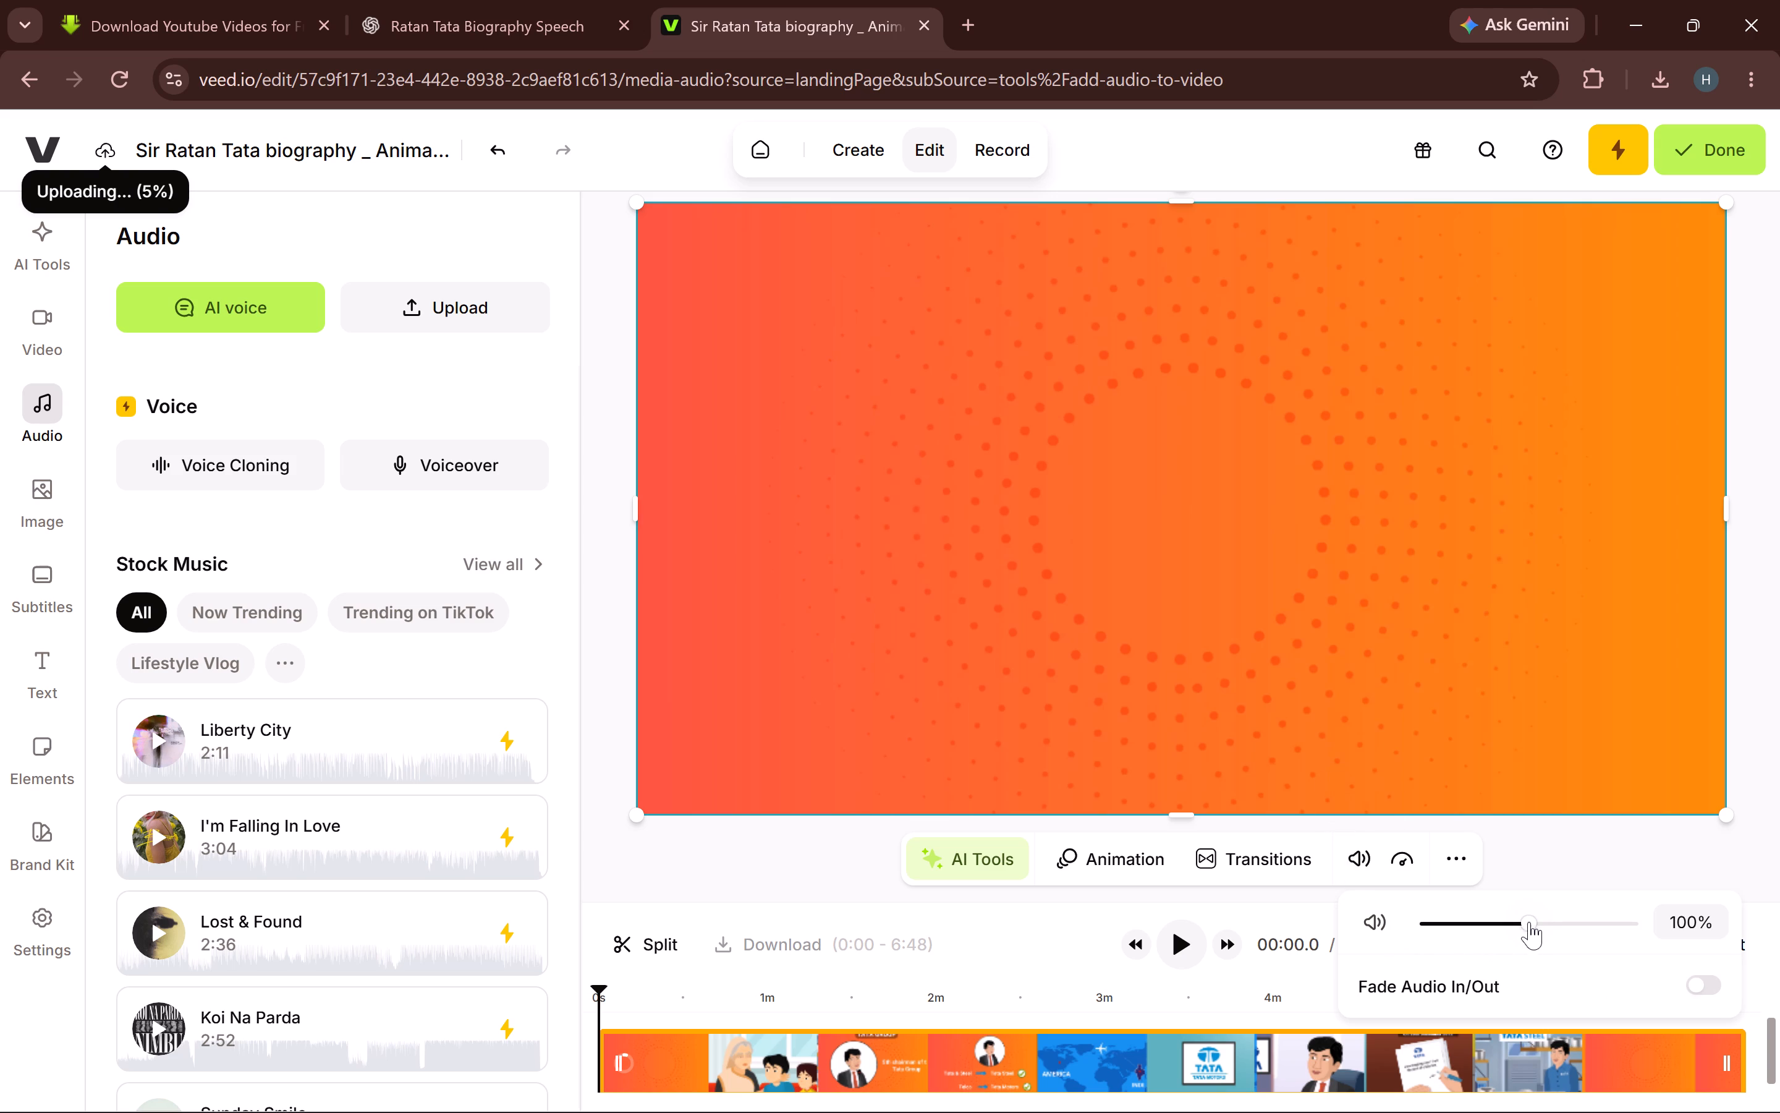
drag(1530, 926, 1084, 933)
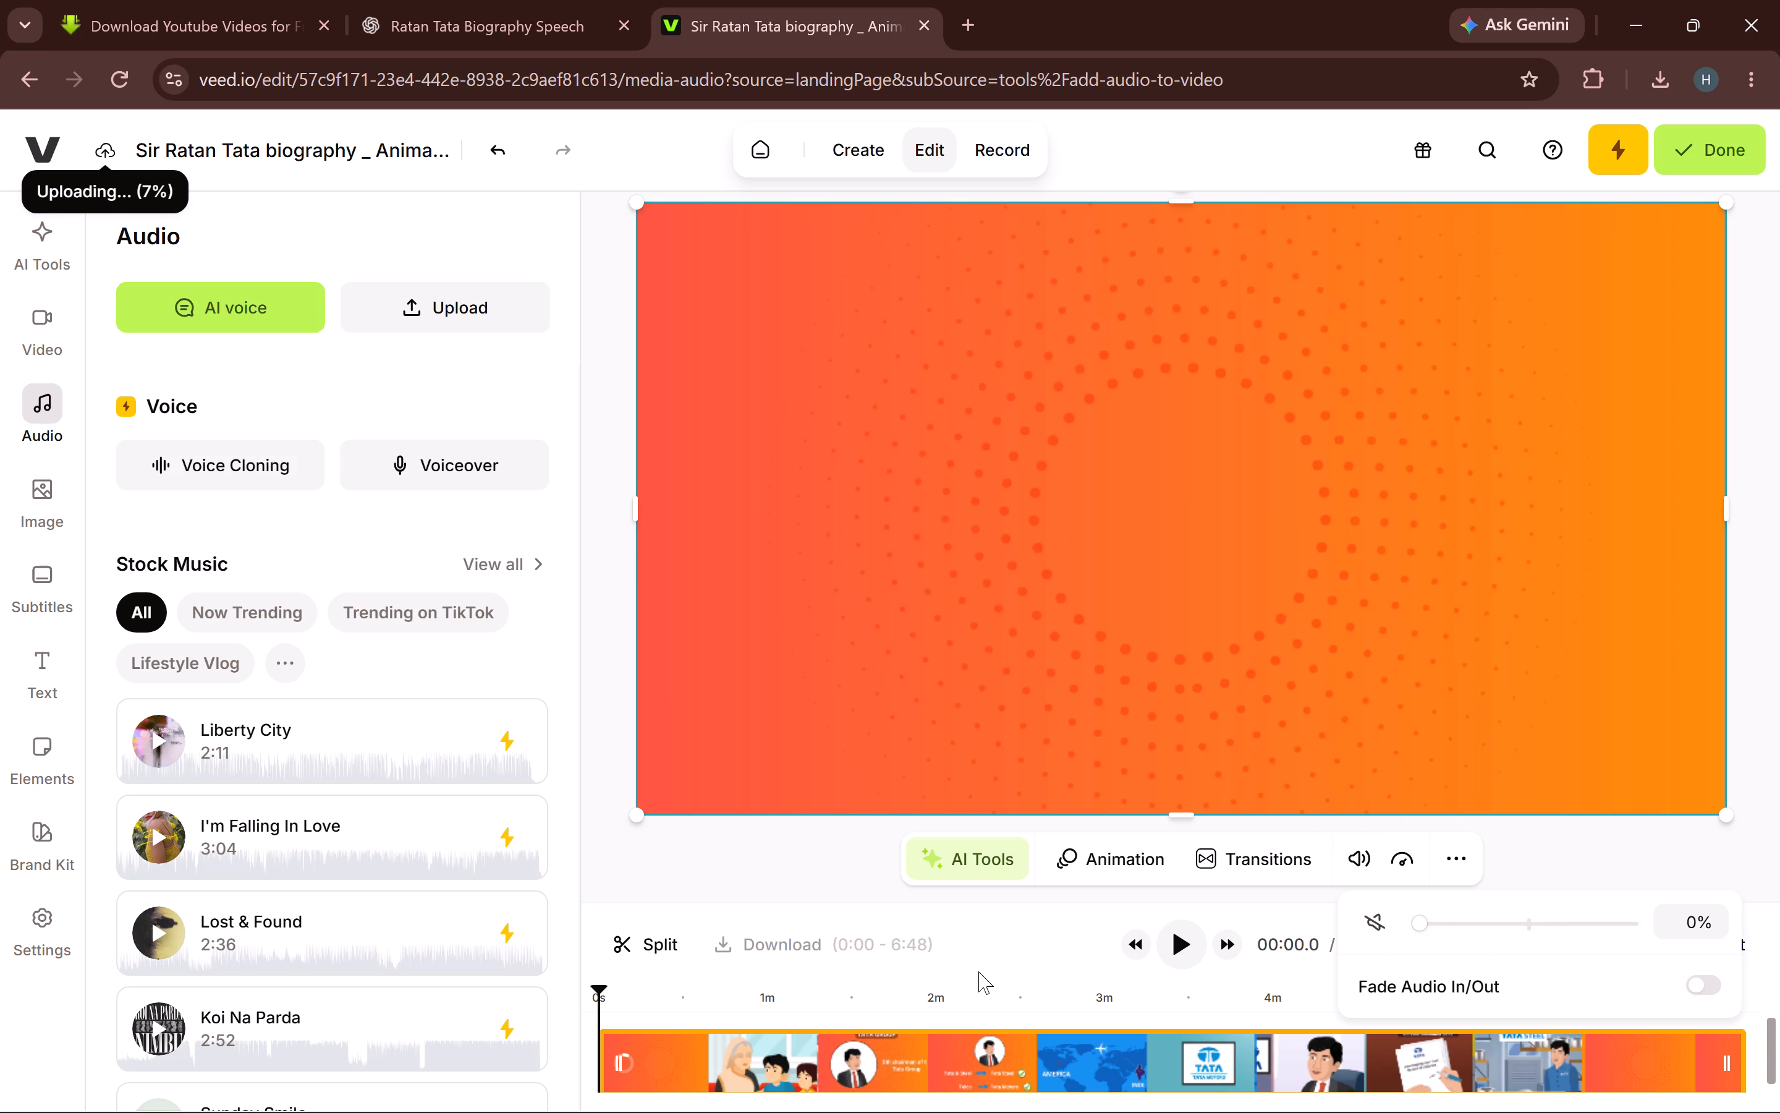
click(978, 971)
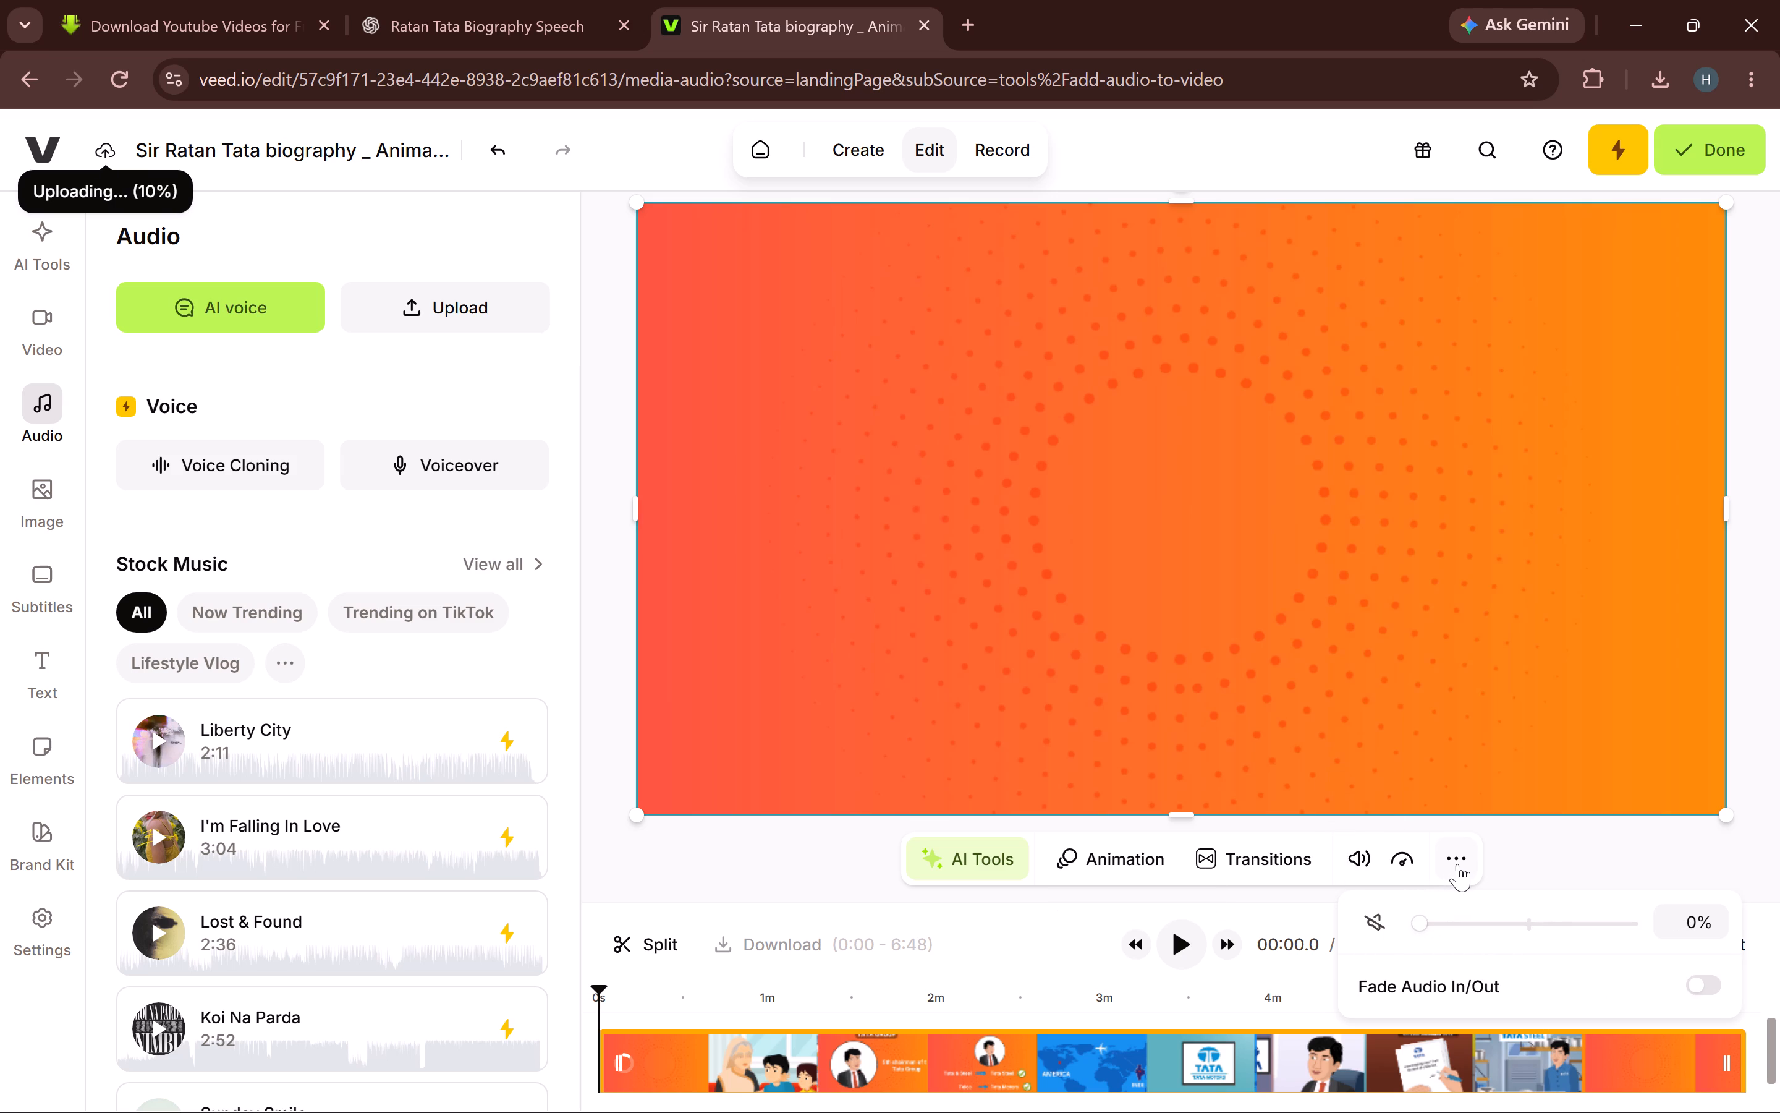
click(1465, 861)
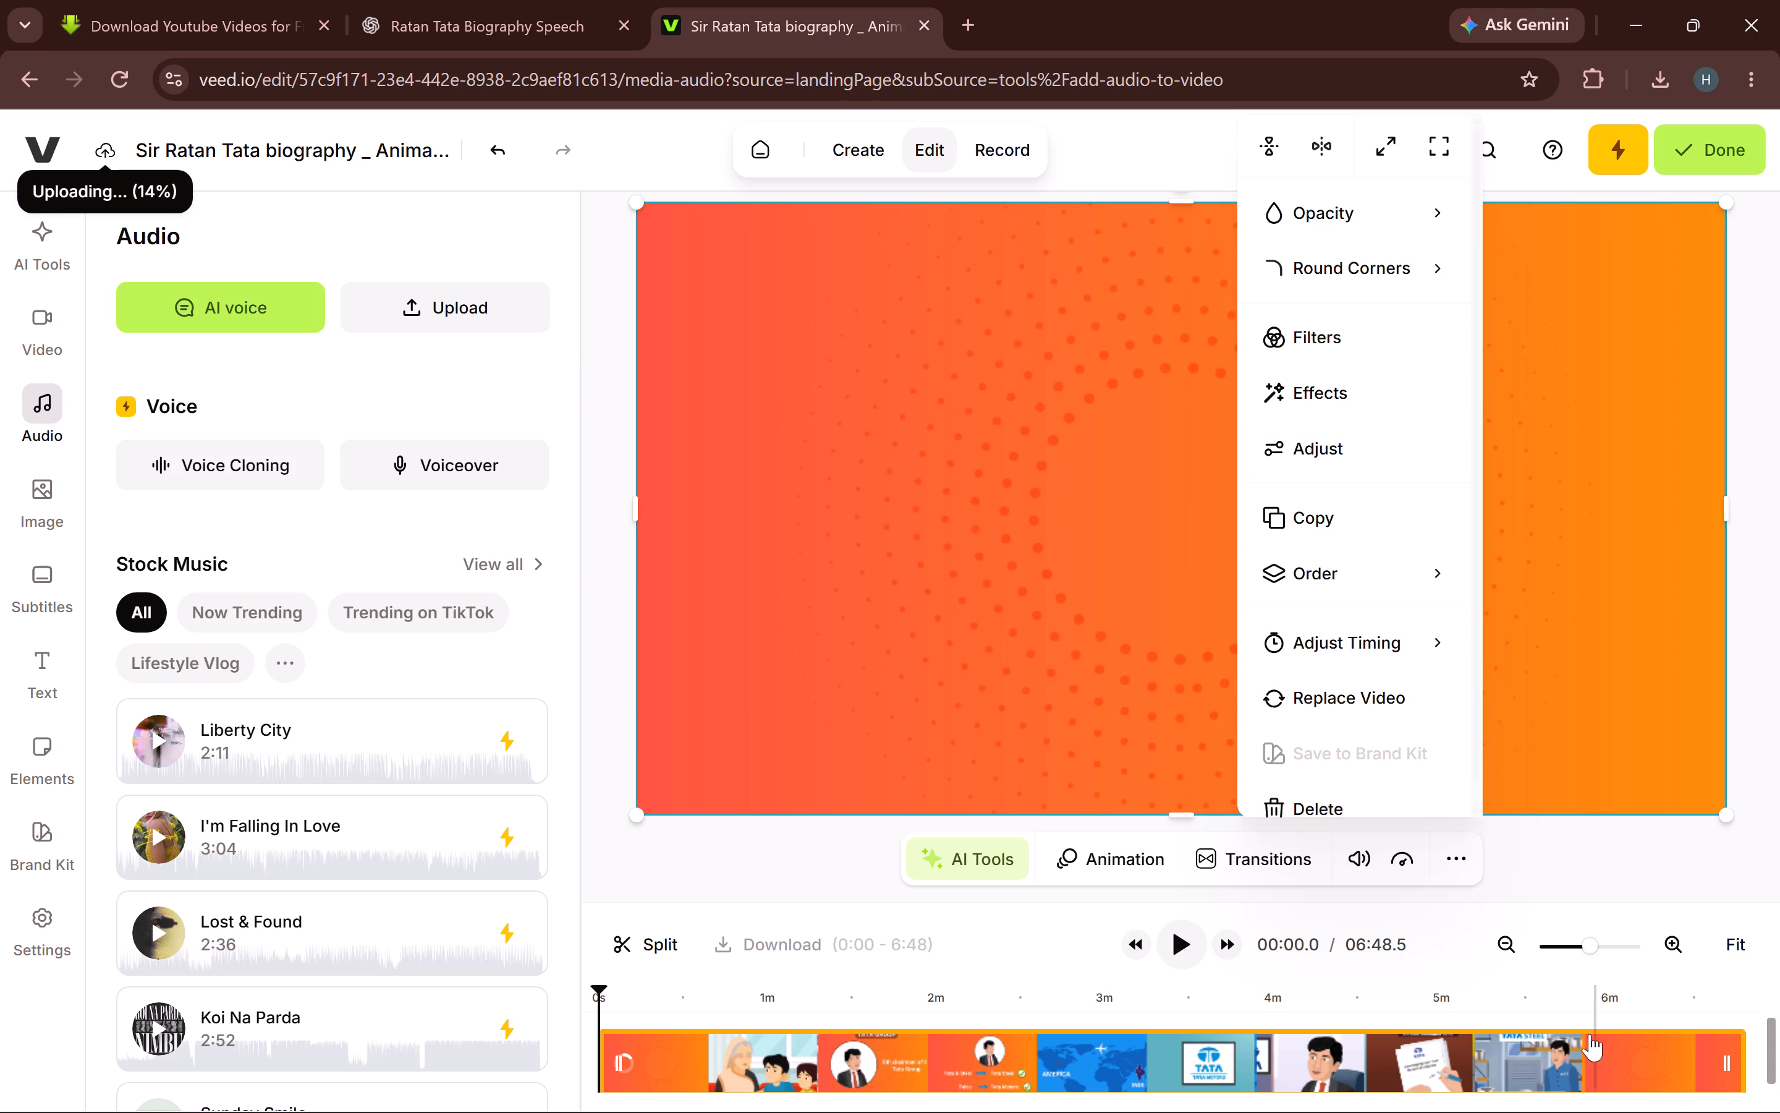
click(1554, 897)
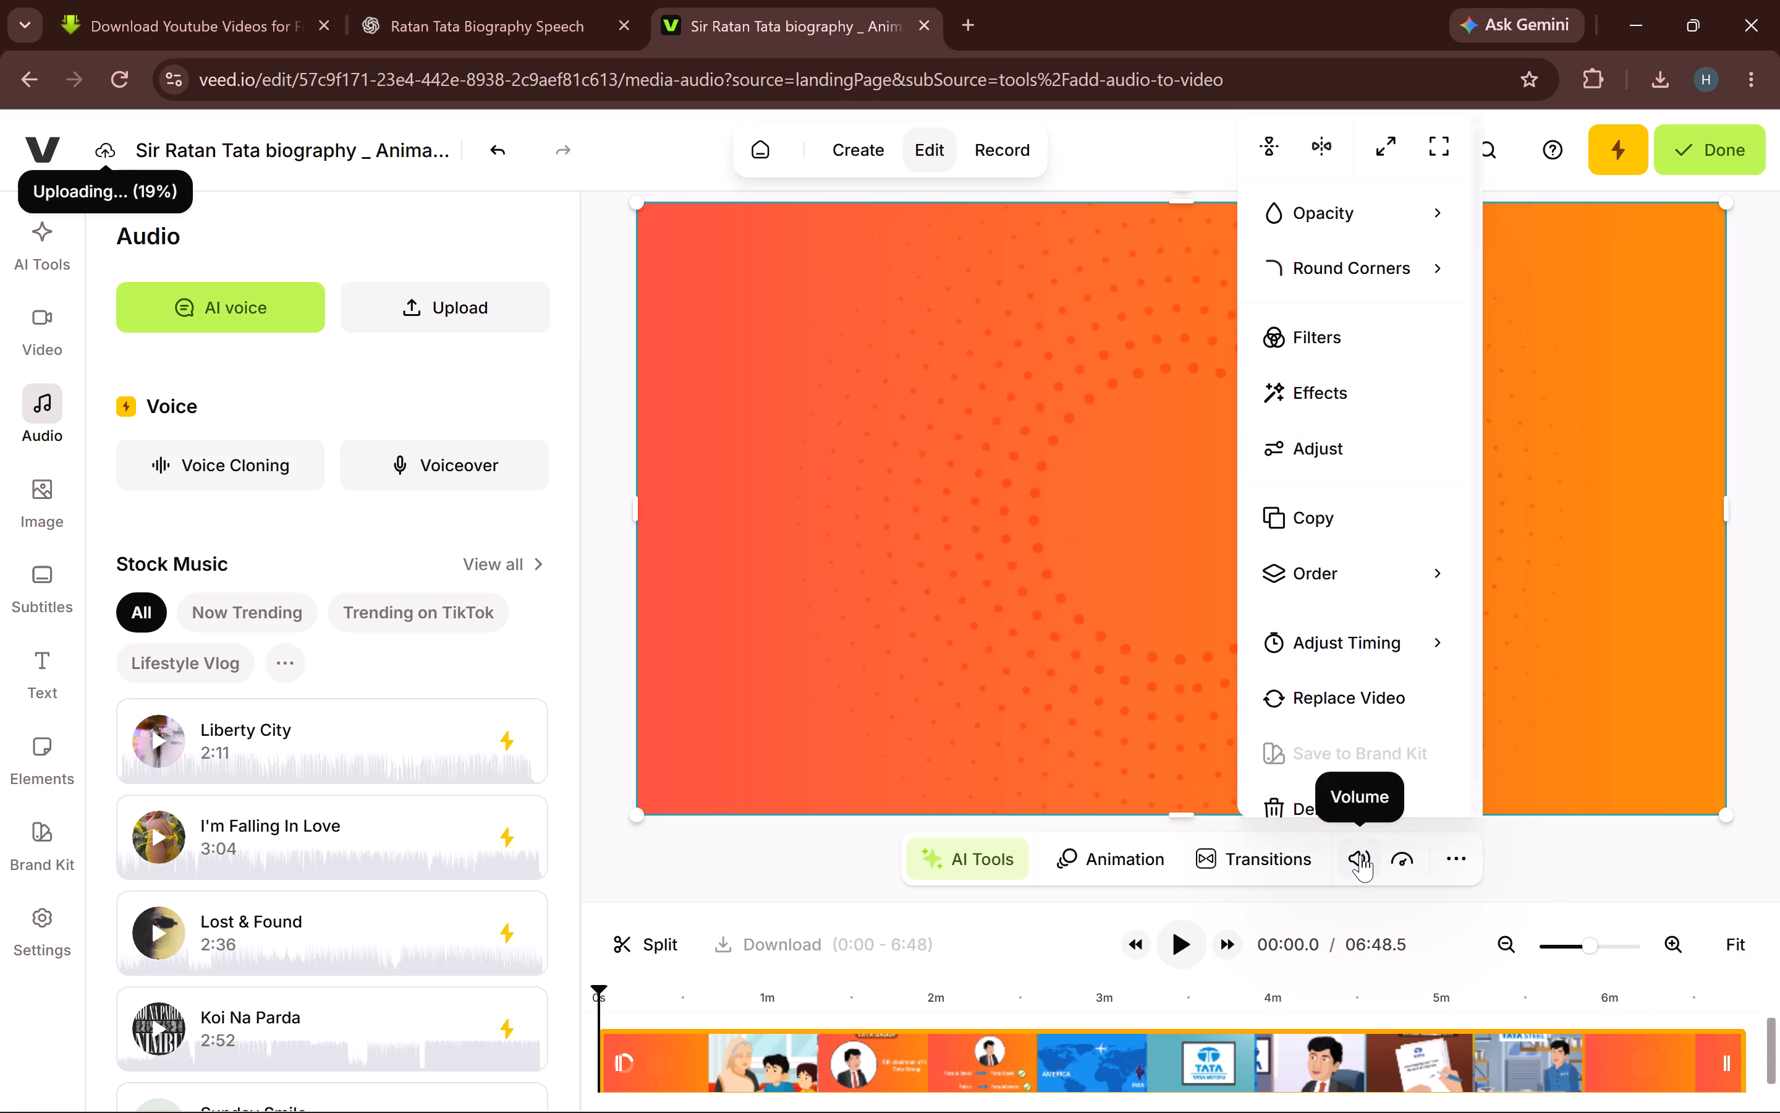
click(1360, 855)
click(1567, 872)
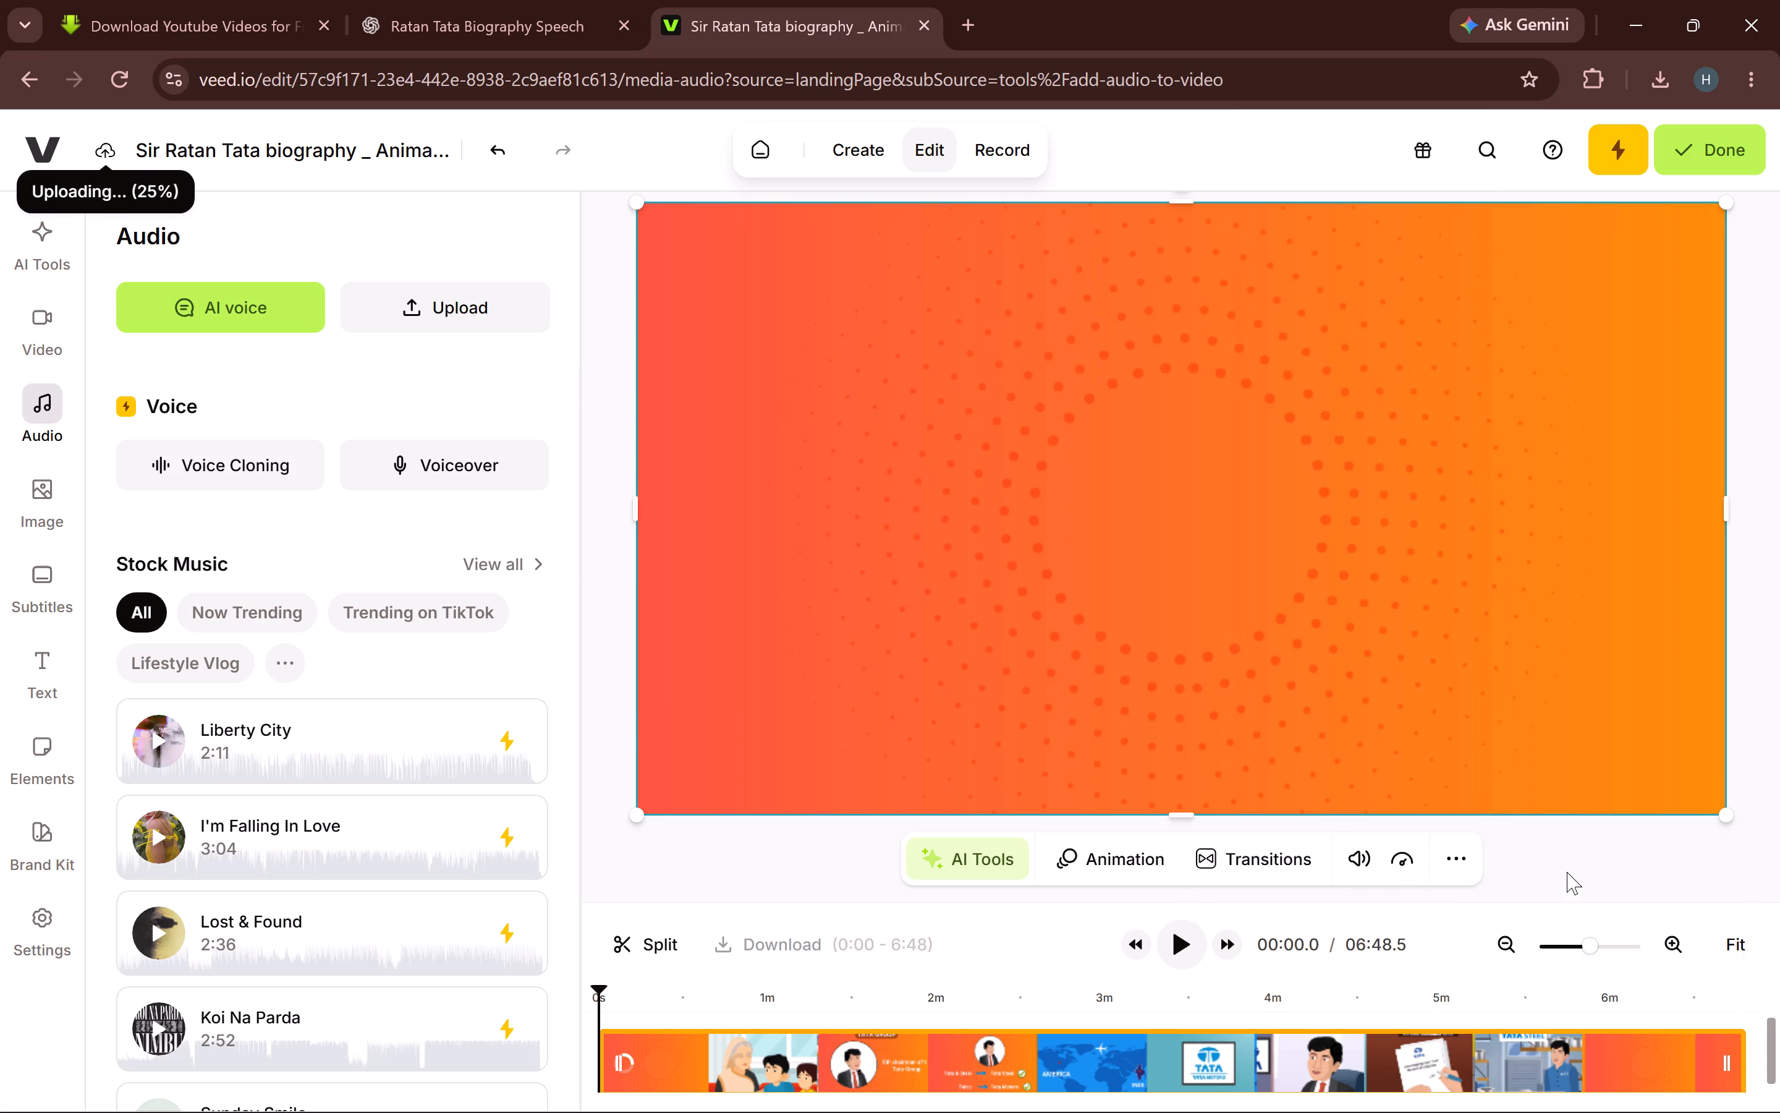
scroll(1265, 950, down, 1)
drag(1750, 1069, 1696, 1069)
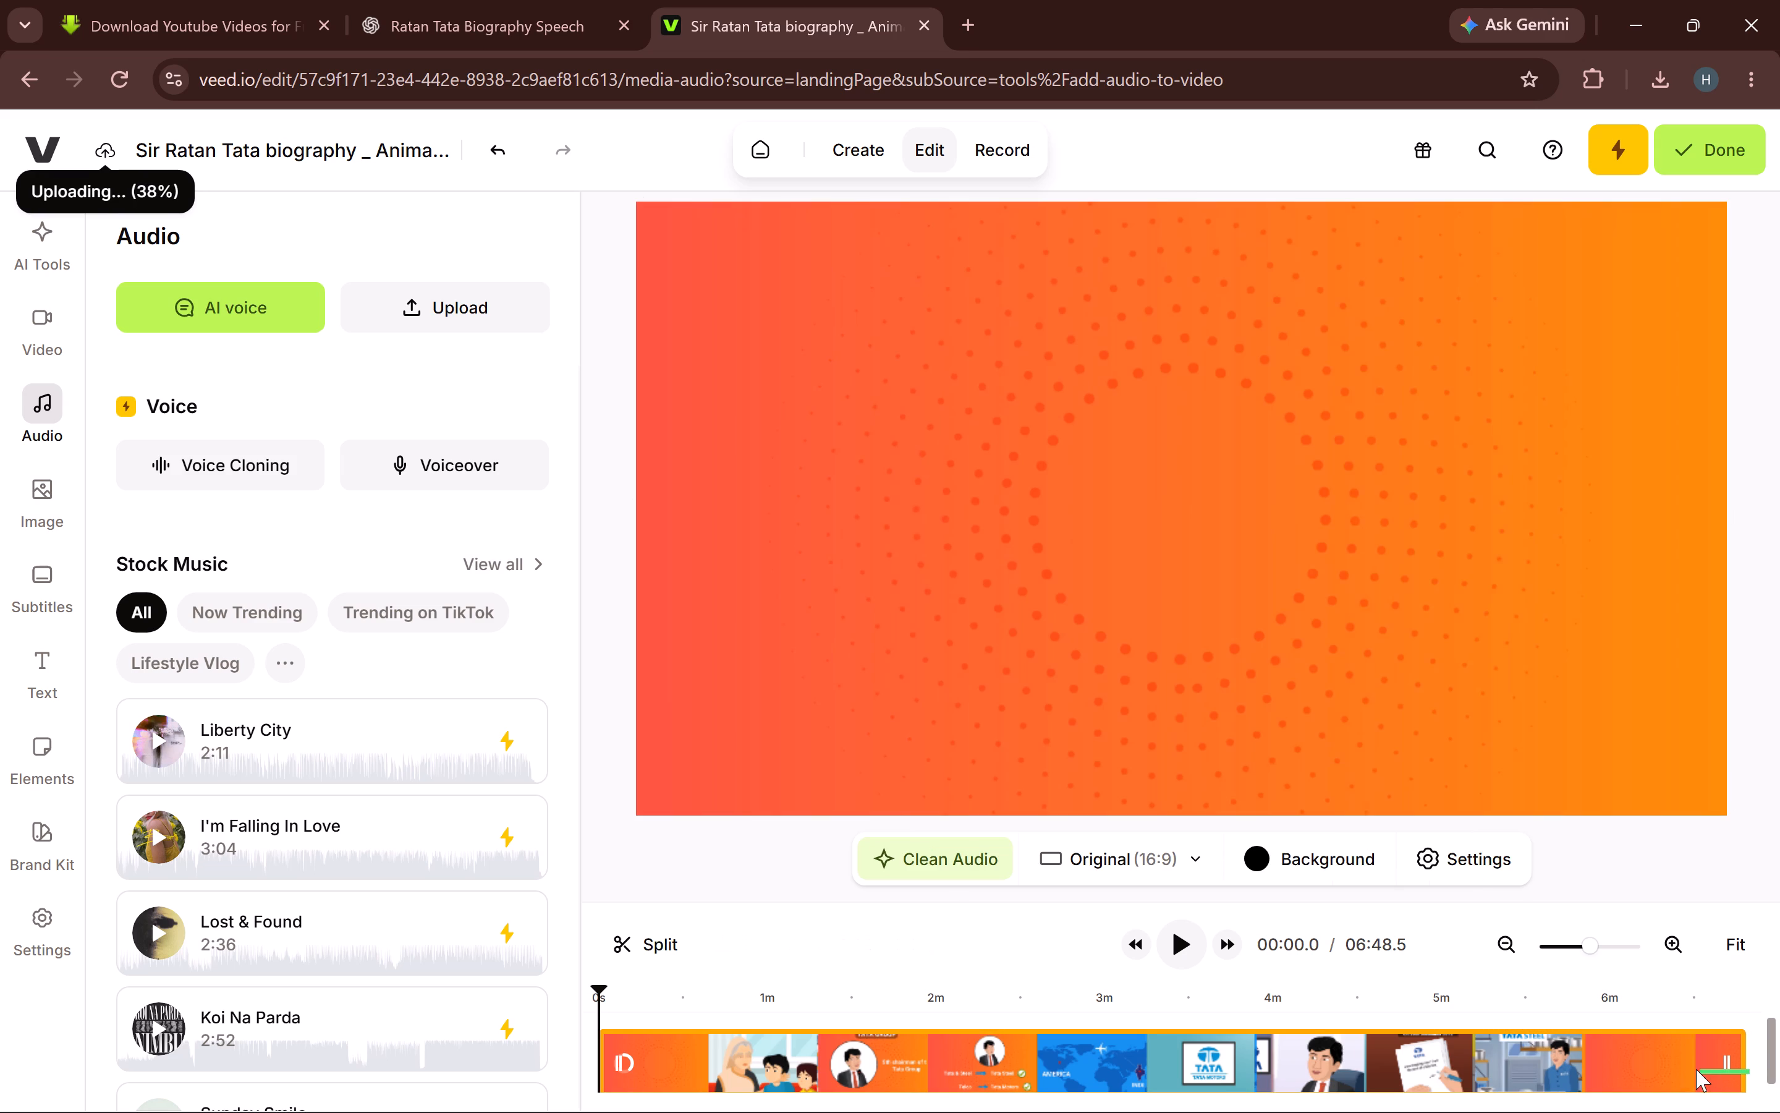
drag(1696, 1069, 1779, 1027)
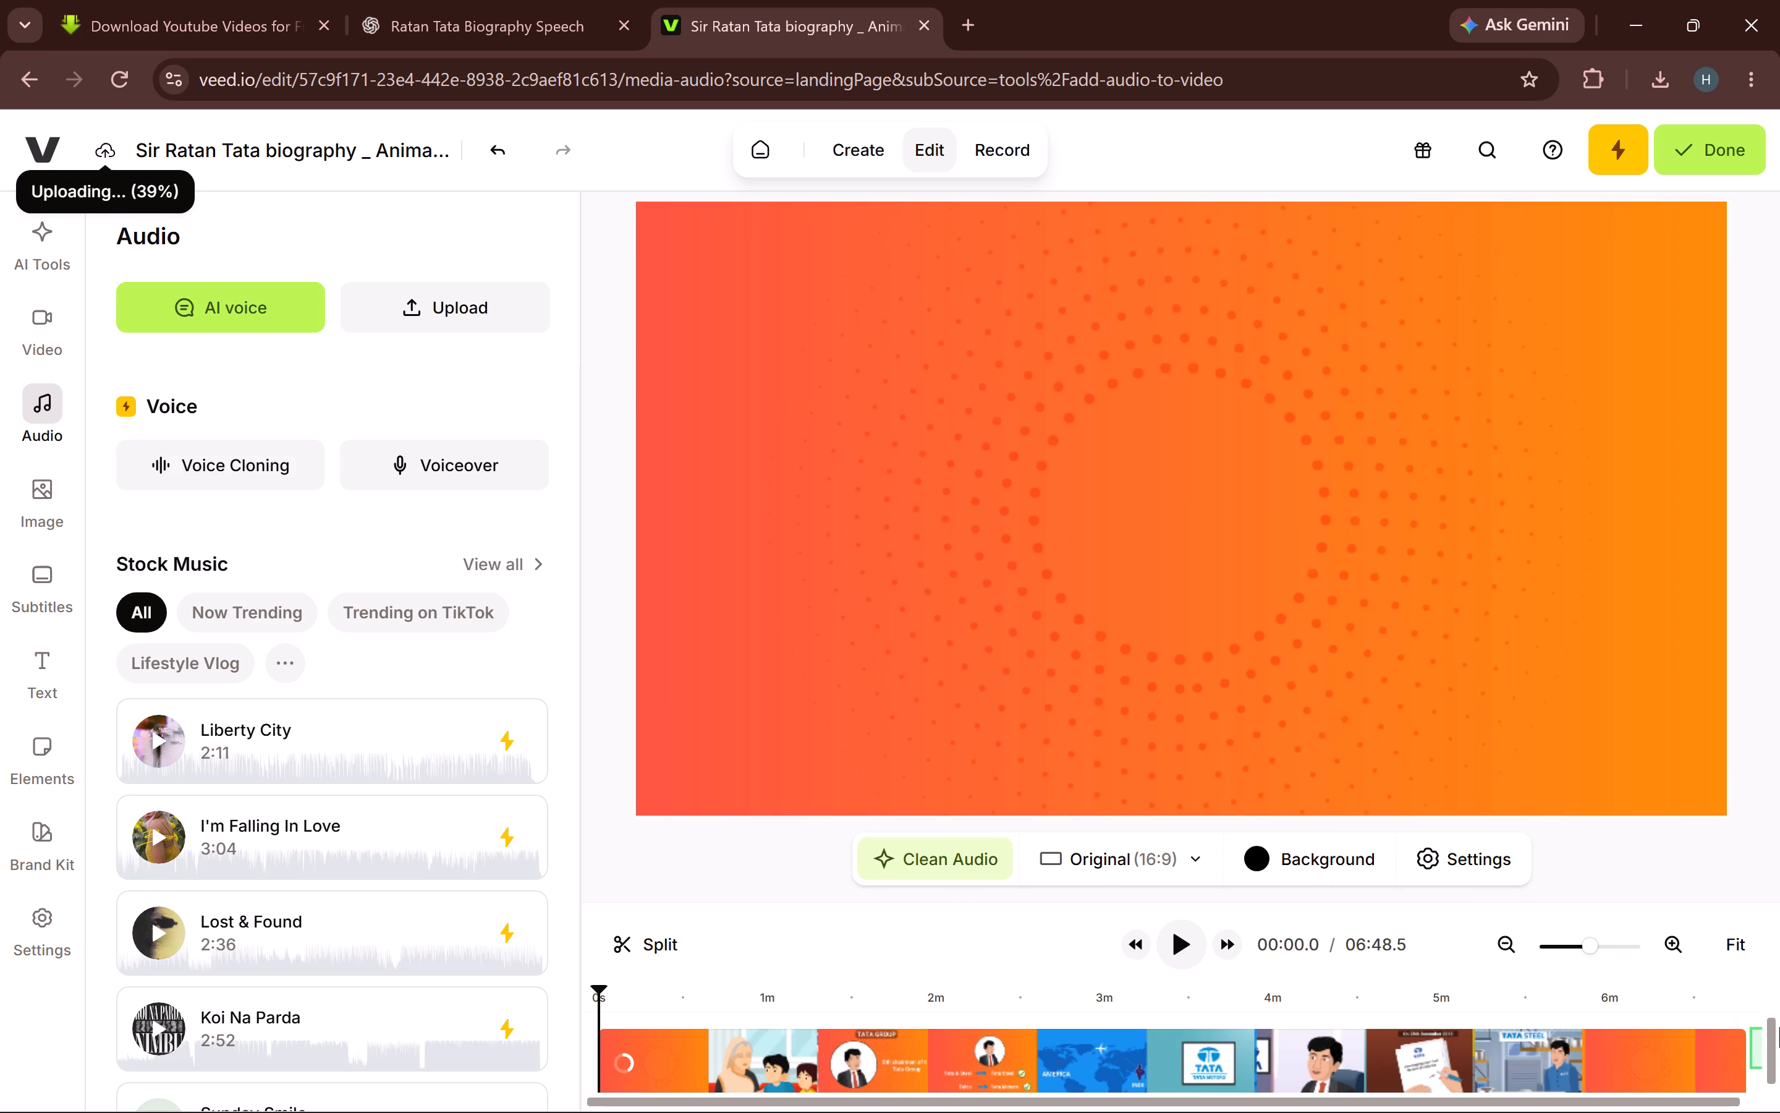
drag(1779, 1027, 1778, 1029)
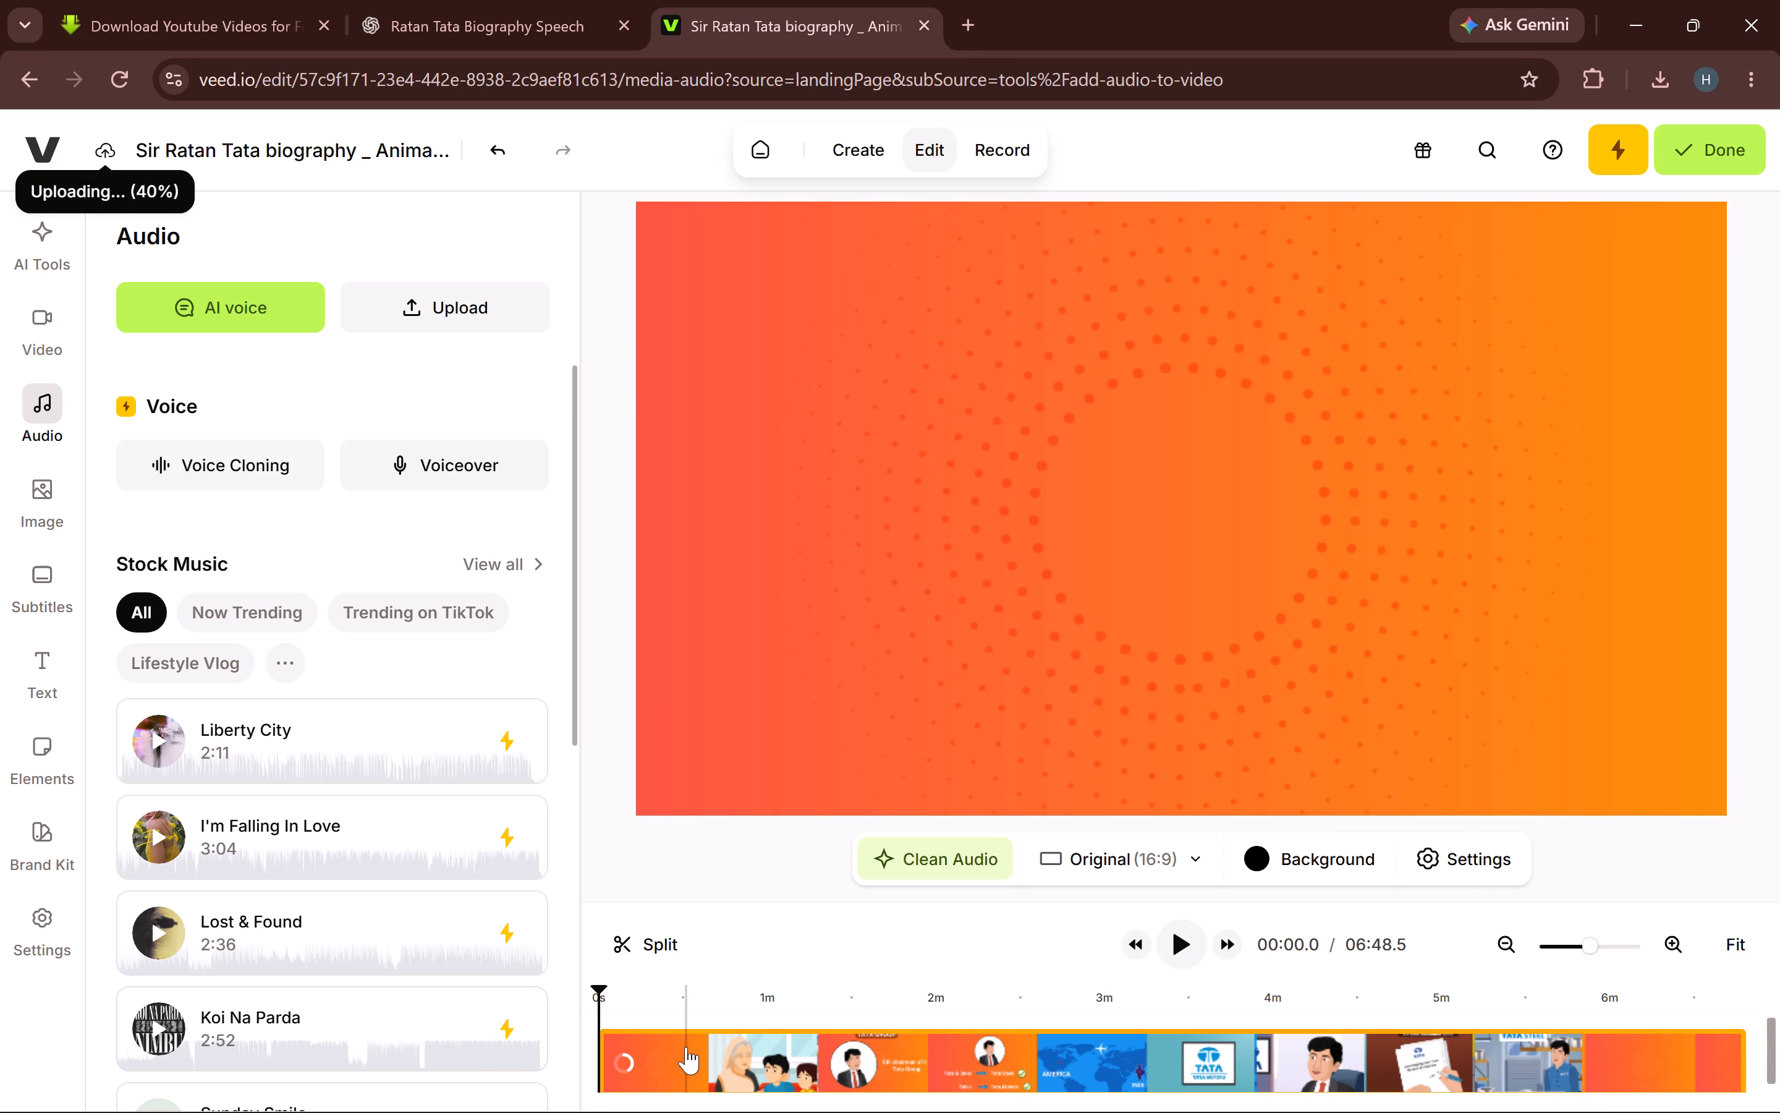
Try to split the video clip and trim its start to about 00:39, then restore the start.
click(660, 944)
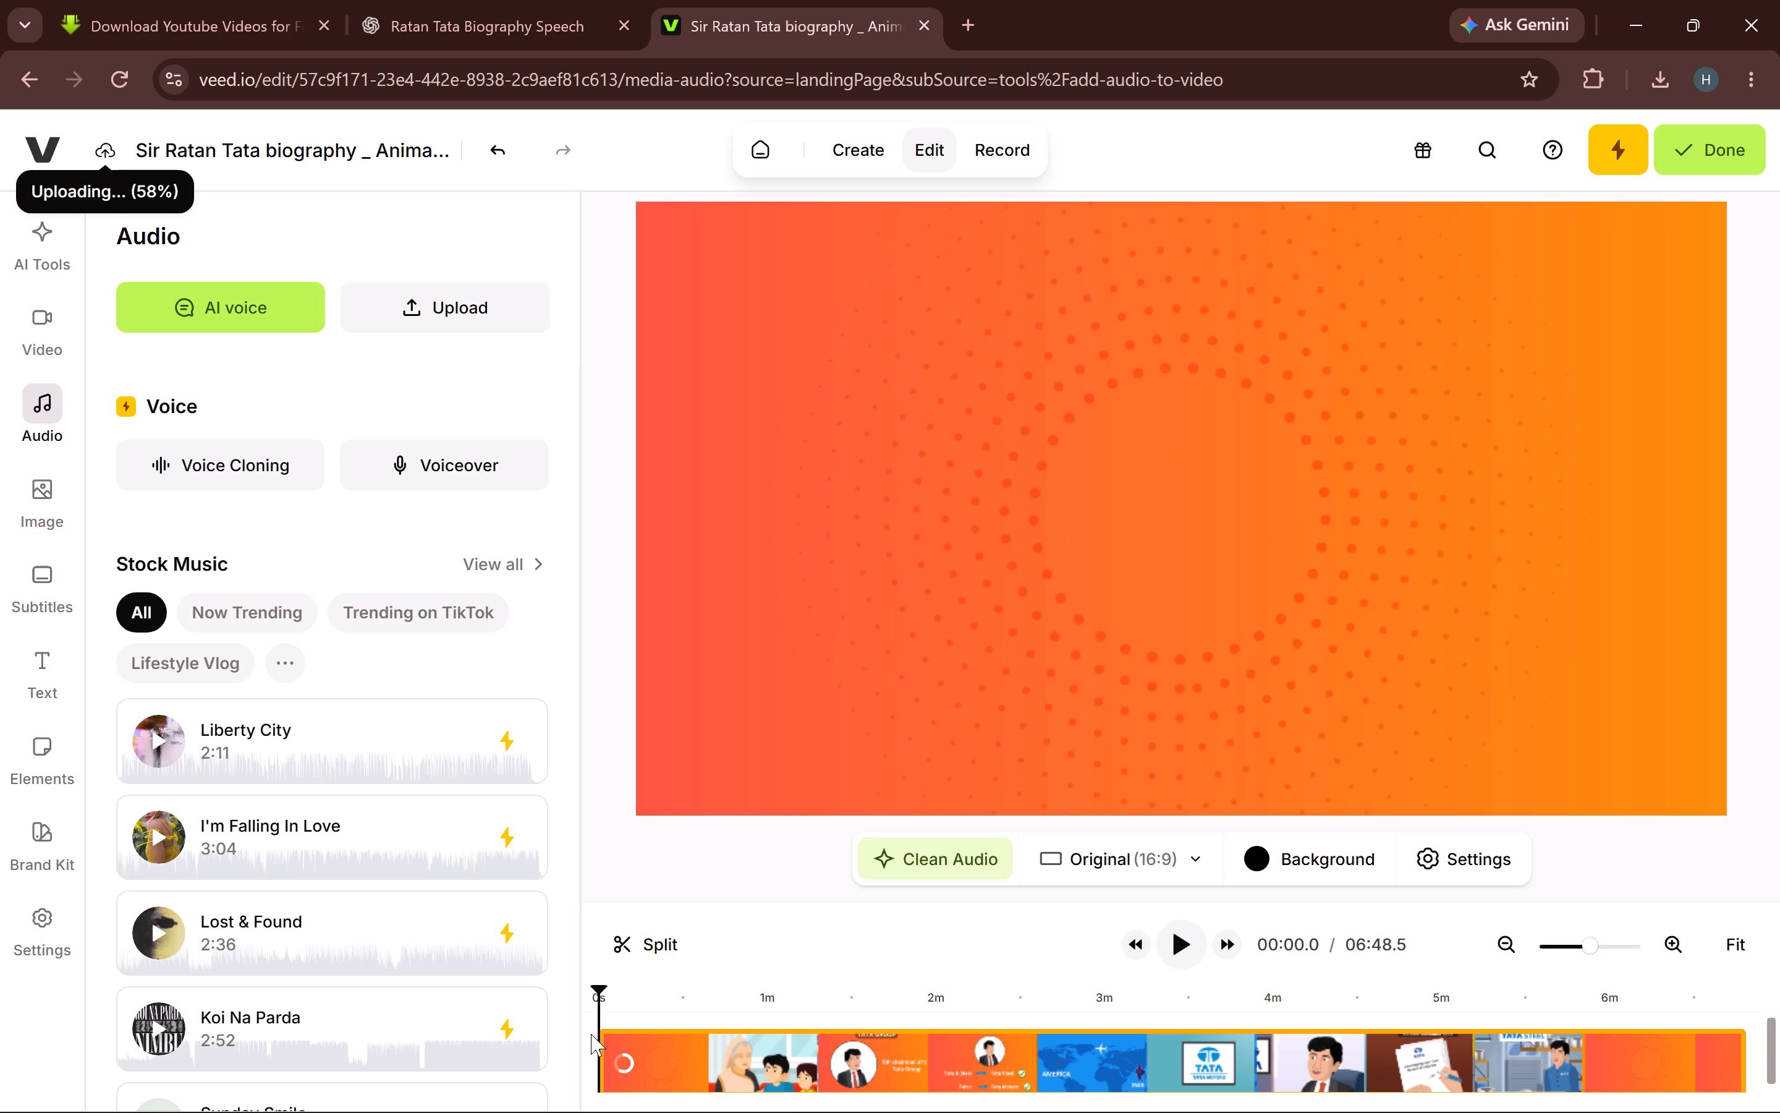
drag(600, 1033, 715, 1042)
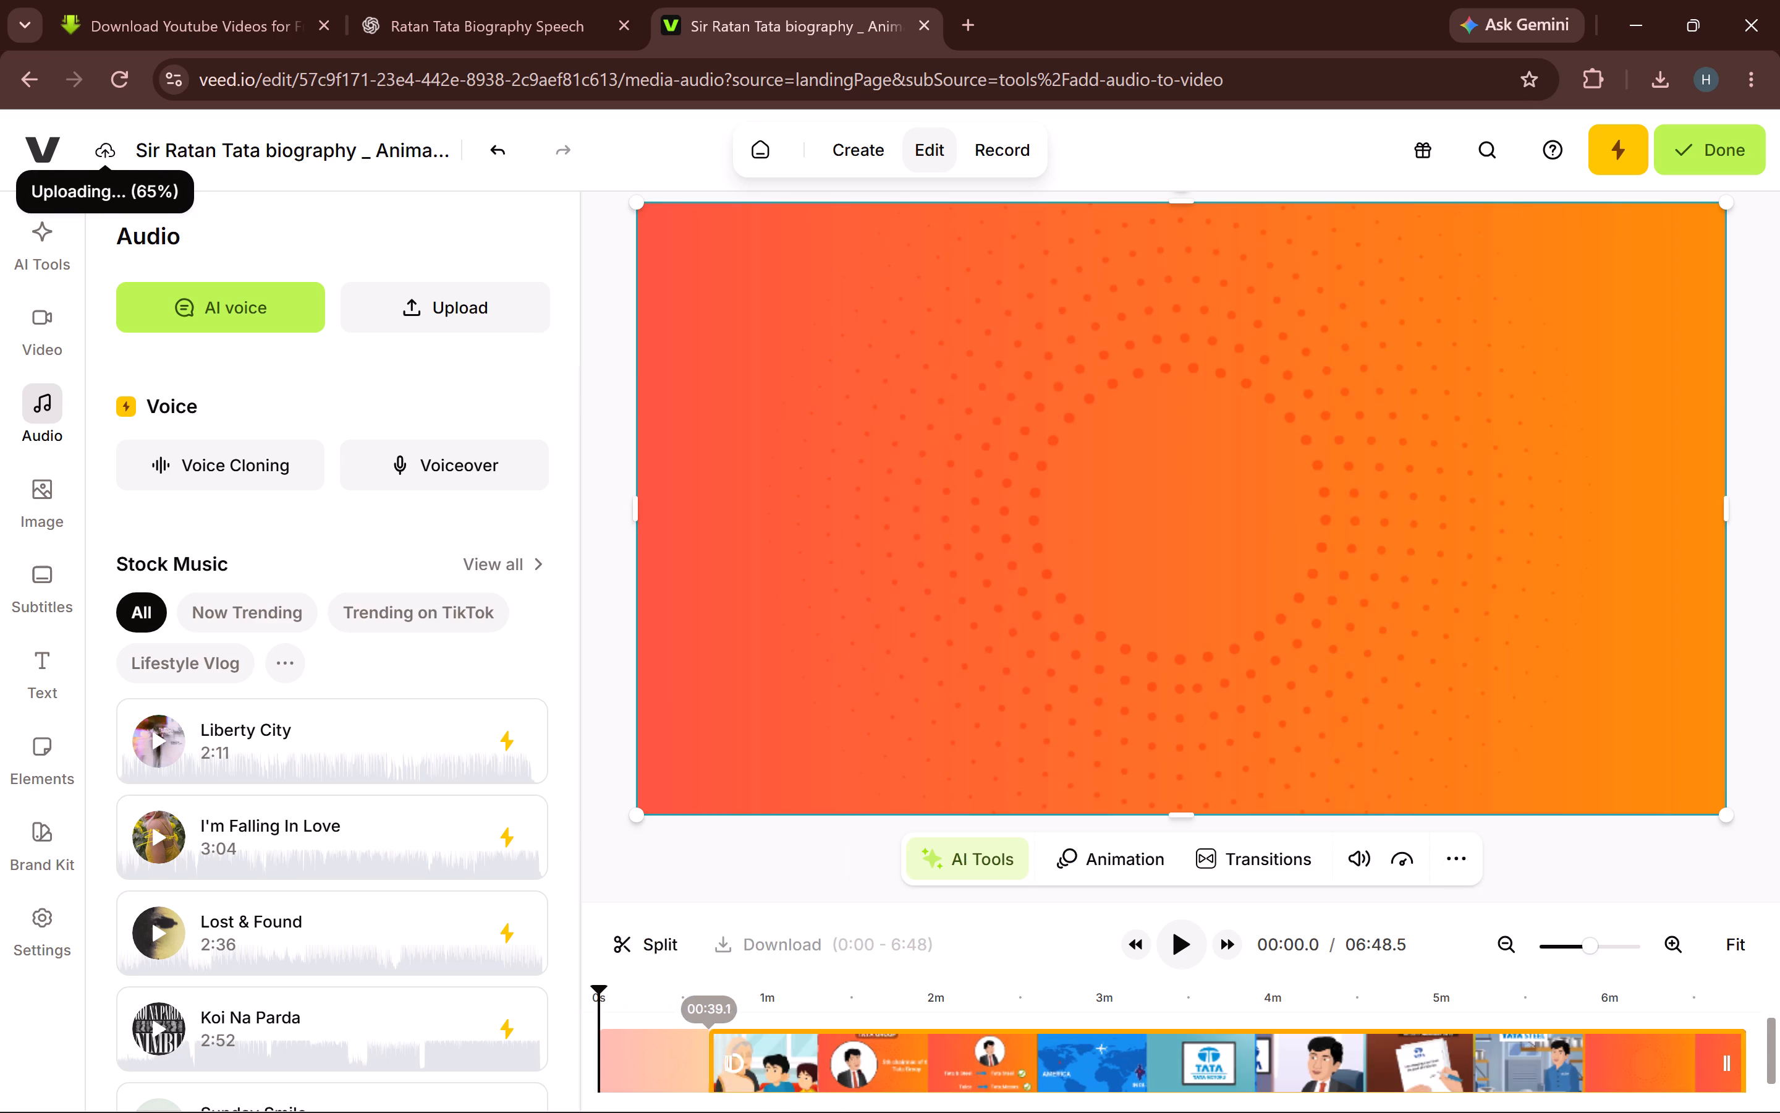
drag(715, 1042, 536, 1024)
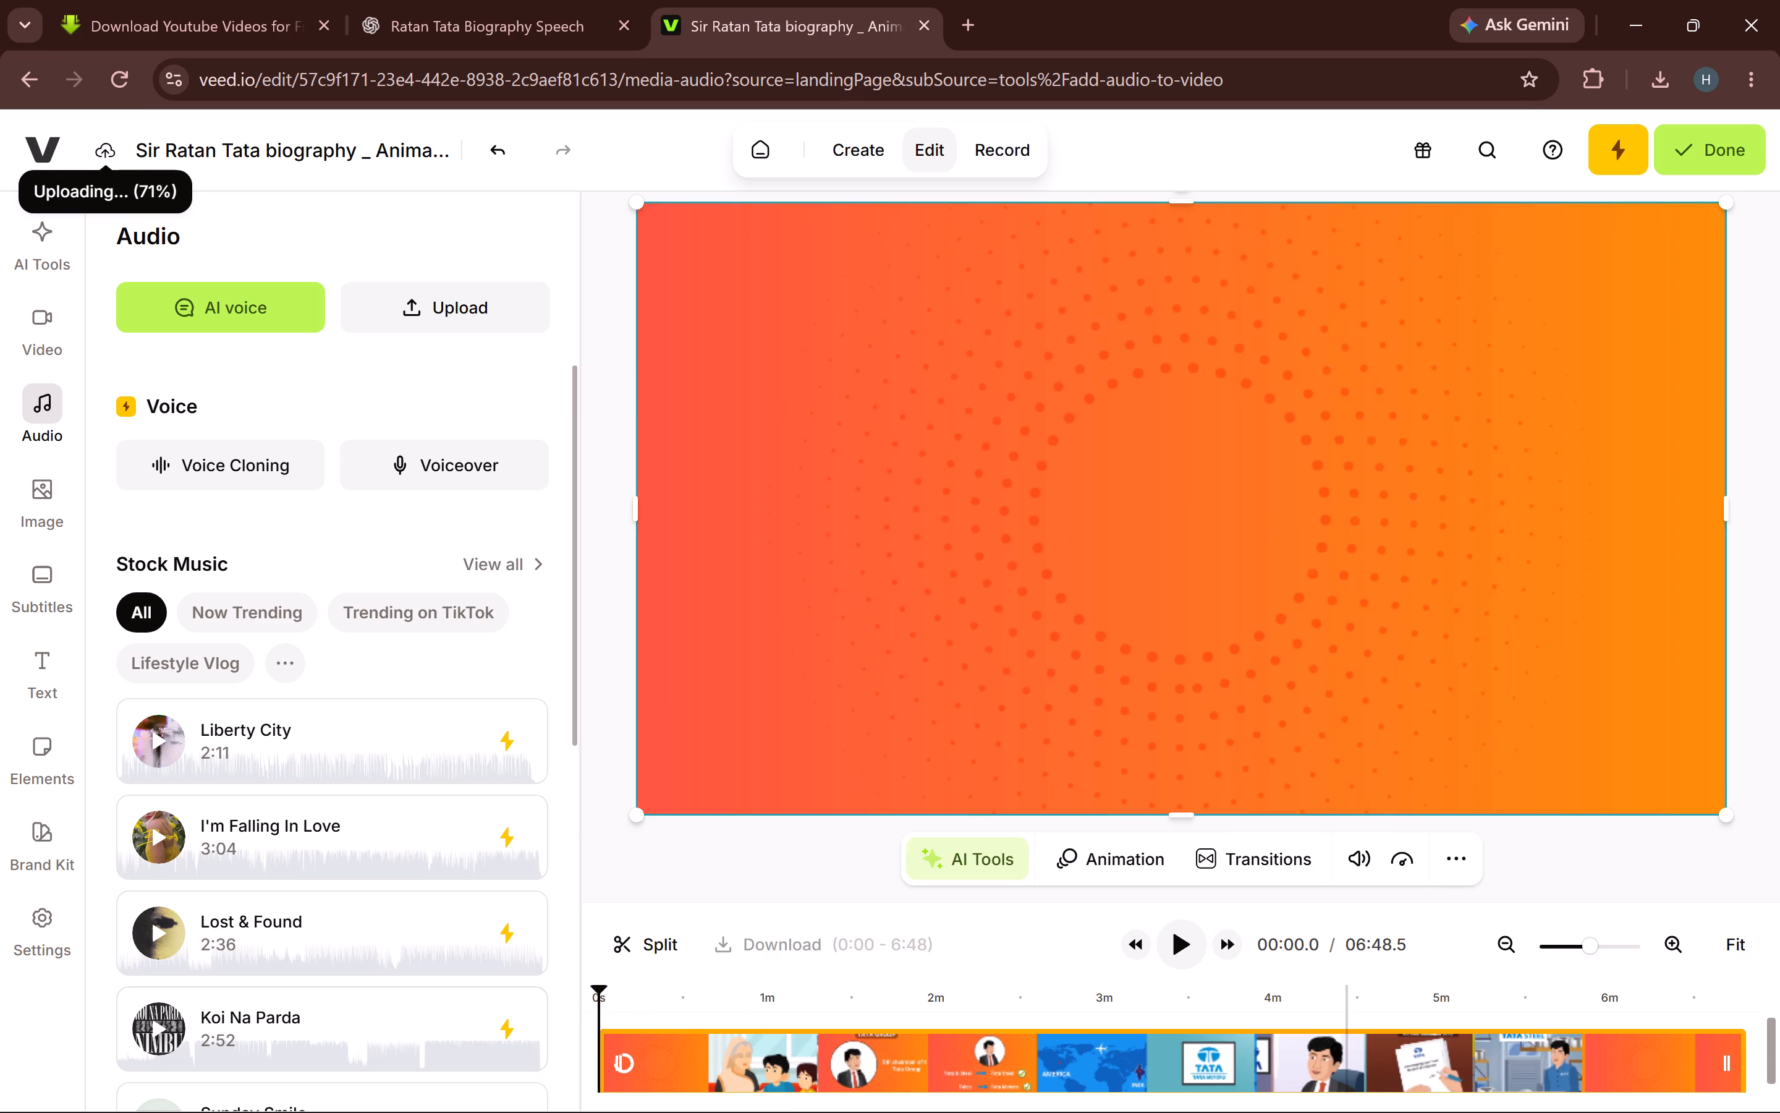
Trim the end of the video clip so that it lasts about 3 minutes.
drag(1745, 1034, 1267, 1054)
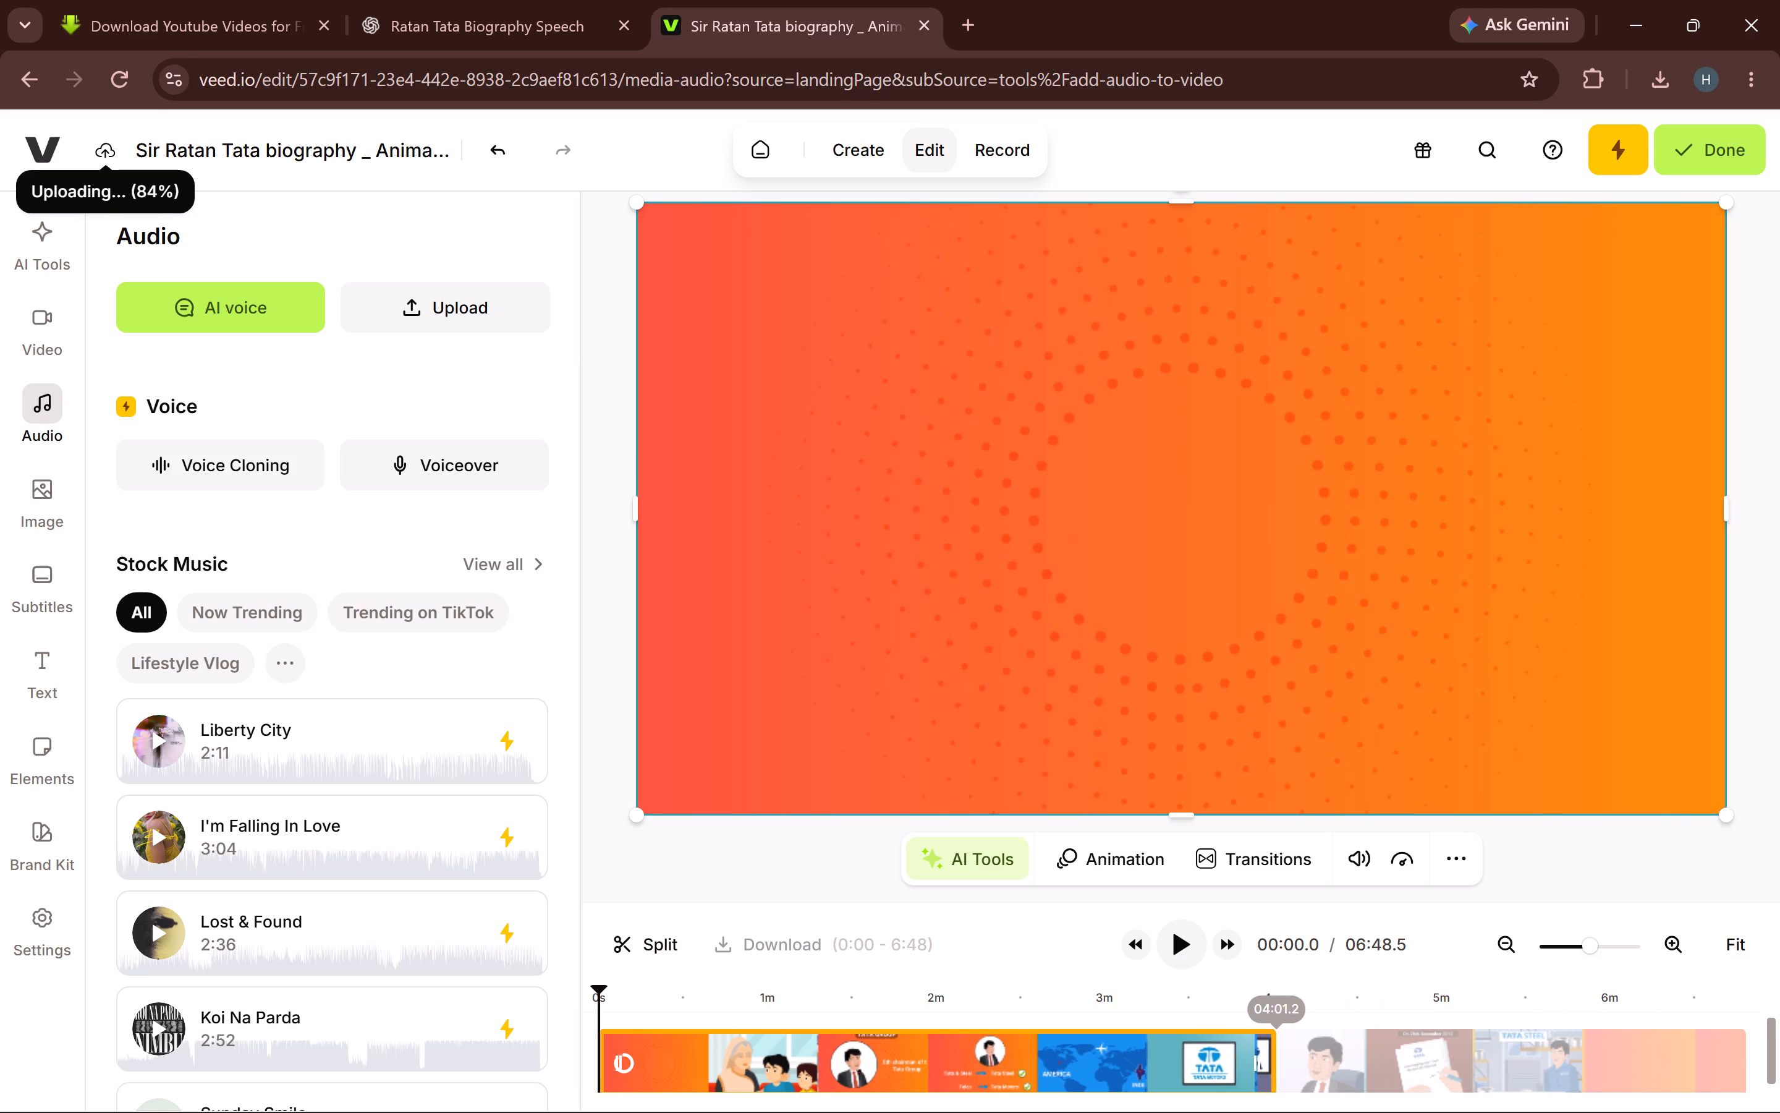
drag(1267, 1054, 1114, 1083)
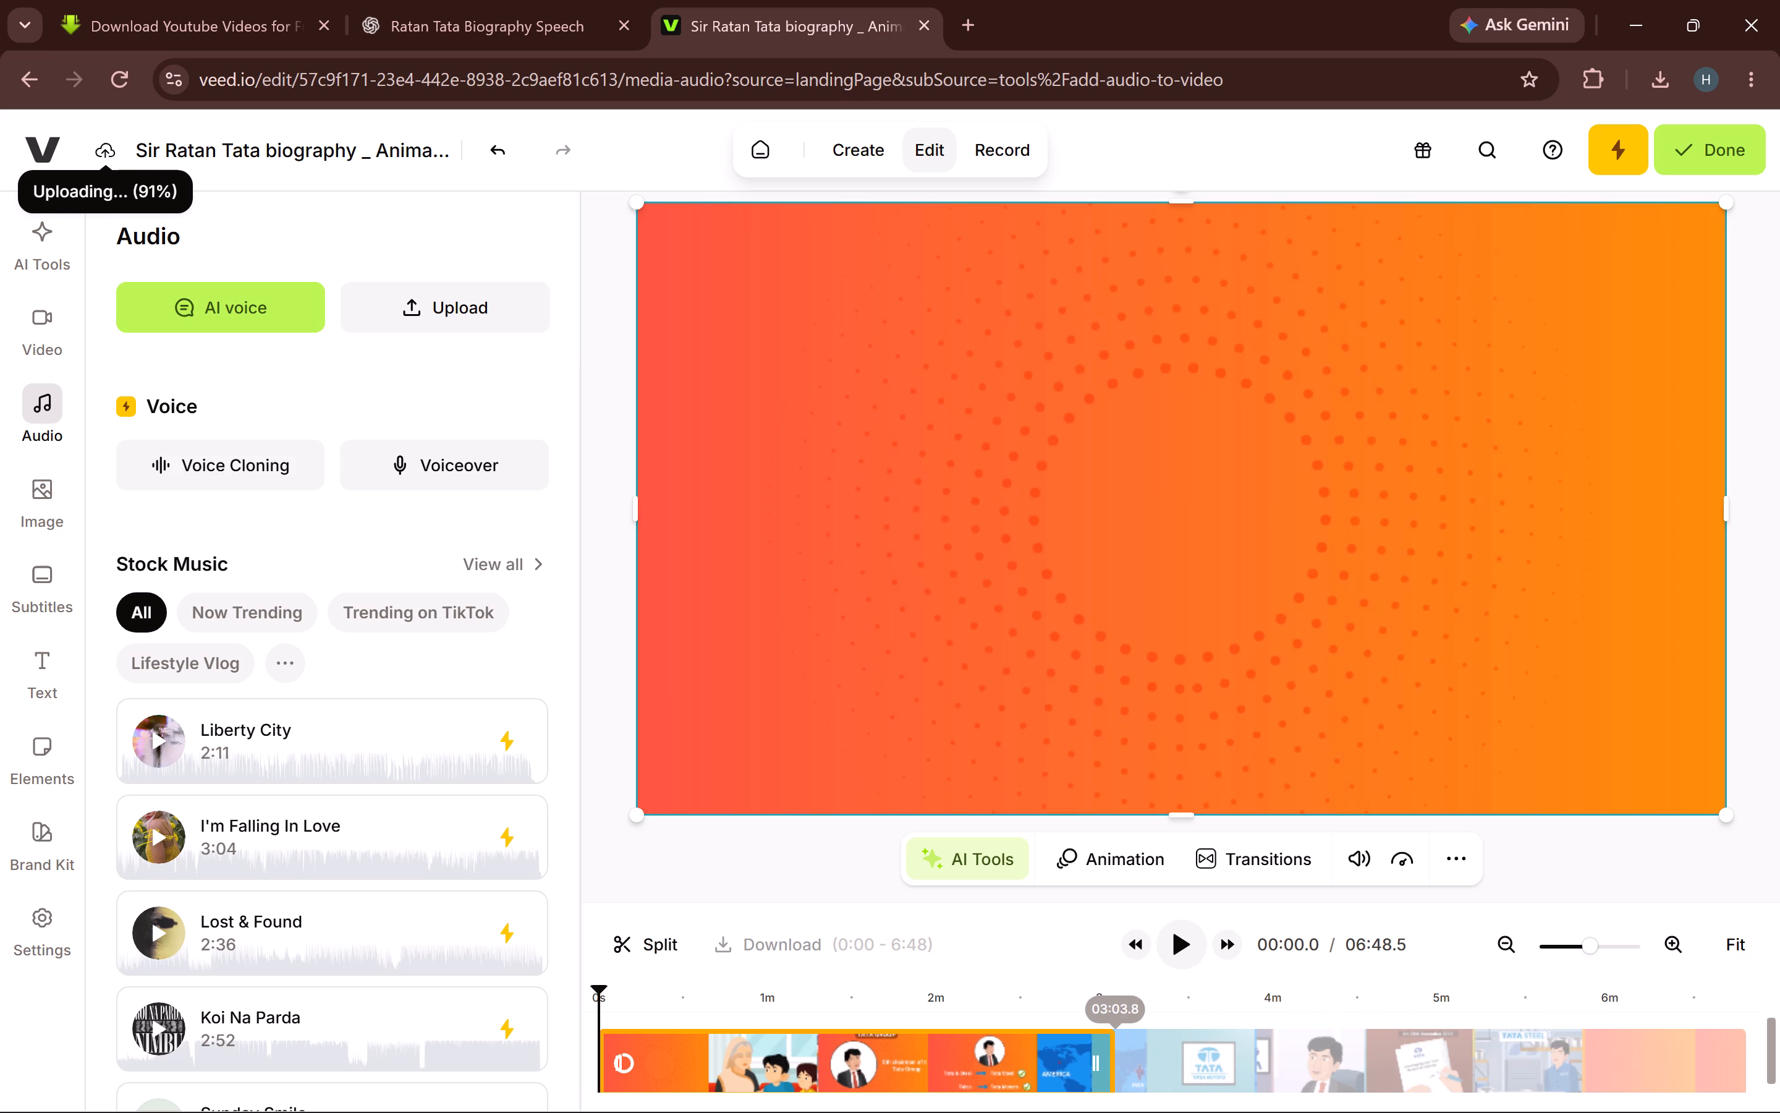
drag(1114, 1083, 1093, 1085)
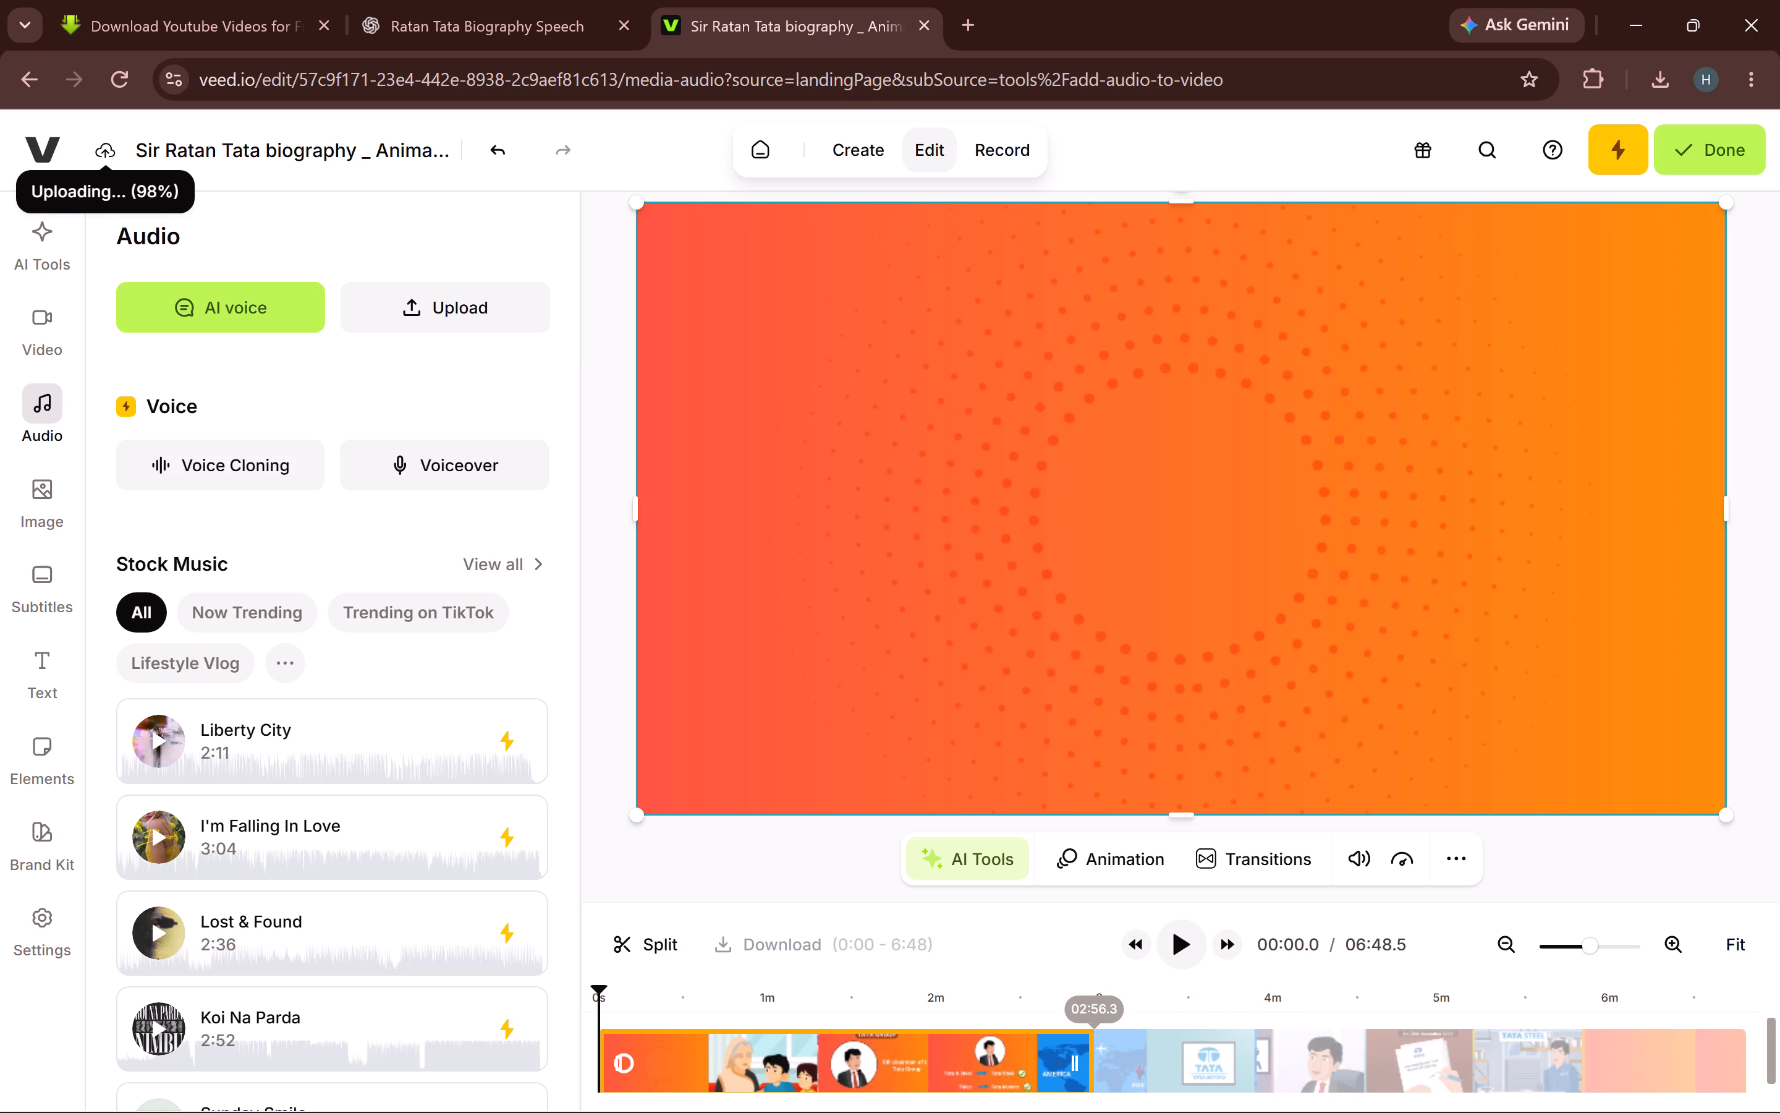
drag(1093, 1085, 1103, 1085)
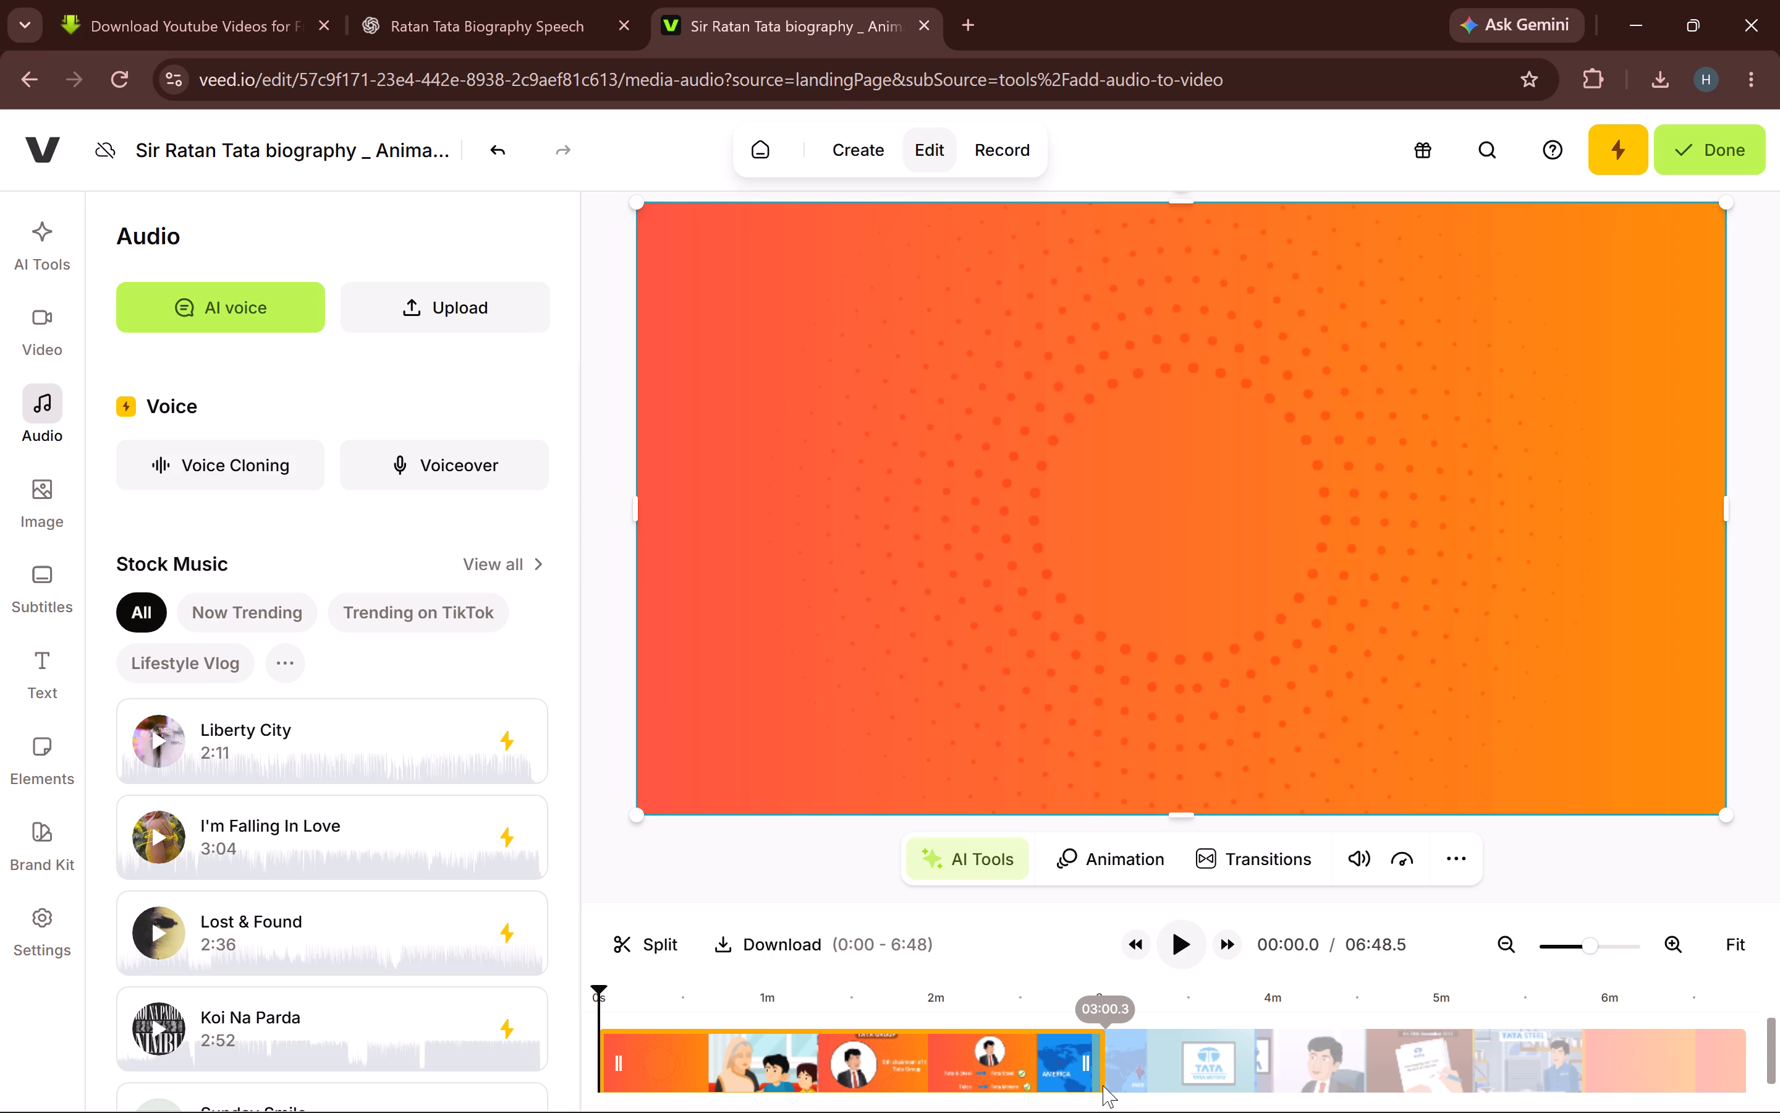
drag(1103, 1085, 1103, 1085)
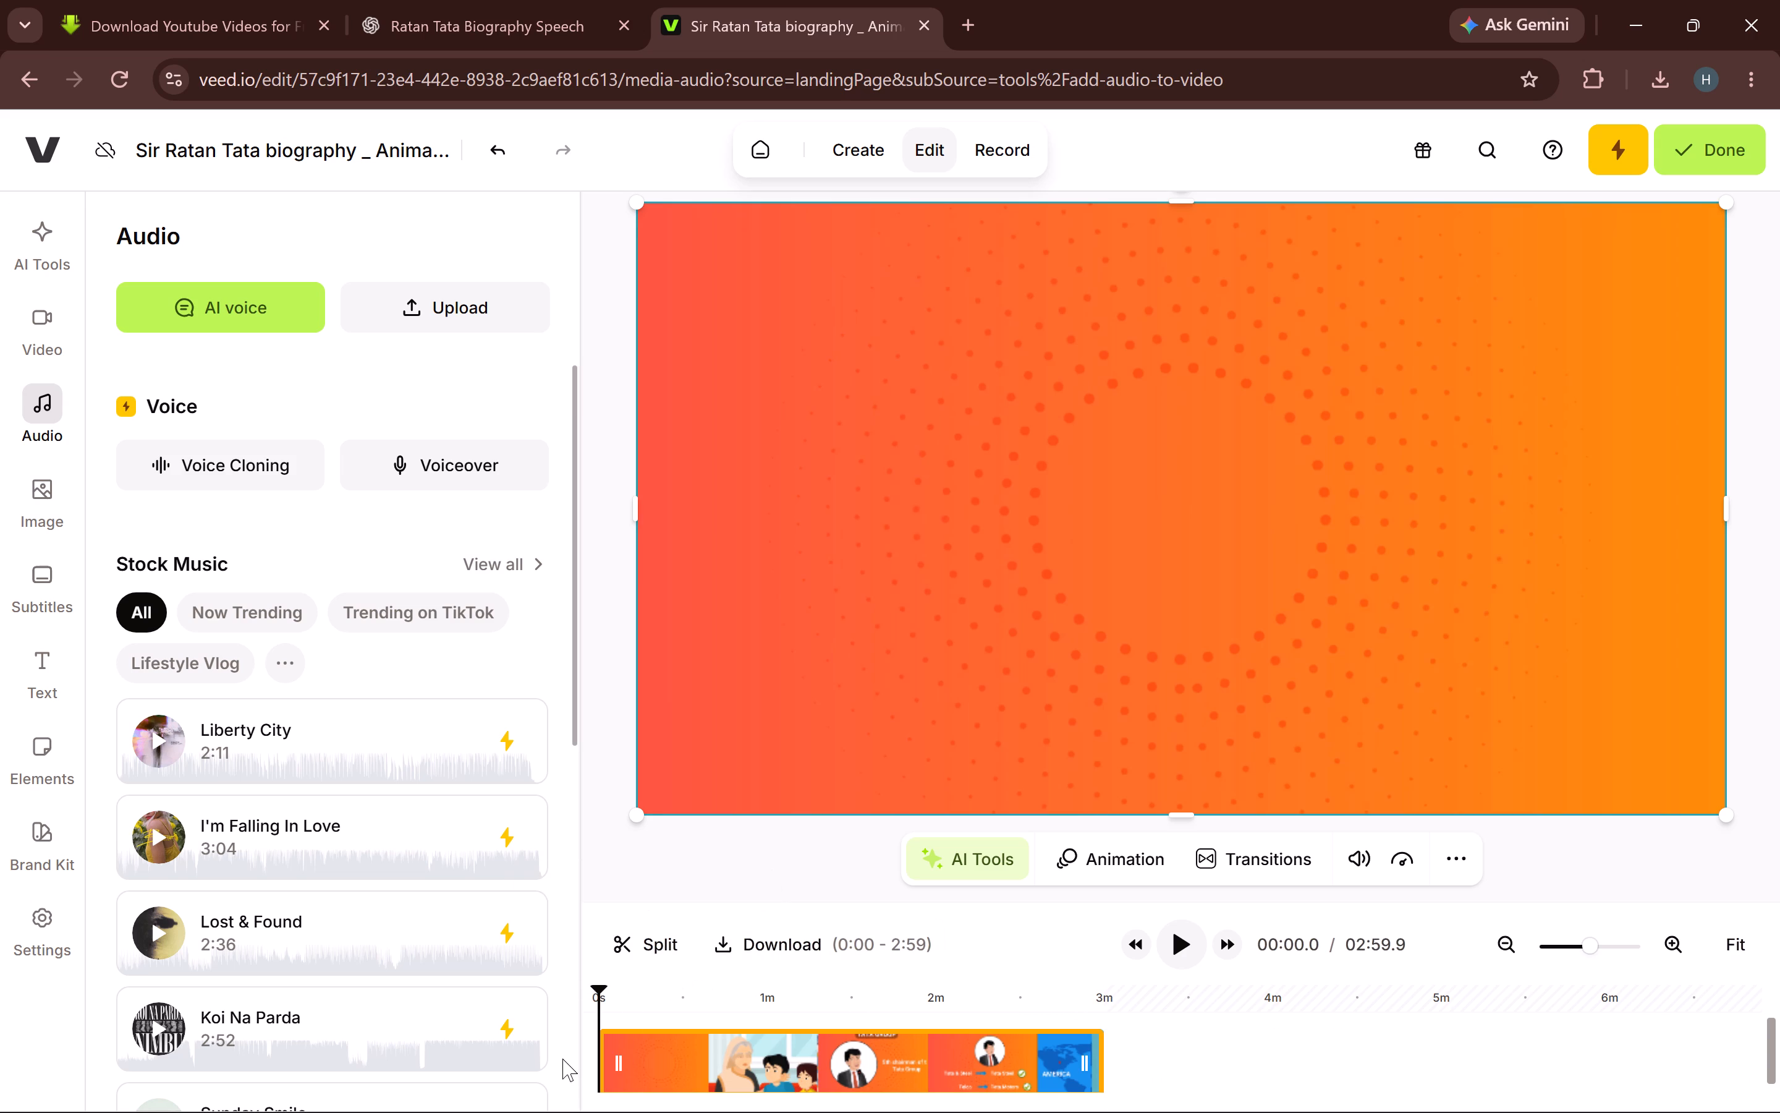
Play the trimmed video to preview it.
click(1180, 962)
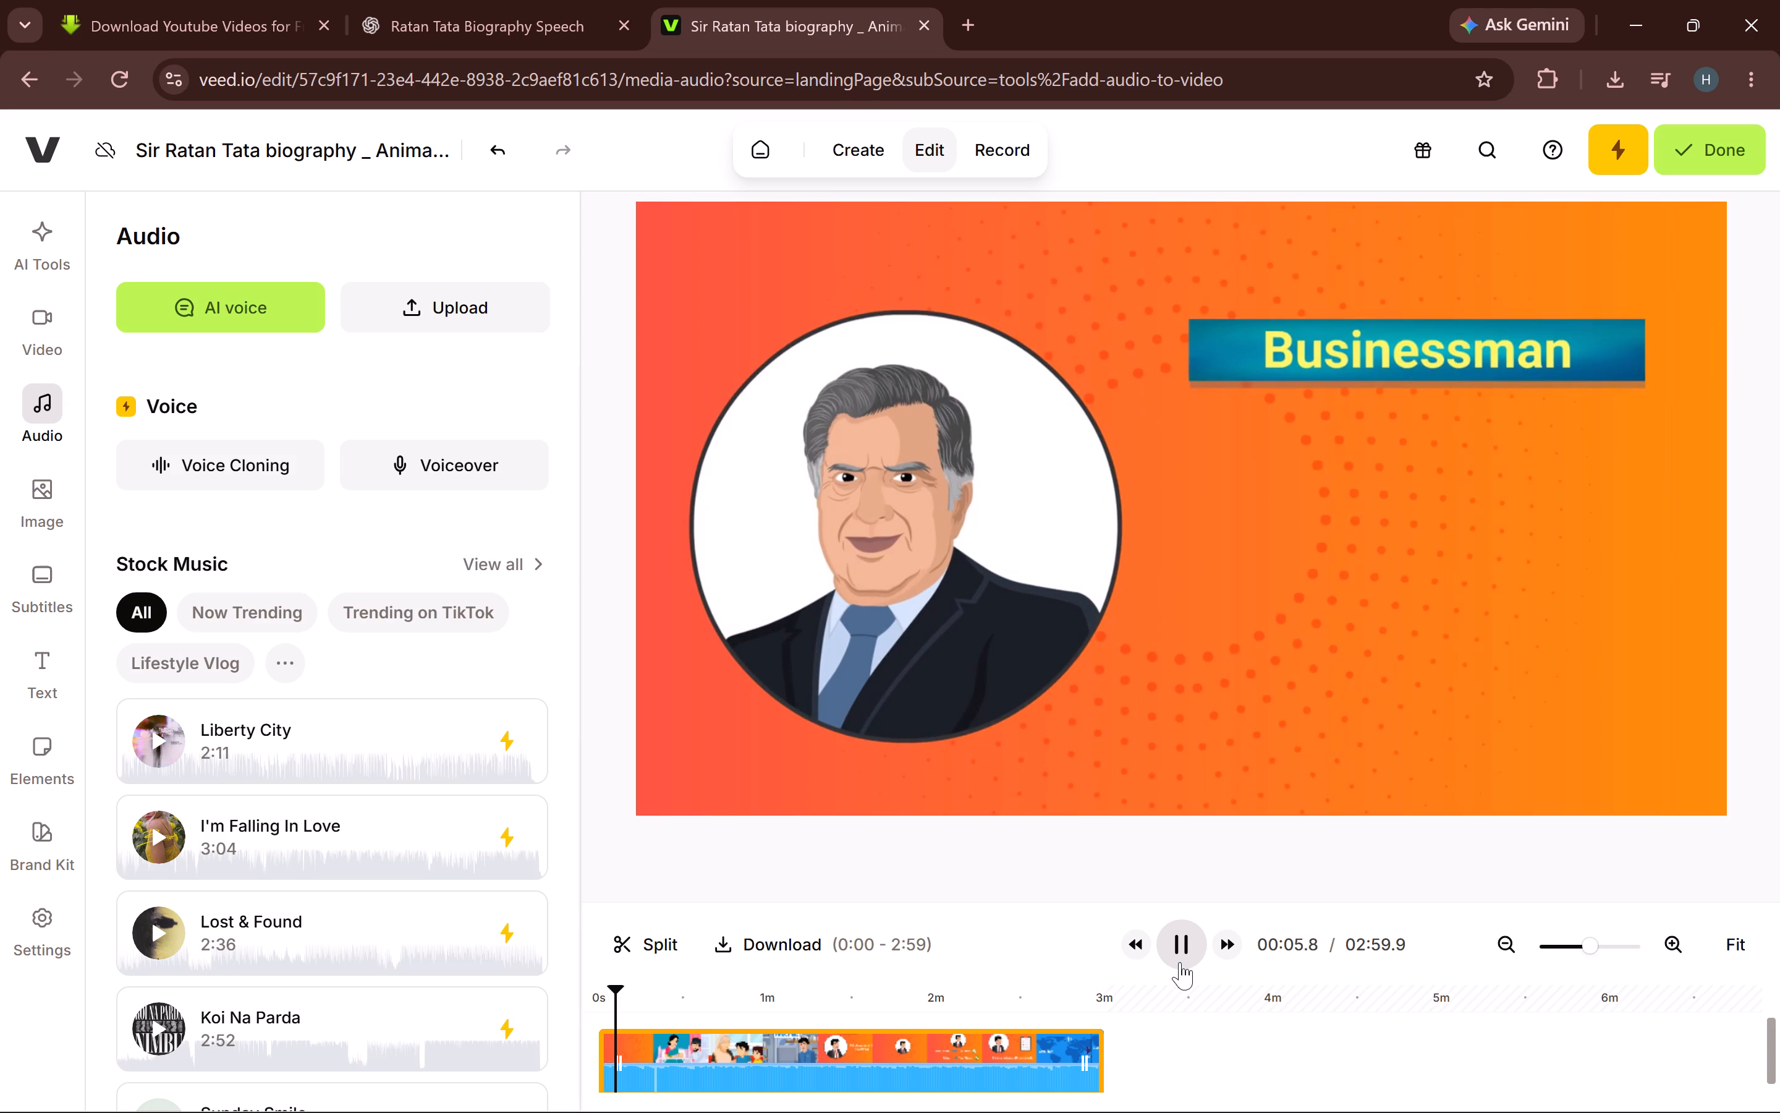
Open the voiceover recorder and allow VEED to use the microphone while visiting the site.
click(413, 462)
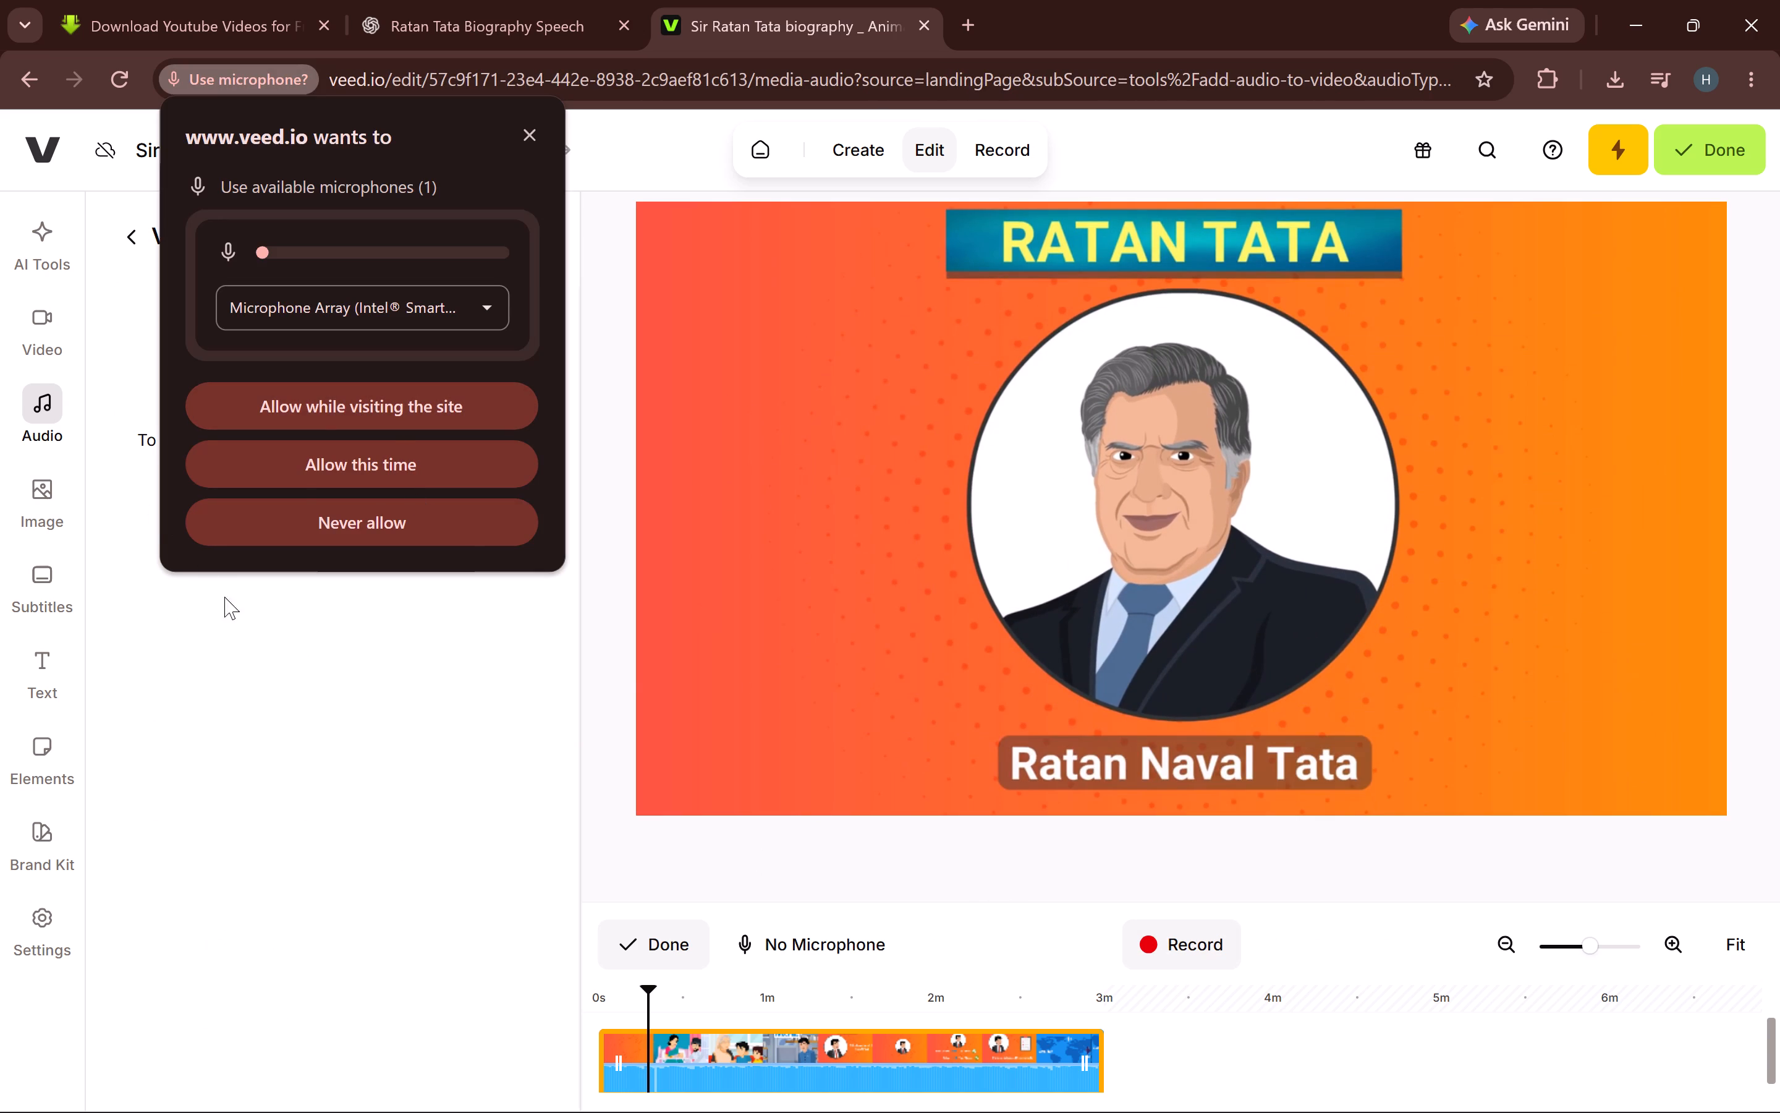
click(331, 422)
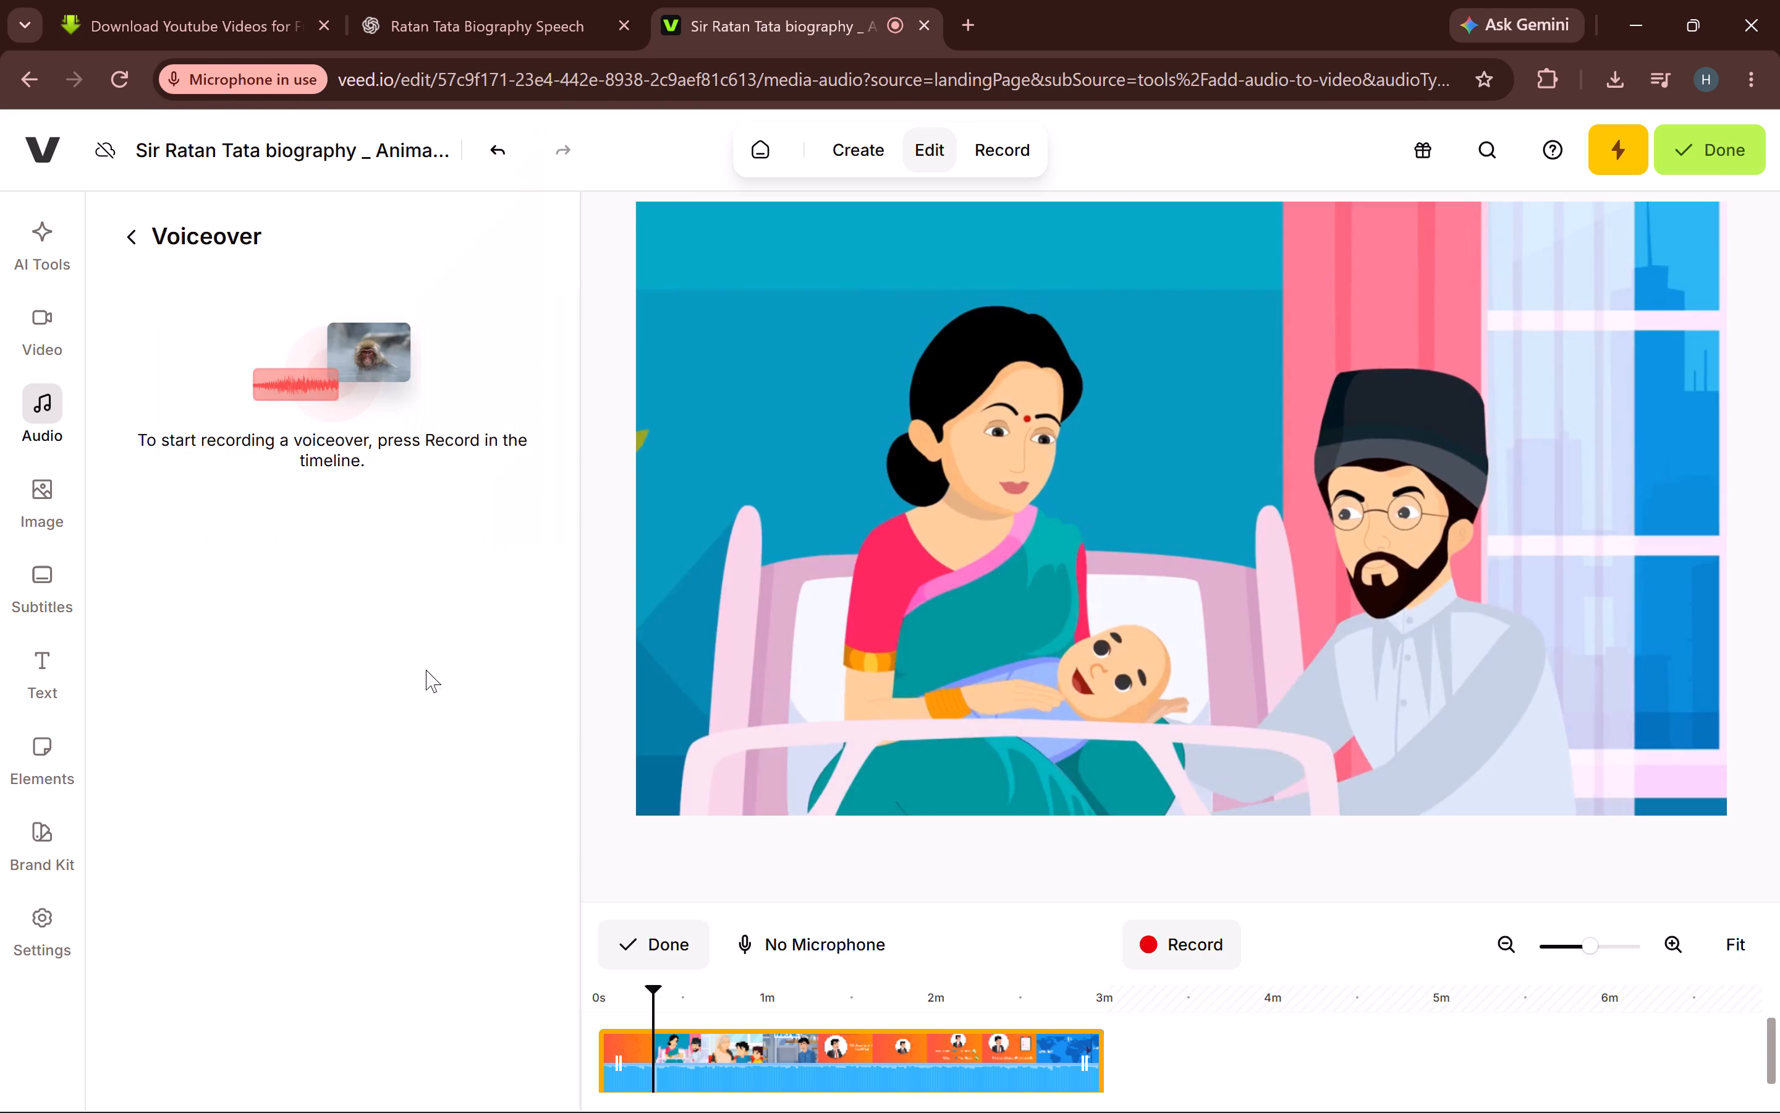
Shift the video clip later on the timeline so that it starts at about 20 seconds.
drag(705, 1046, 765, 1064)
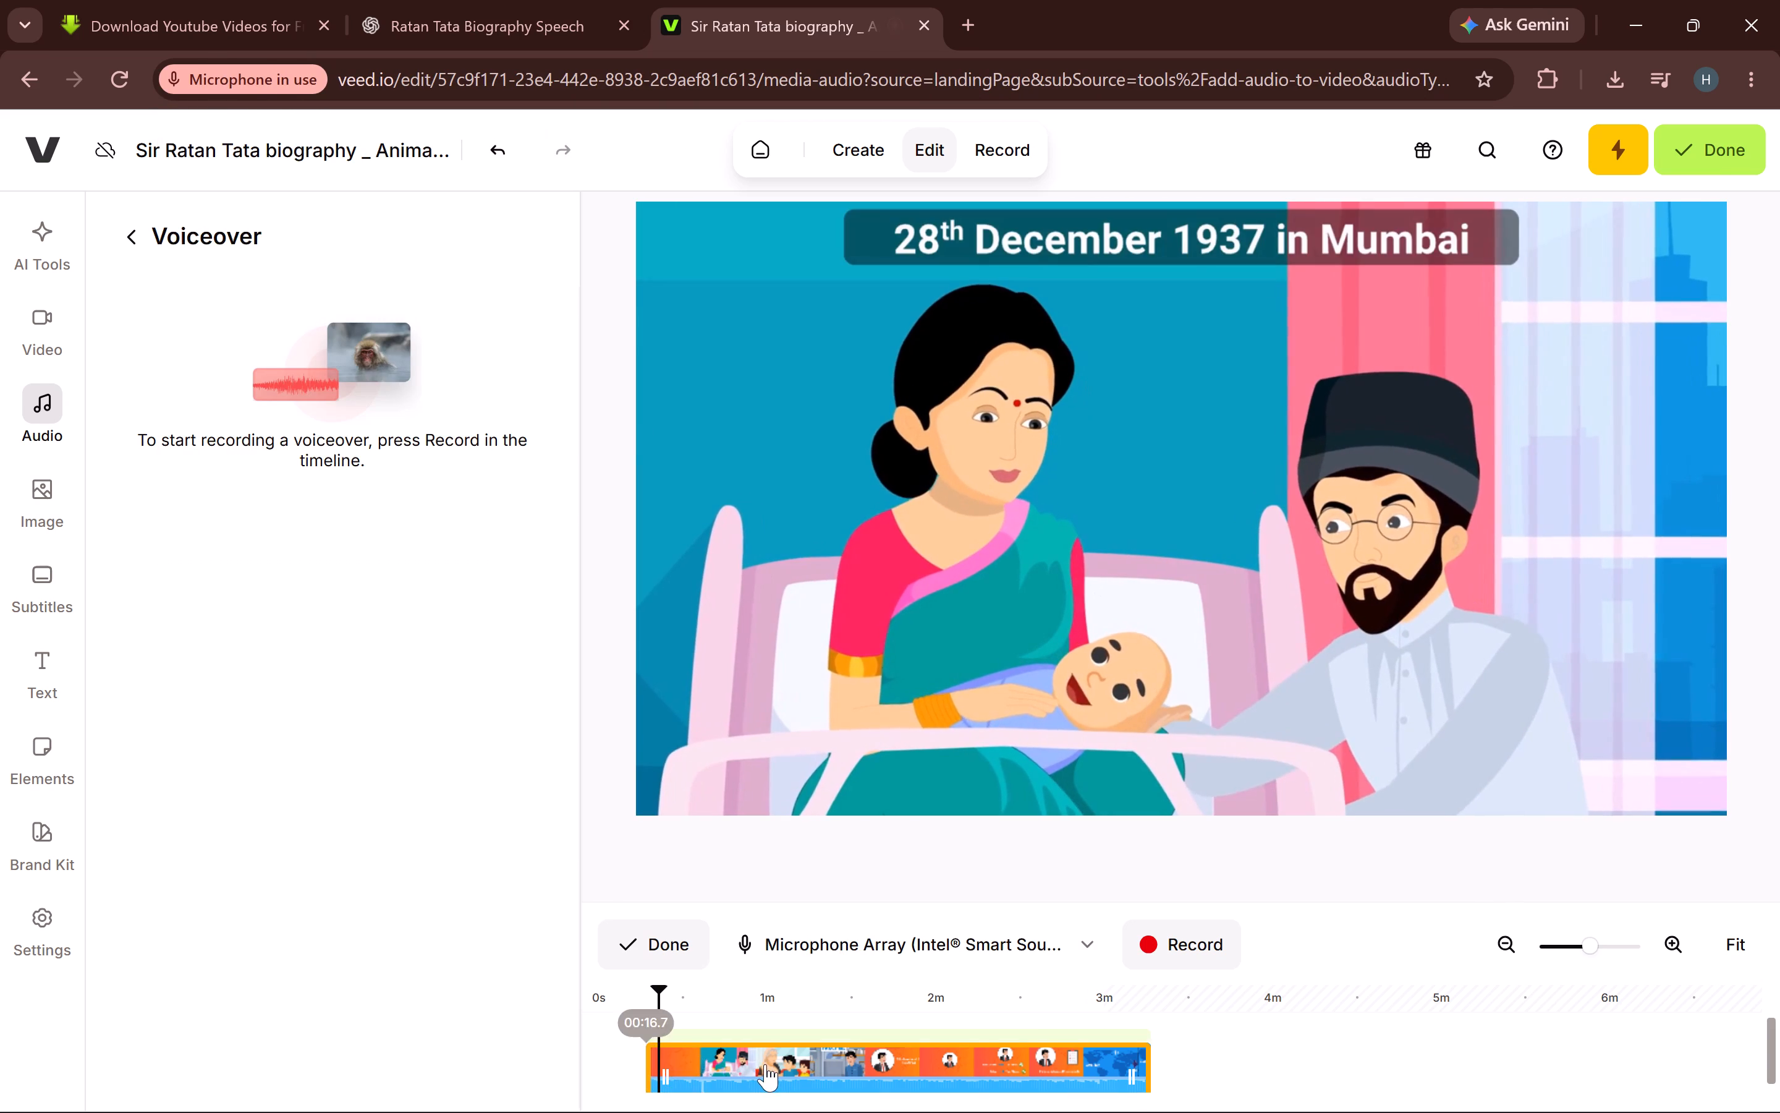
drag(765, 1064, 769, 1026)
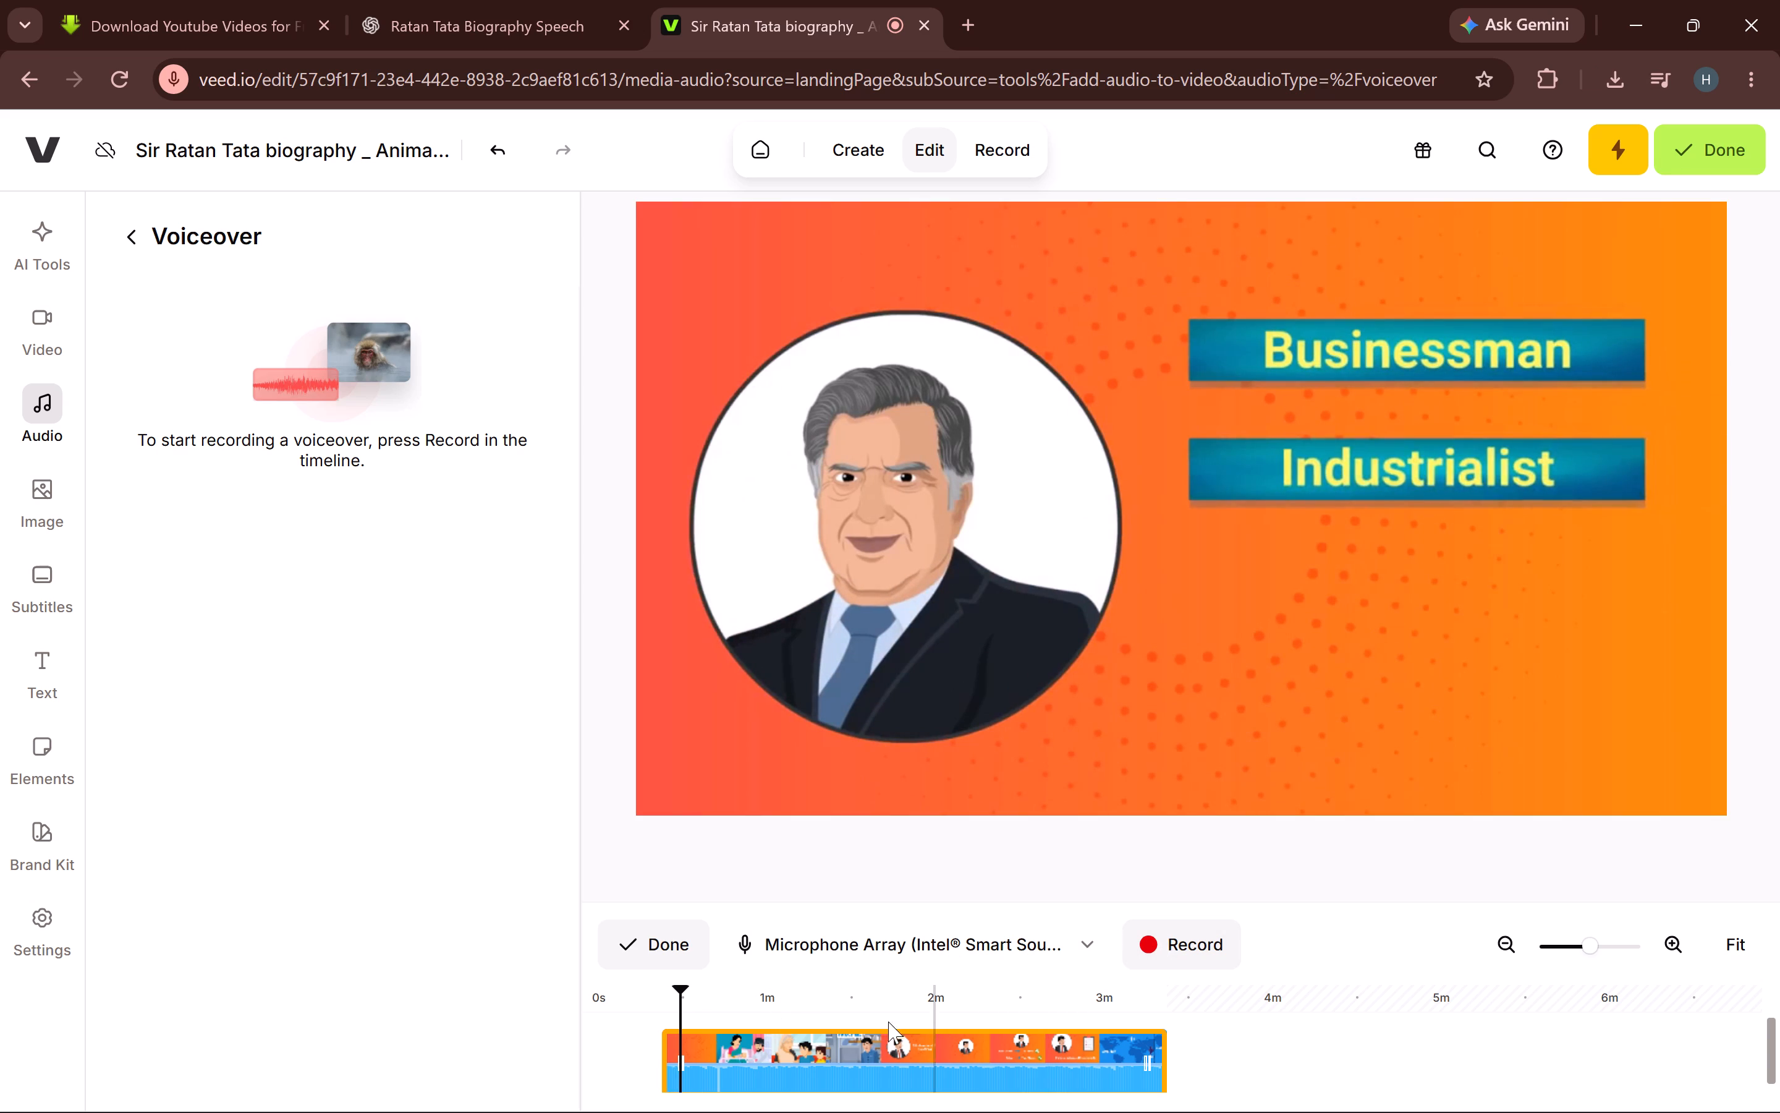
Shift the video clip further along the timeline so that it starts at about 35 seconds, and pause the playback.
click(663, 1046)
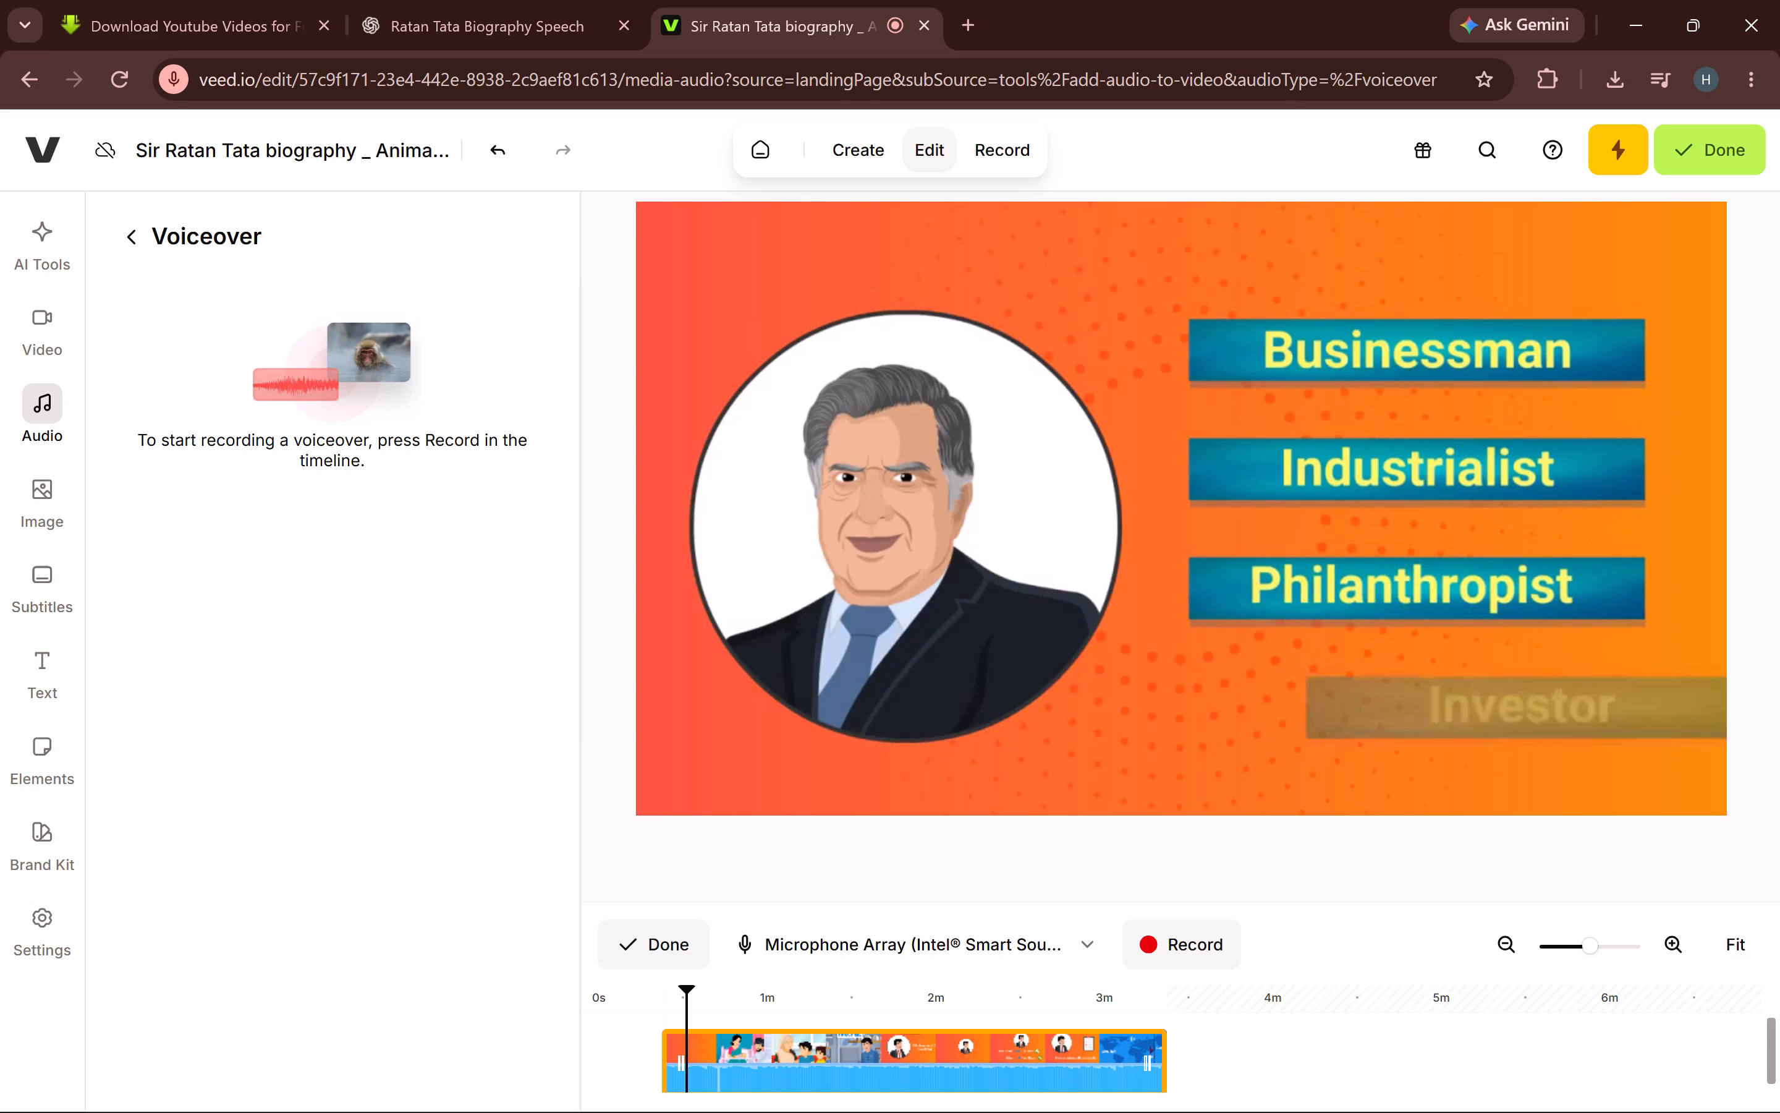
drag(839, 1047, 870, 1046)
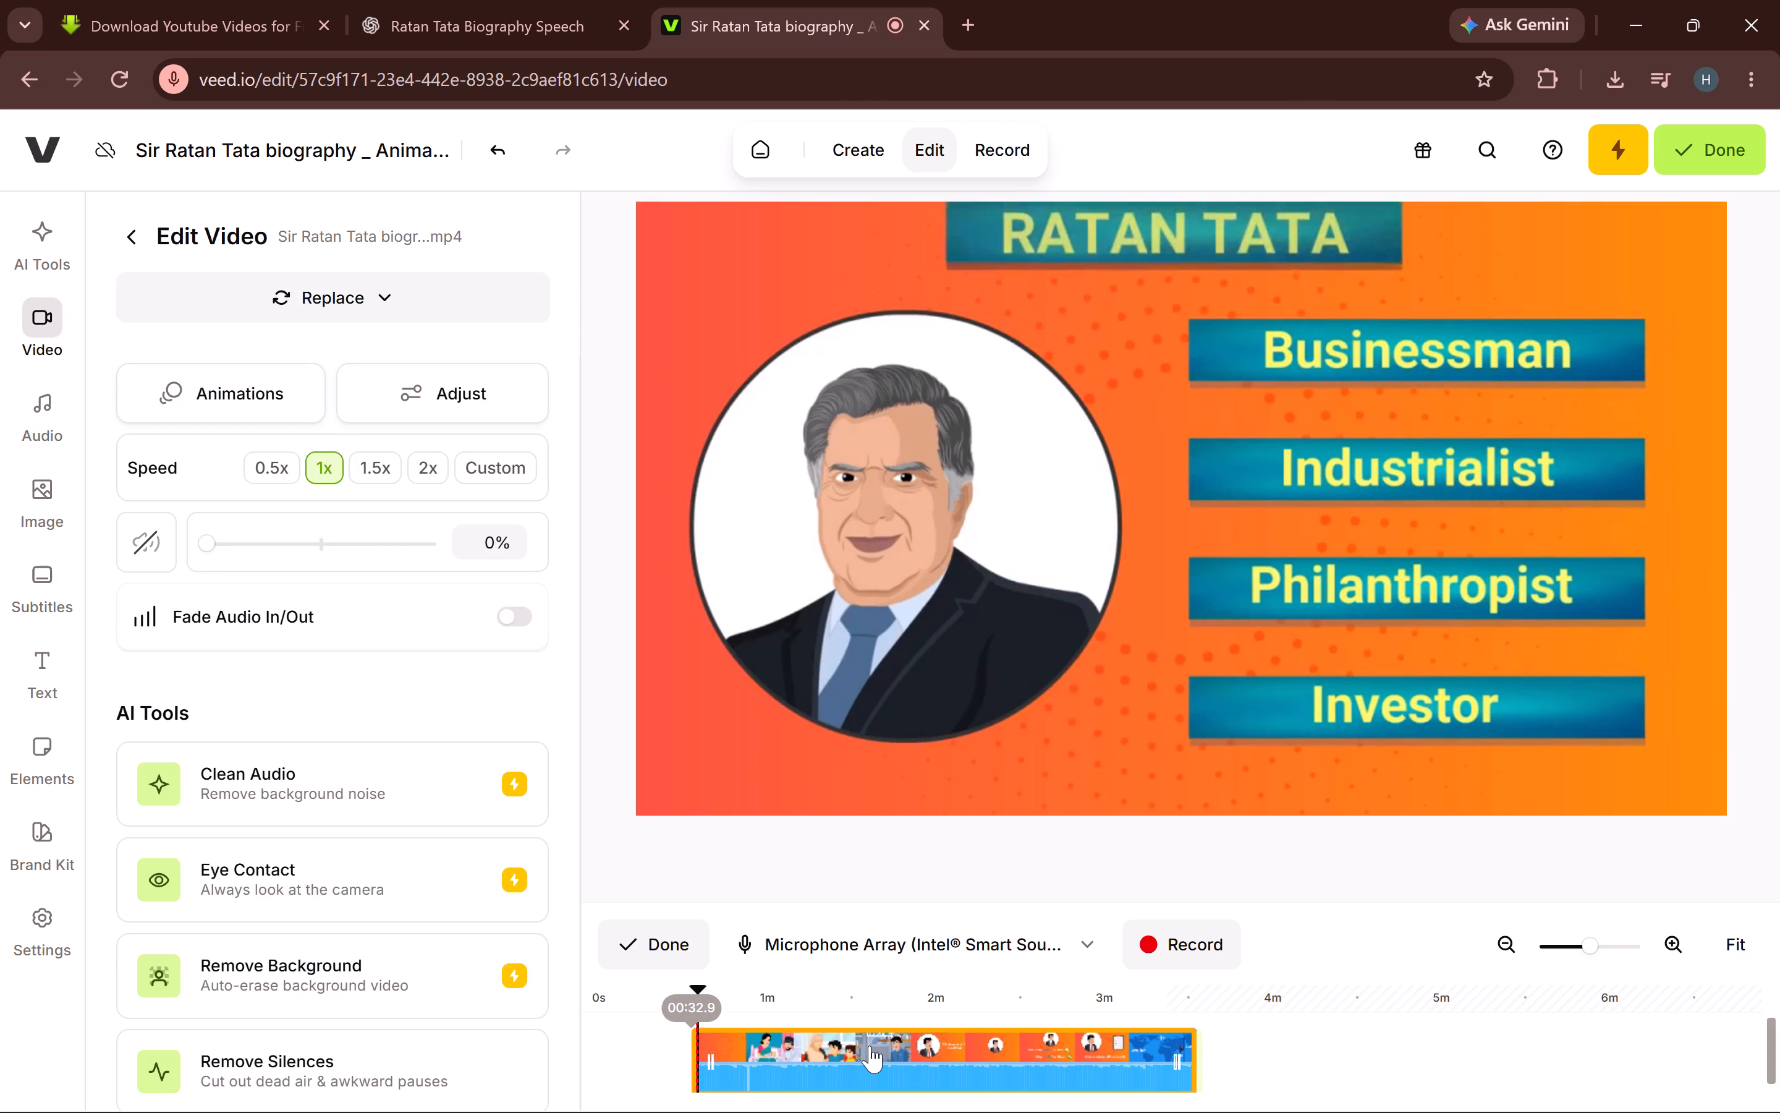
drag(870, 1046, 876, 1046)
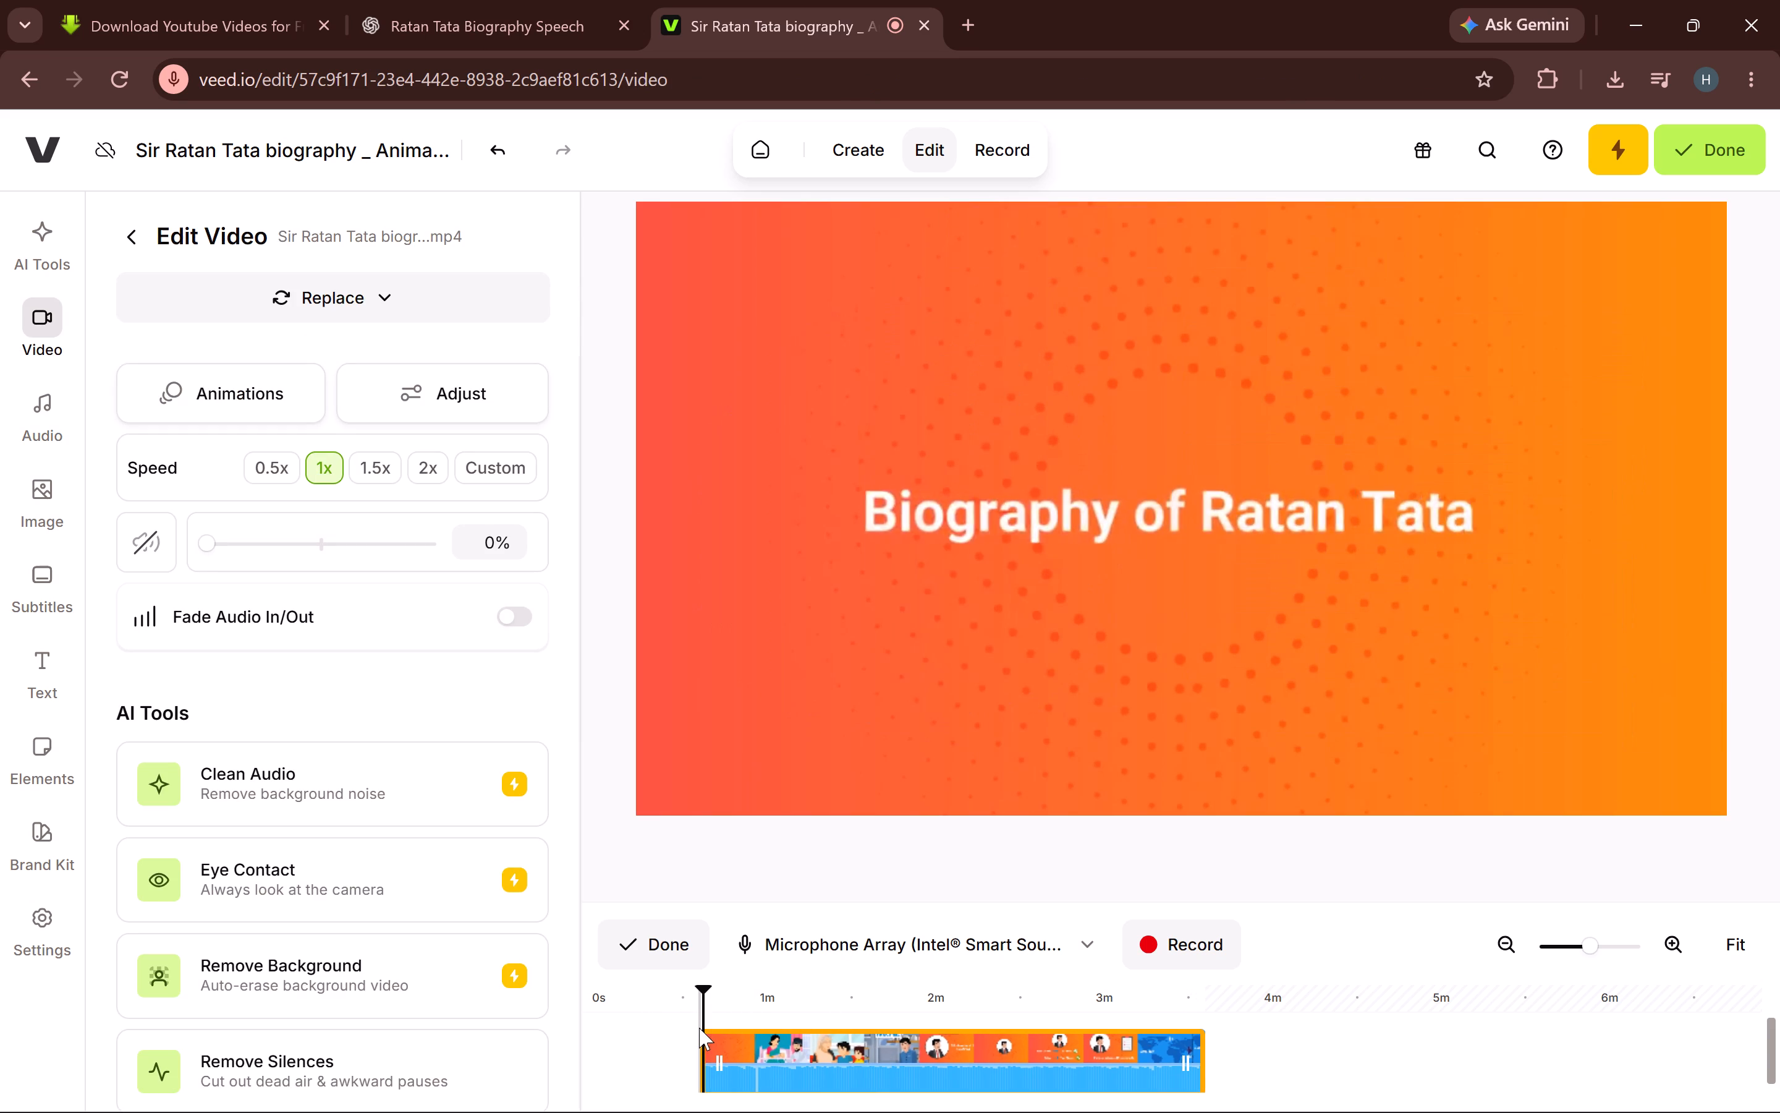
key(space)
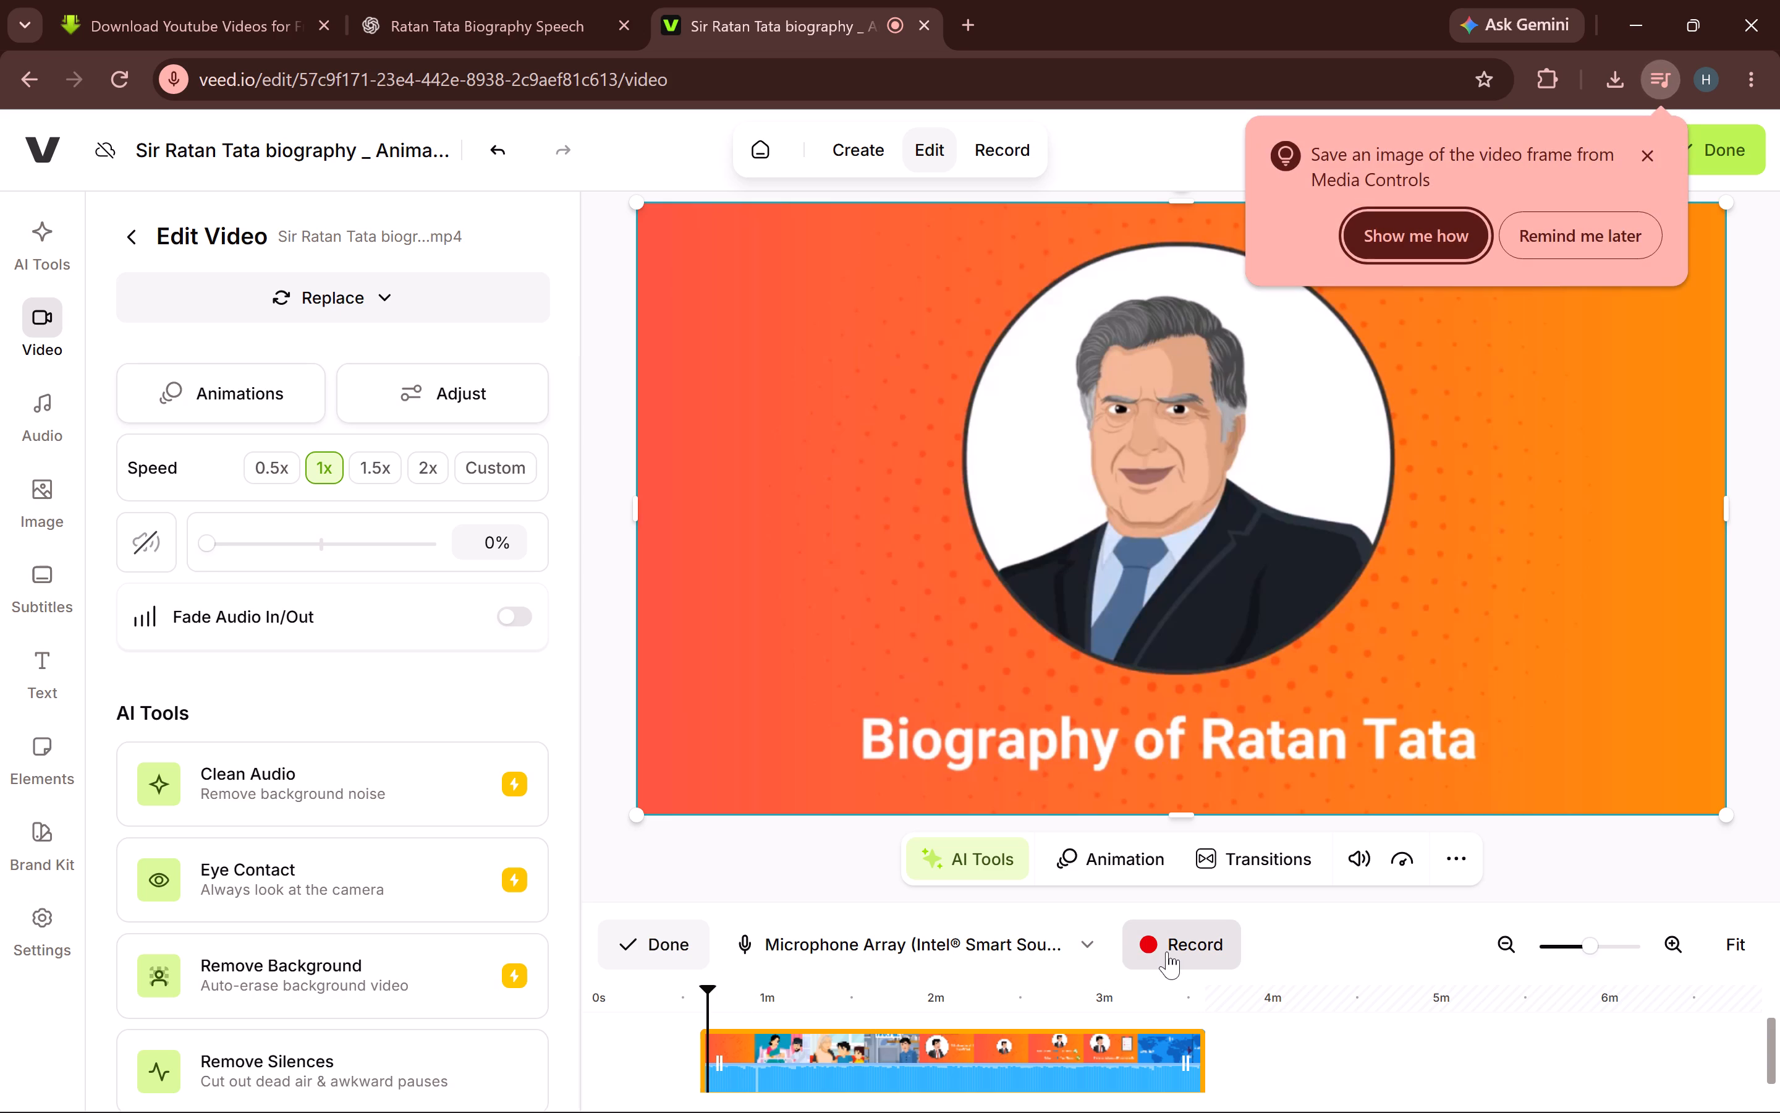
click(436, 0)
scroll(637, 458, up, 5)
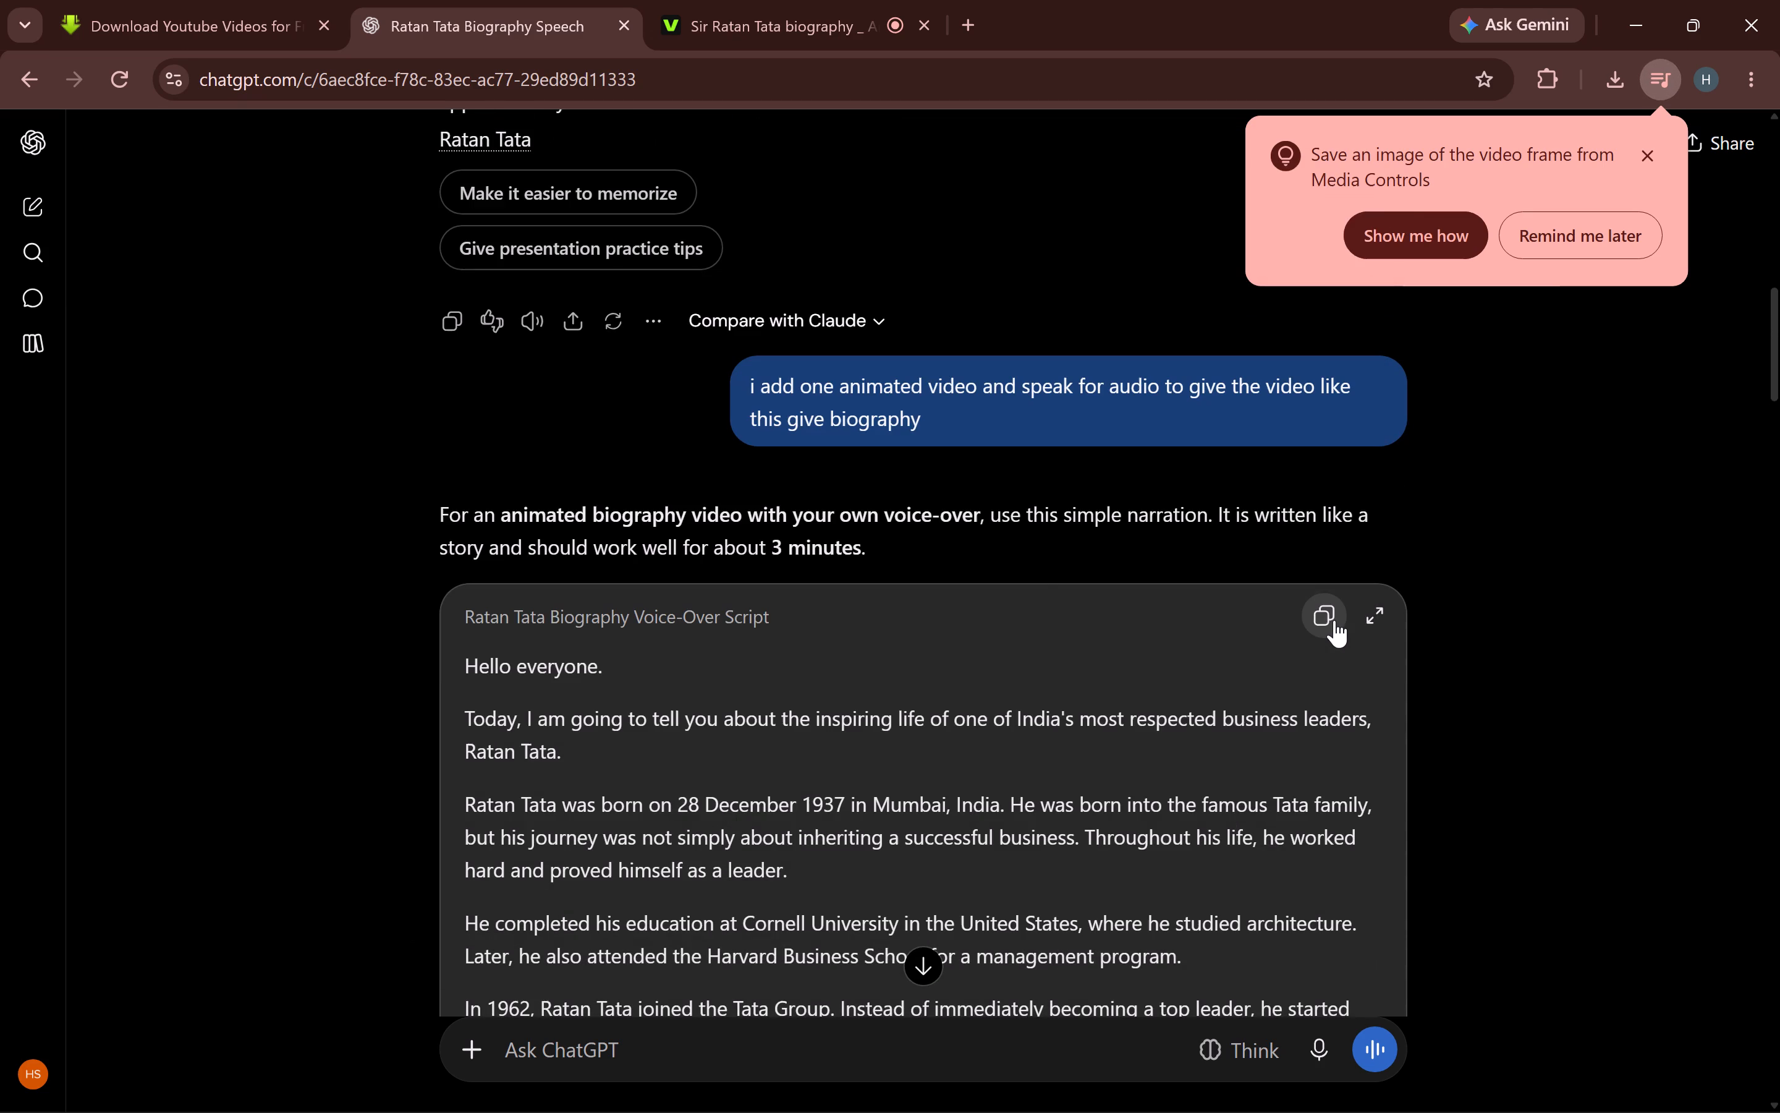
Return to the VEED project and start recording the voice-over with the Microphone Array input.
click(659, 1)
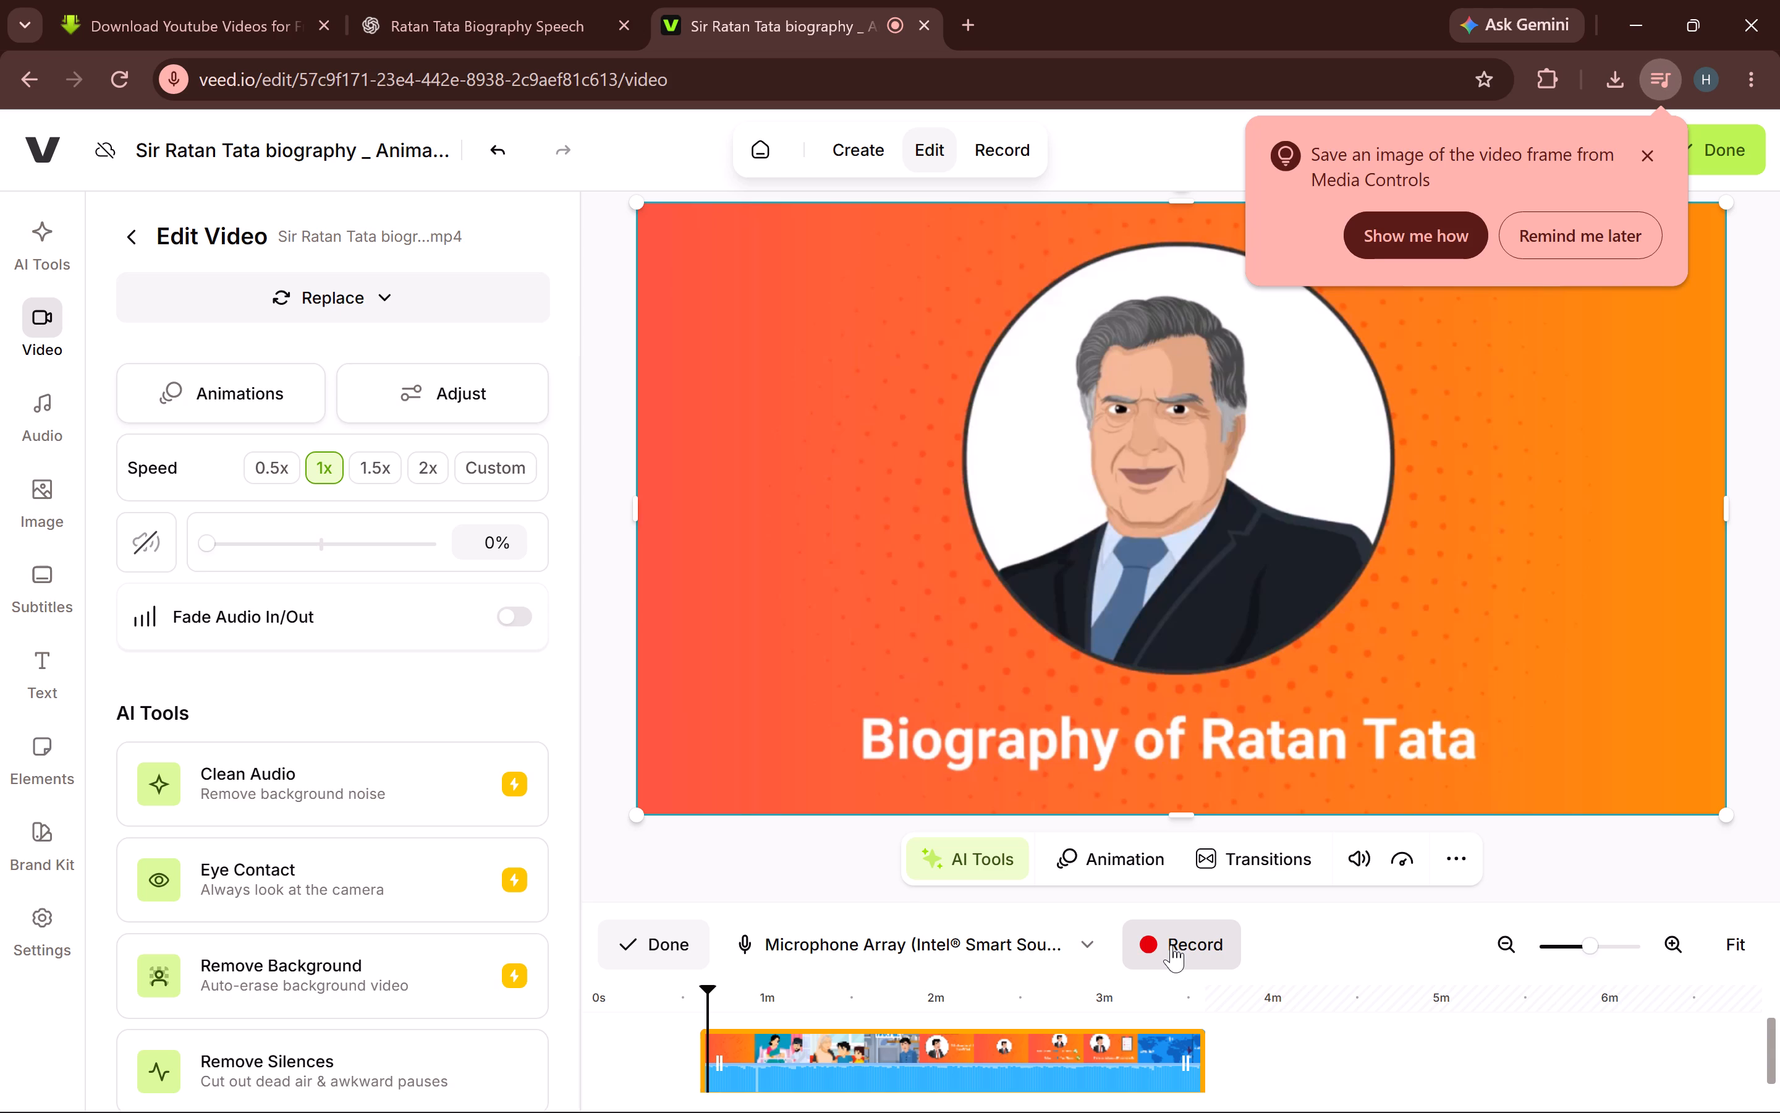
click(1171, 945)
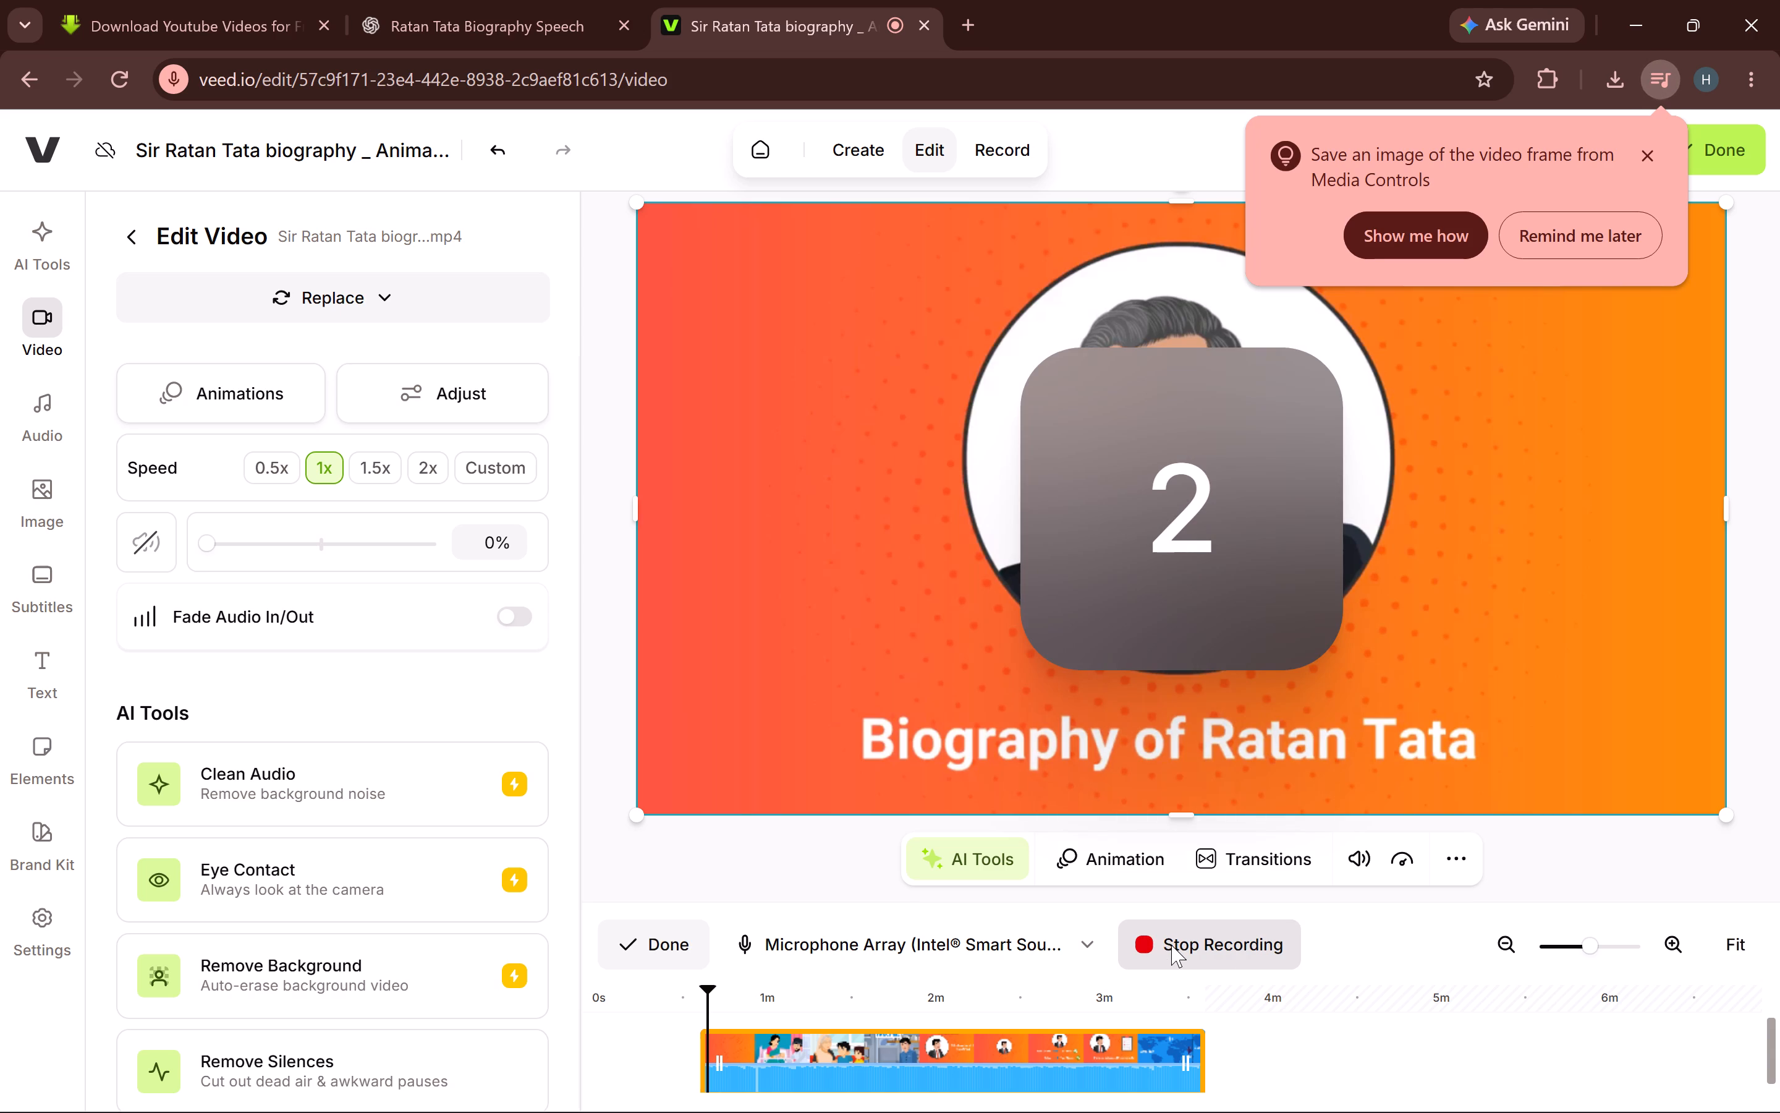
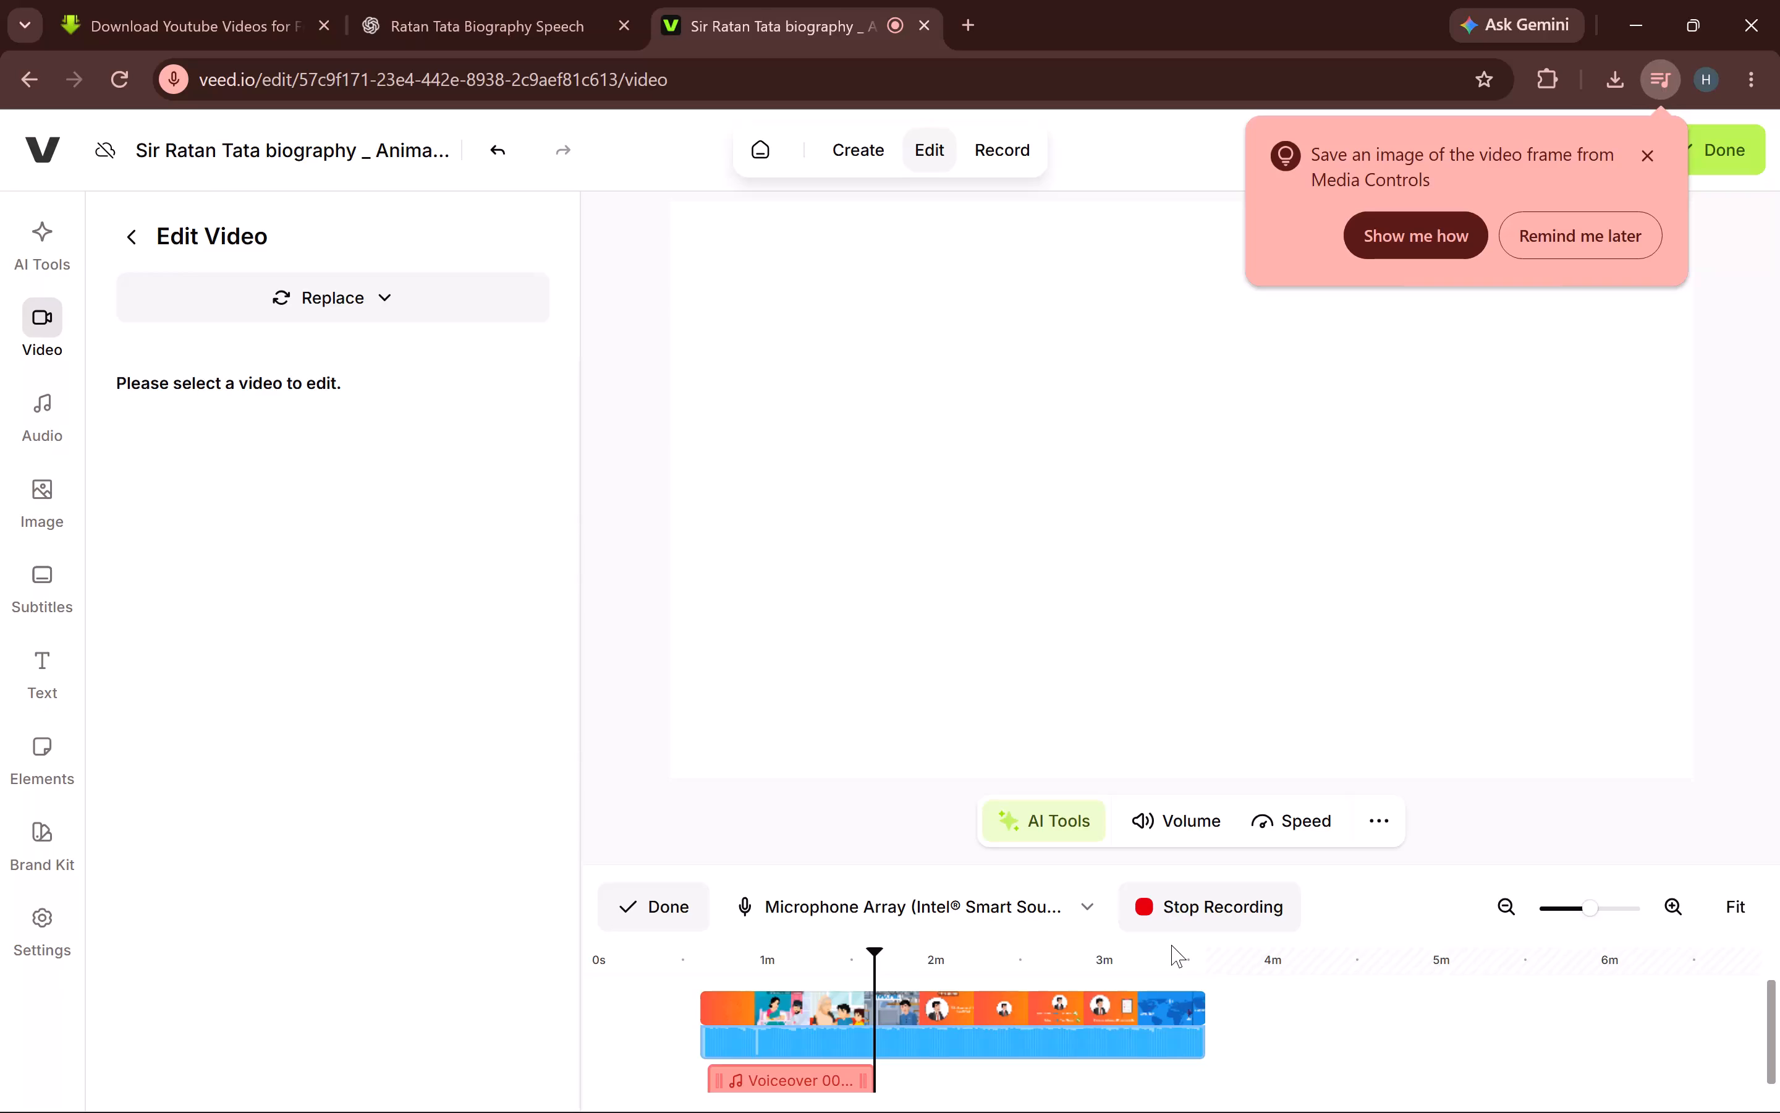
Stop the voice-over recording.
click(1218, 908)
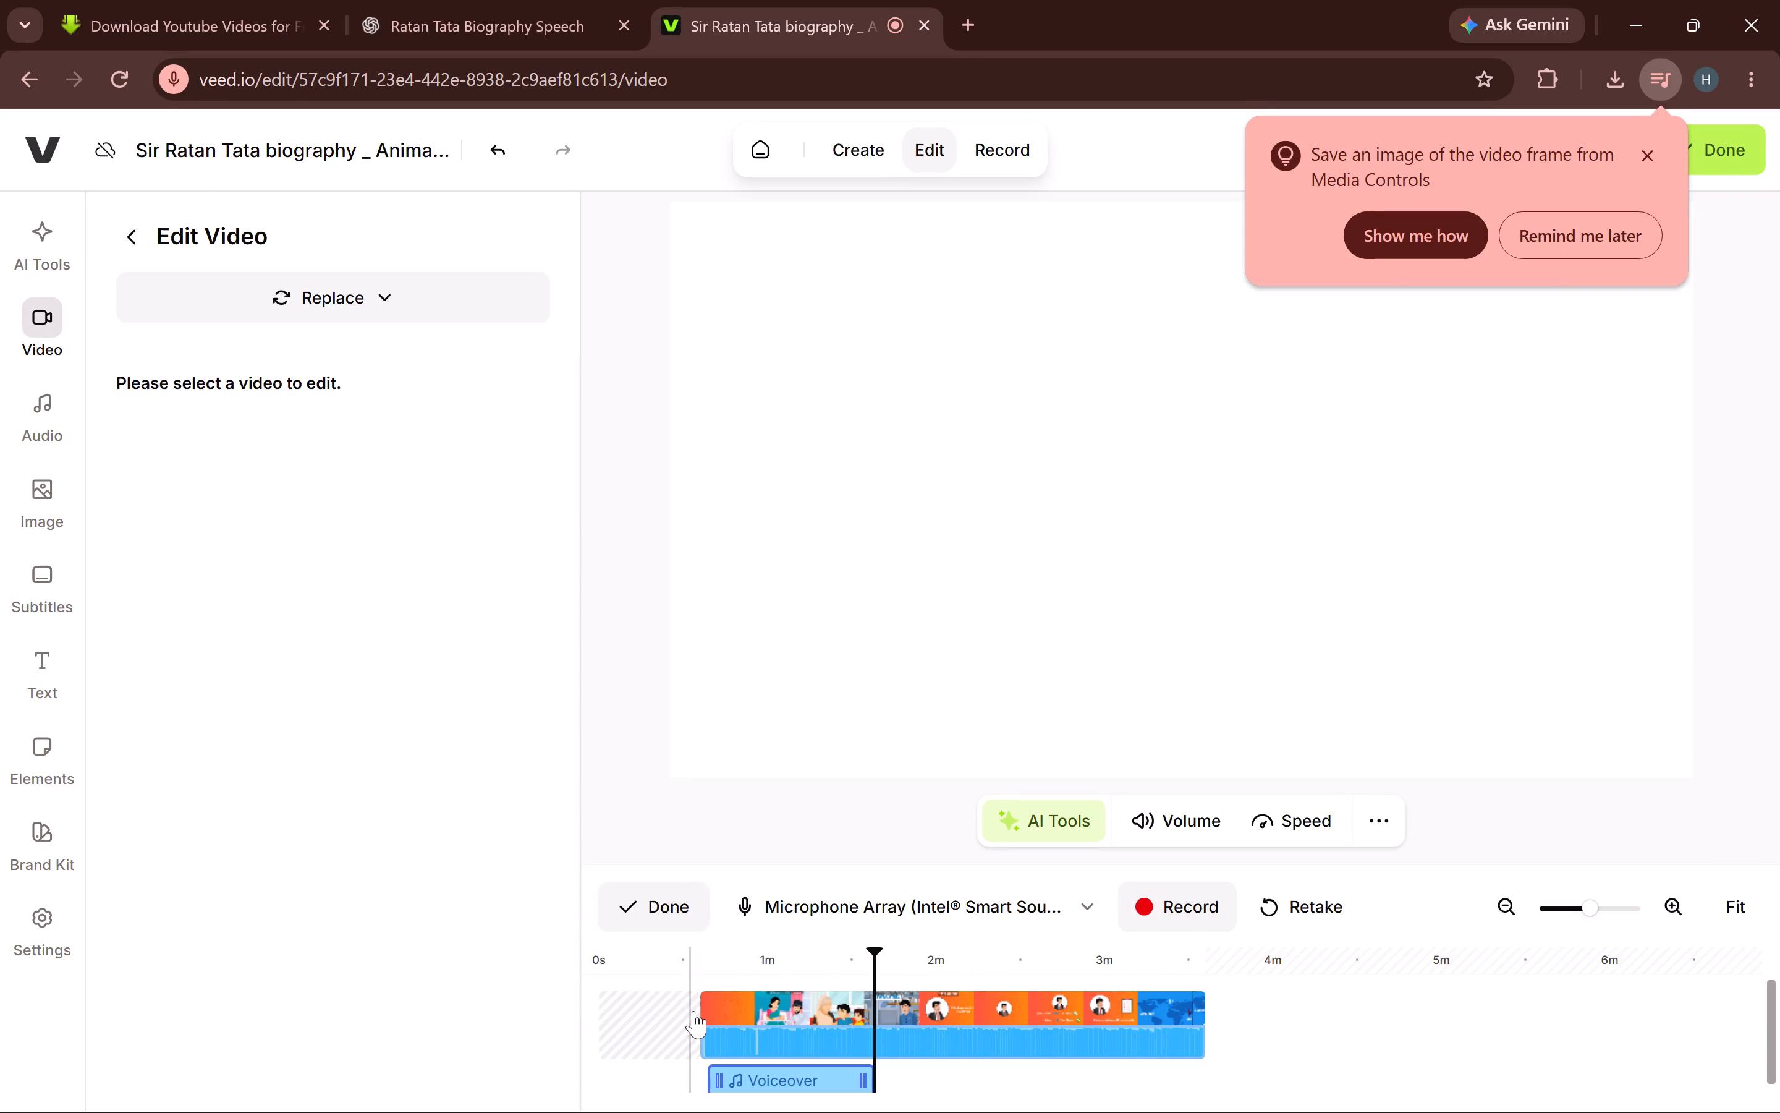
Align the video clip's start with the recorded voiceover's start at about 38 seconds, and finish the voice-over session.
click(714, 1013)
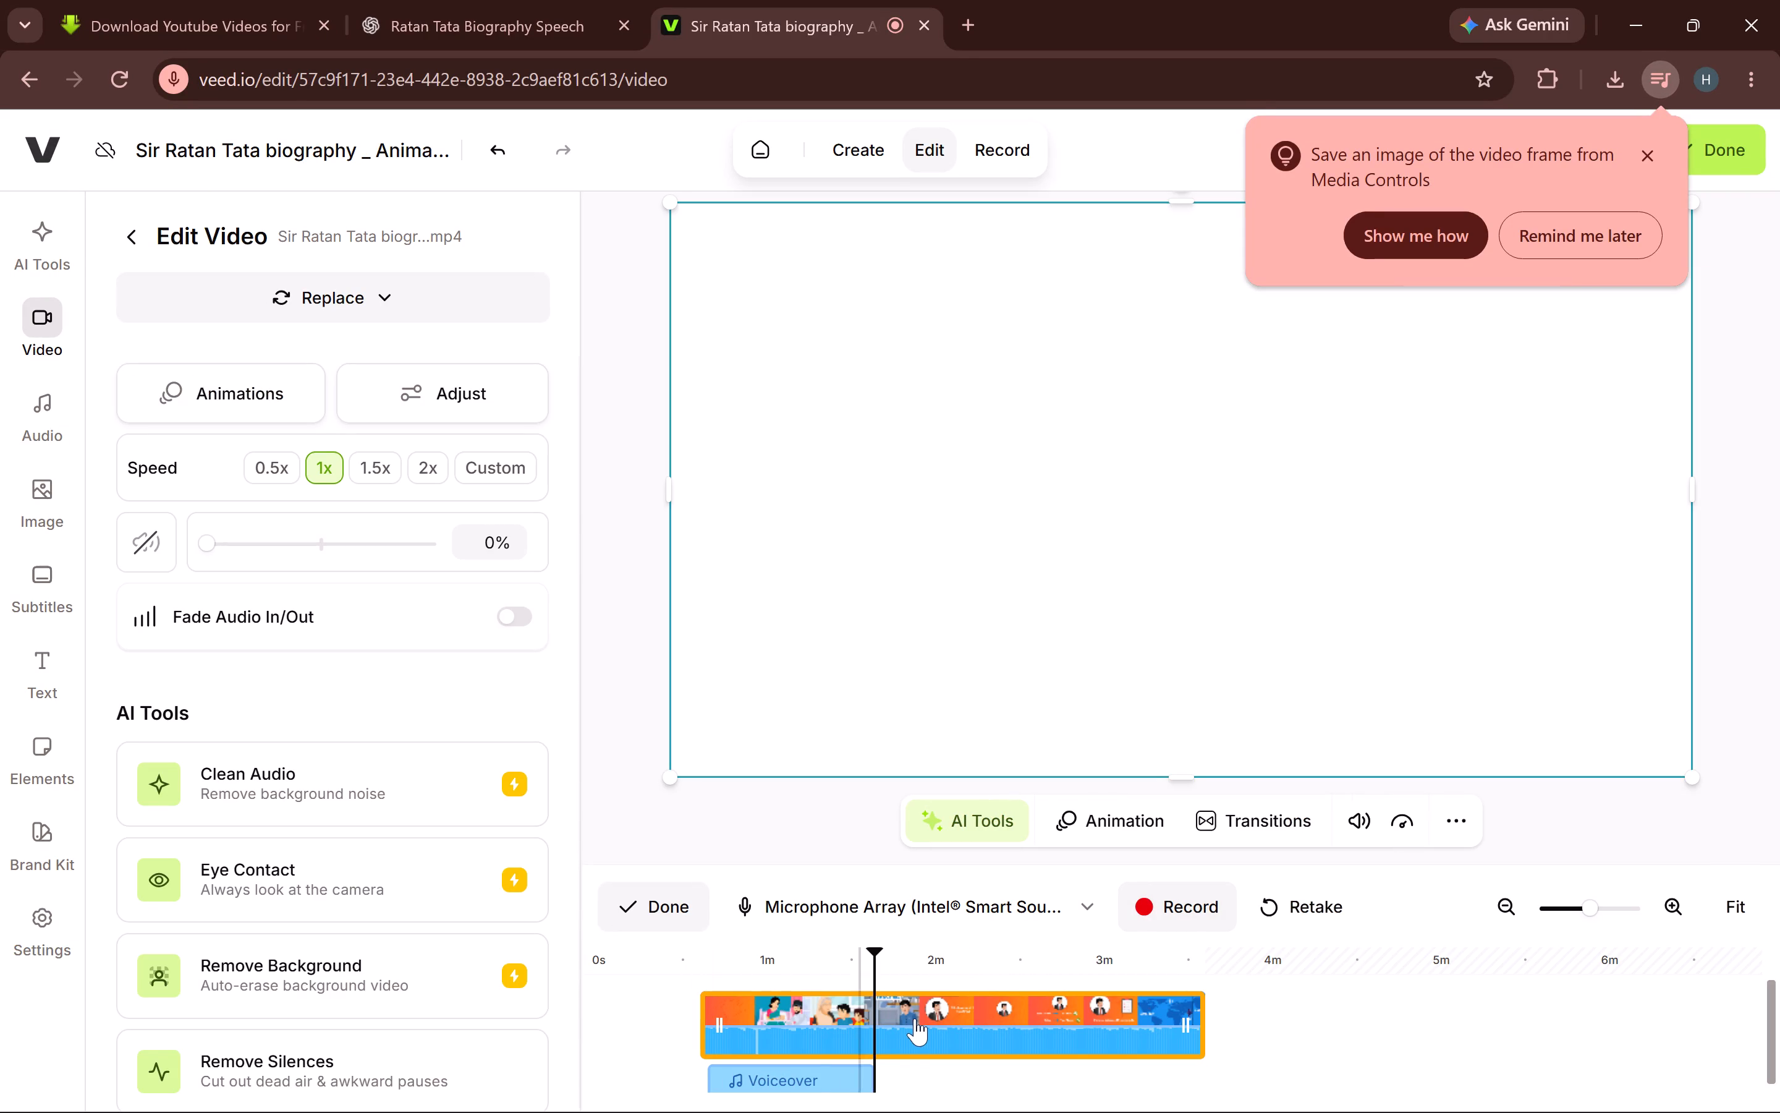
click(876, 1009)
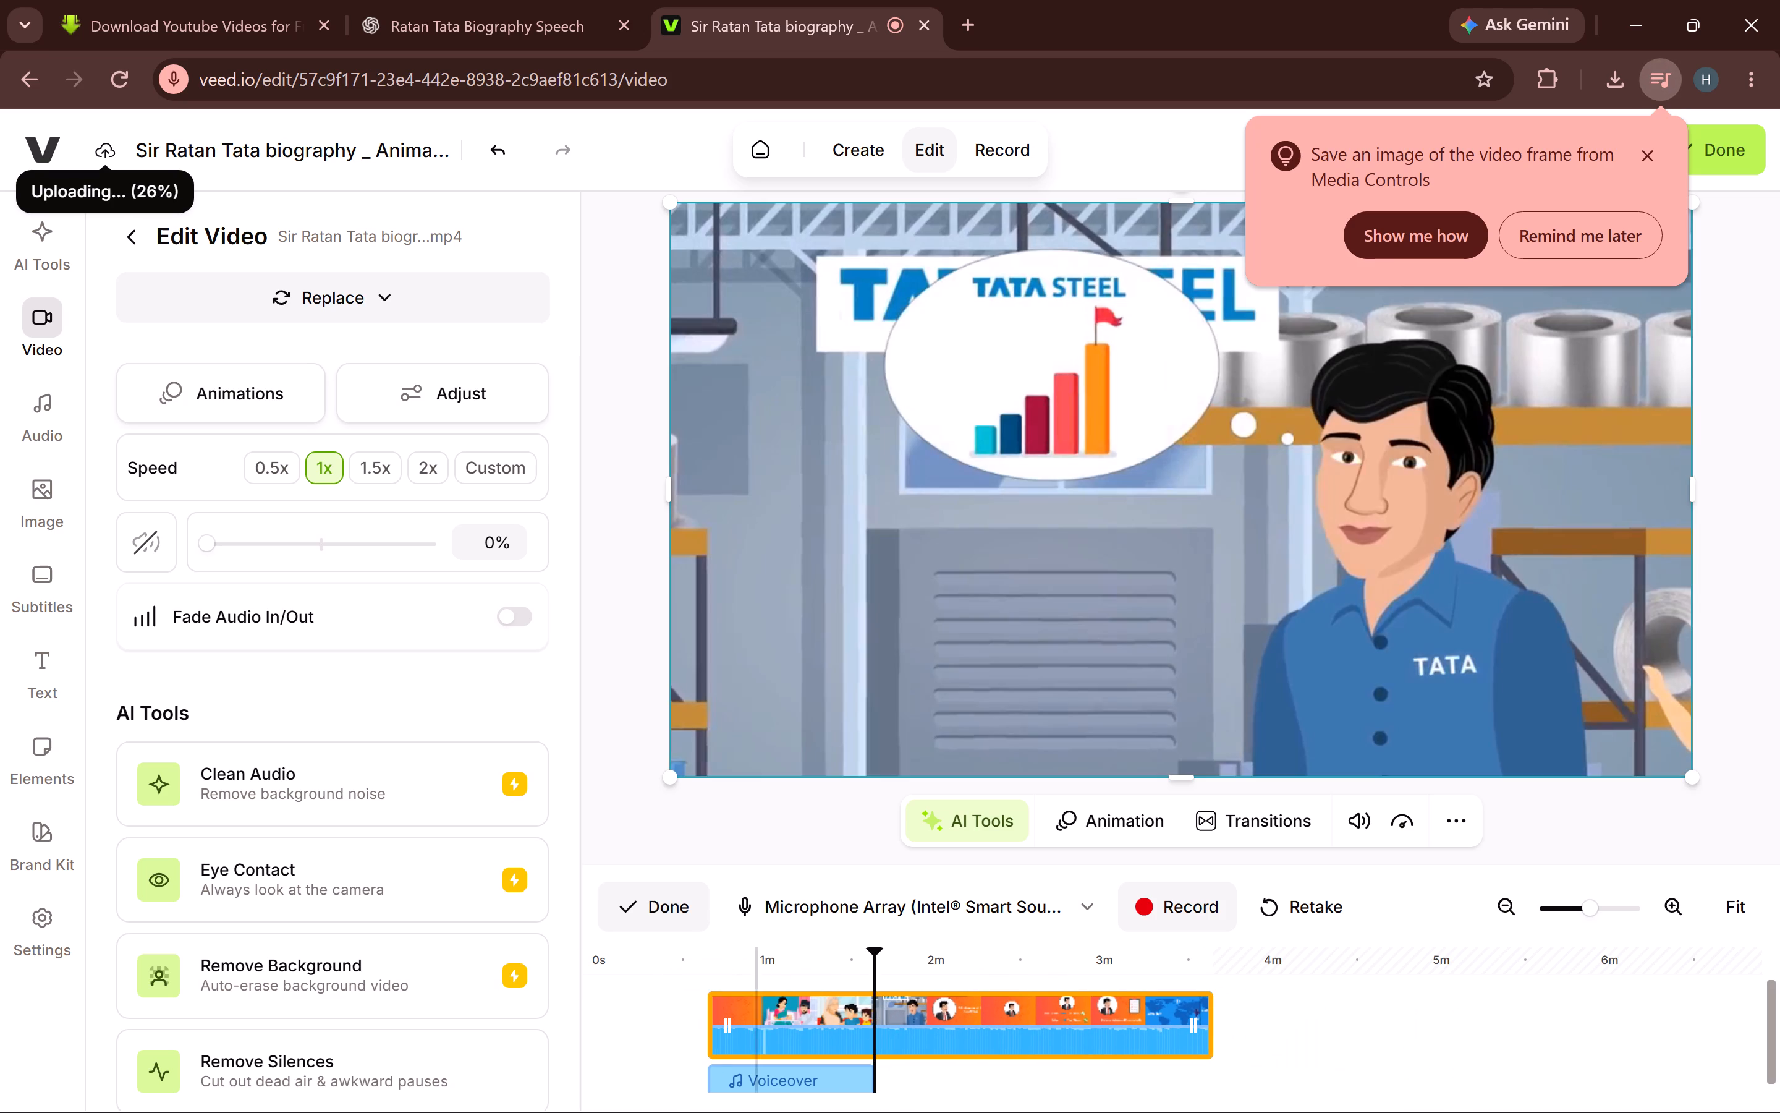
click(731, 1036)
key(space)
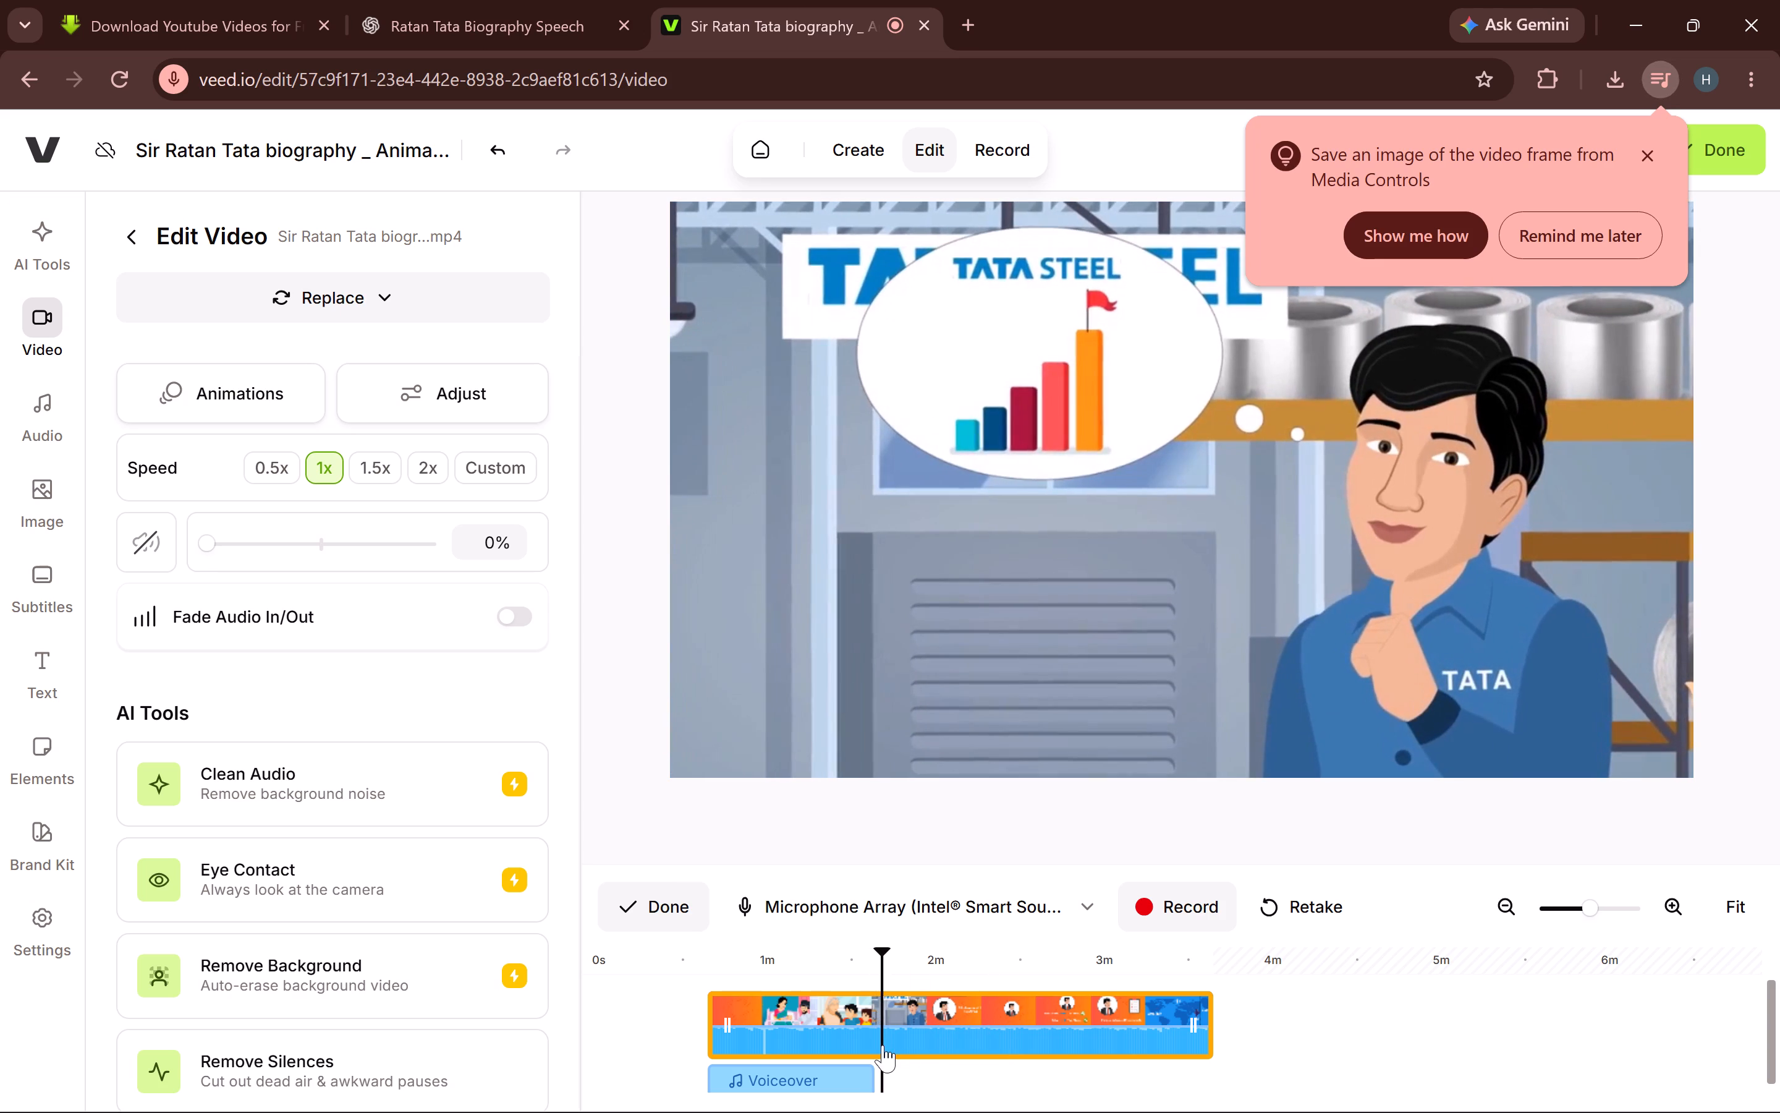
drag(883, 1045, 884, 1051)
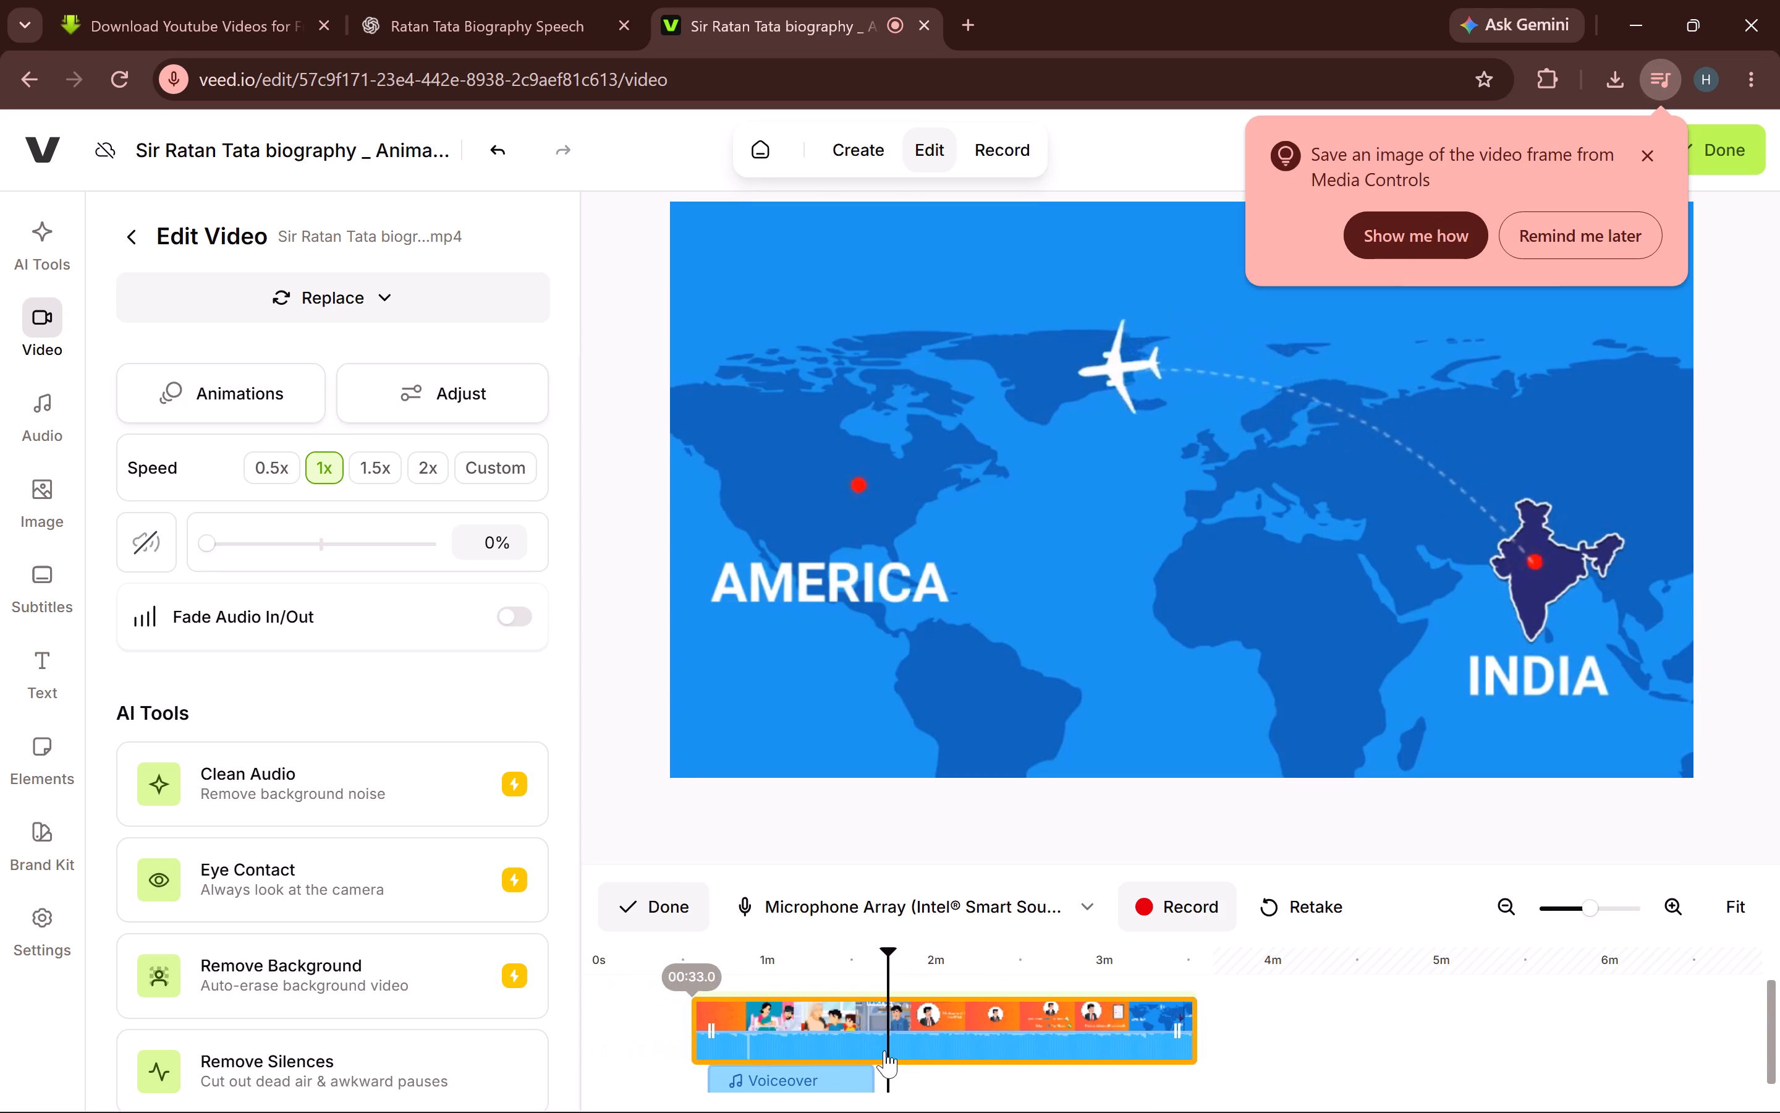
drag(884, 1051, 878, 1051)
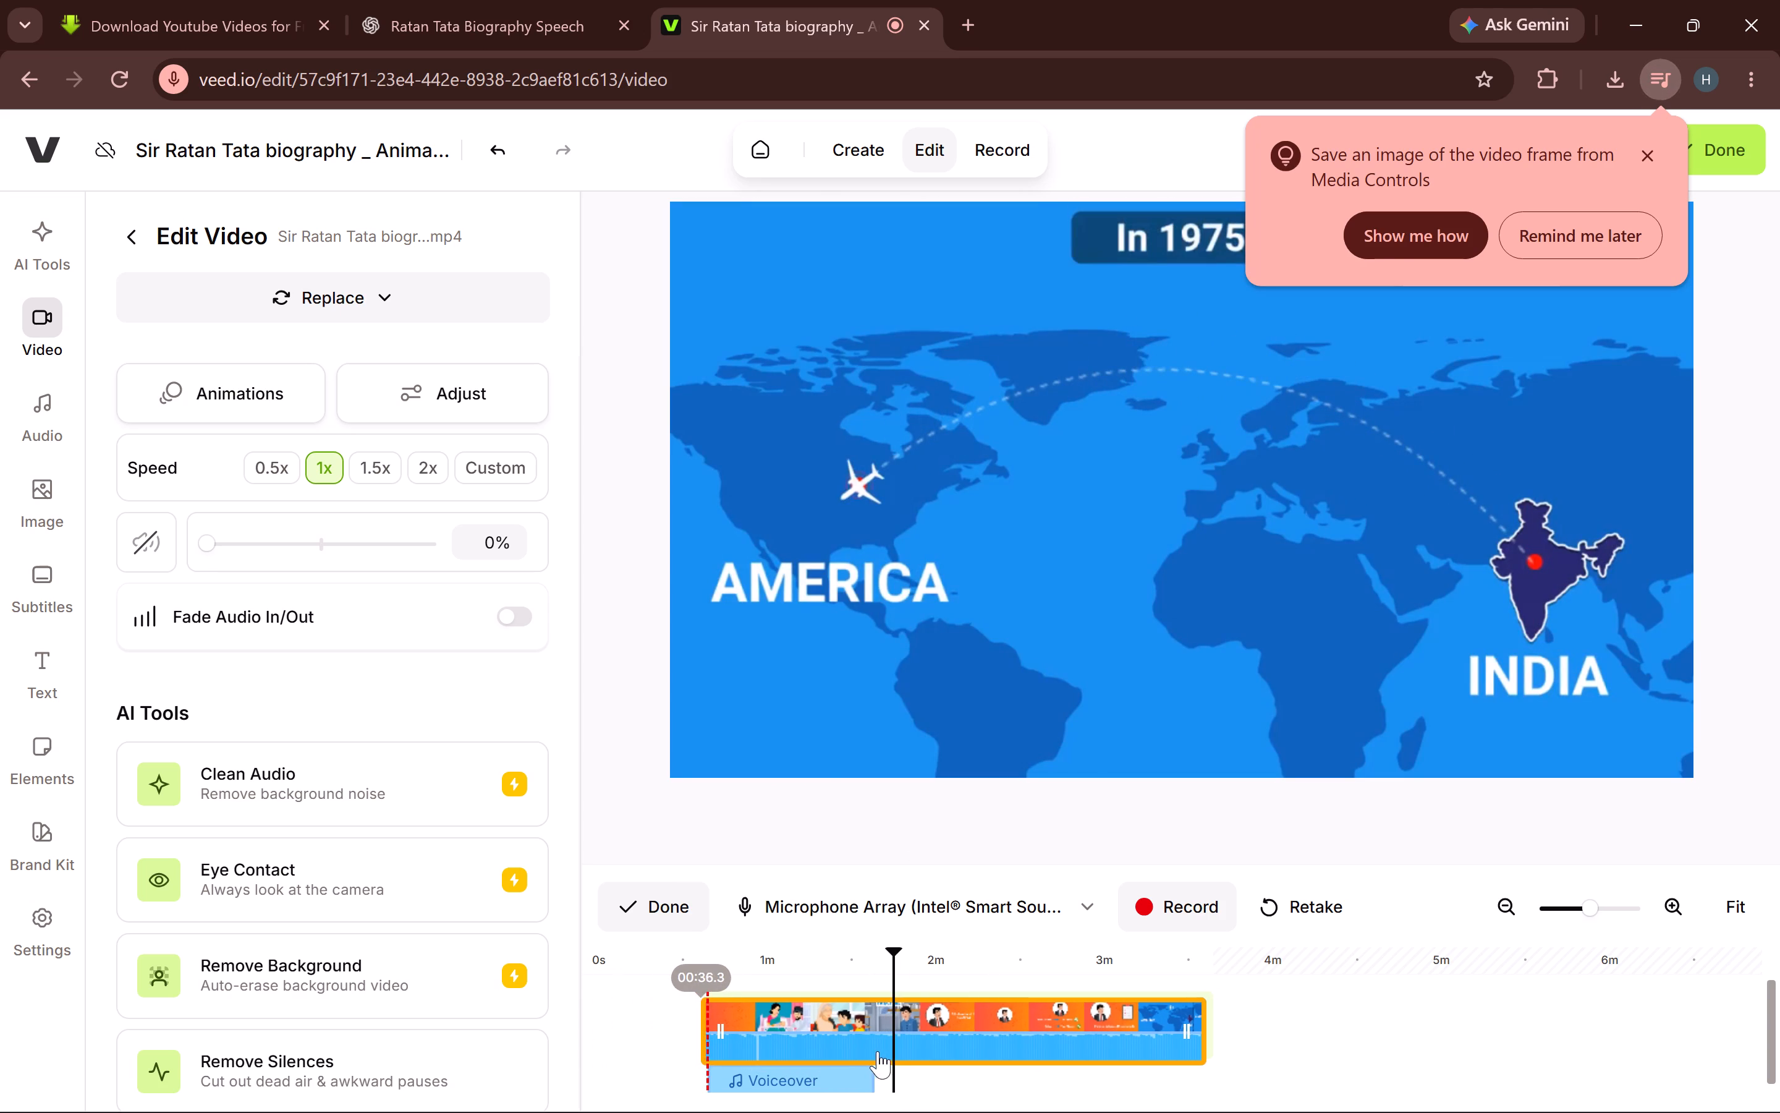
drag(878, 1051, 879, 1054)
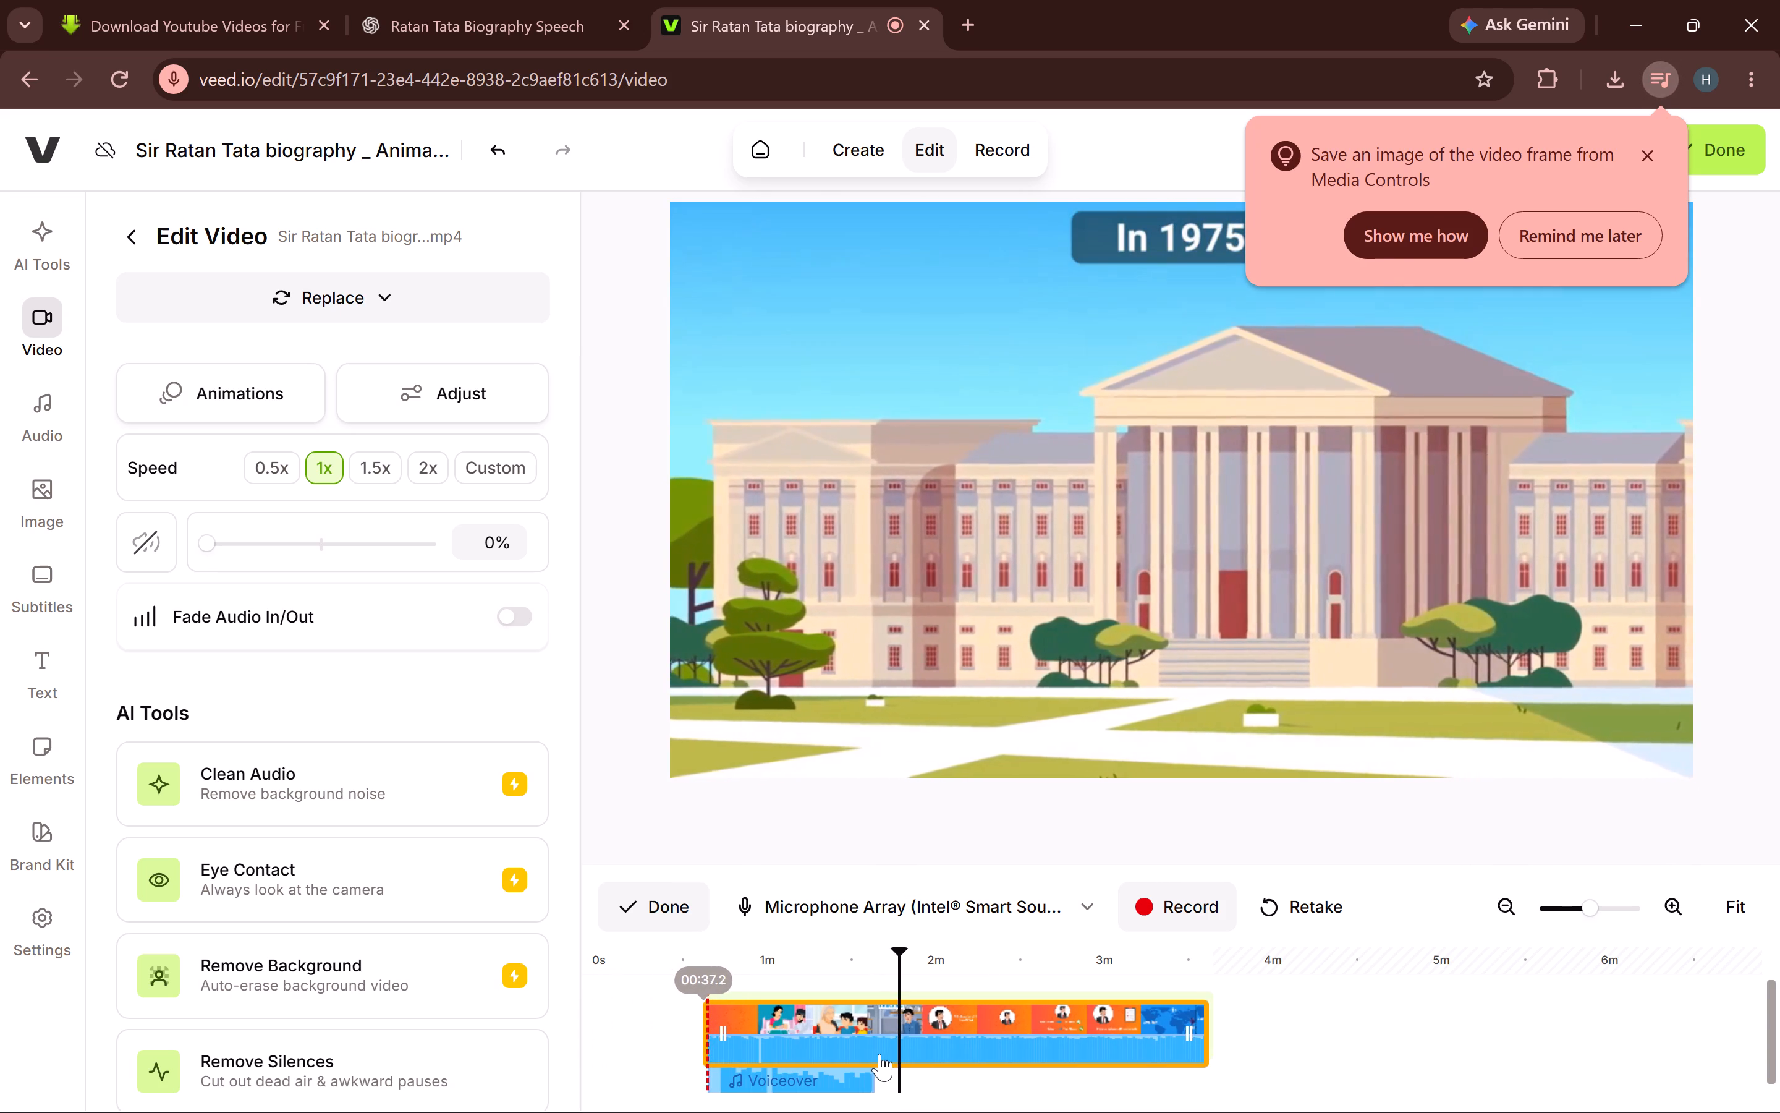
drag(879, 1054, 883, 1054)
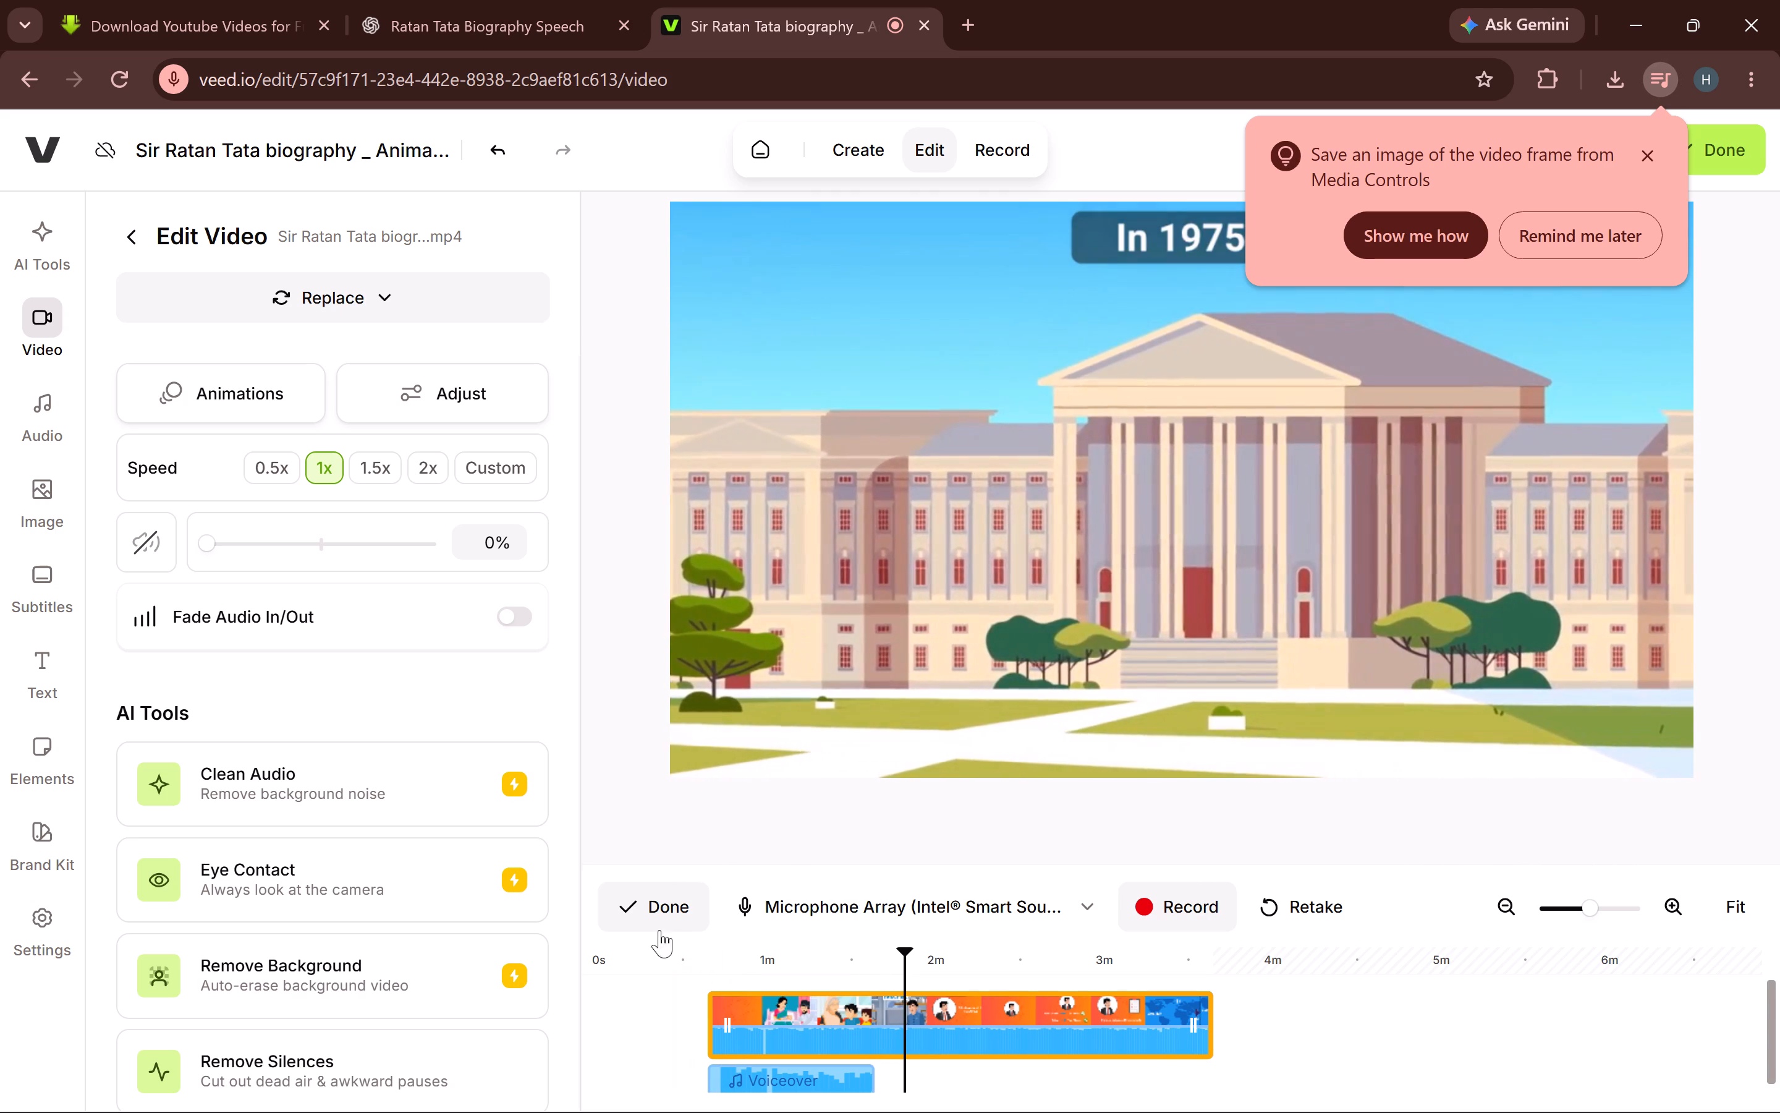
click(649, 918)
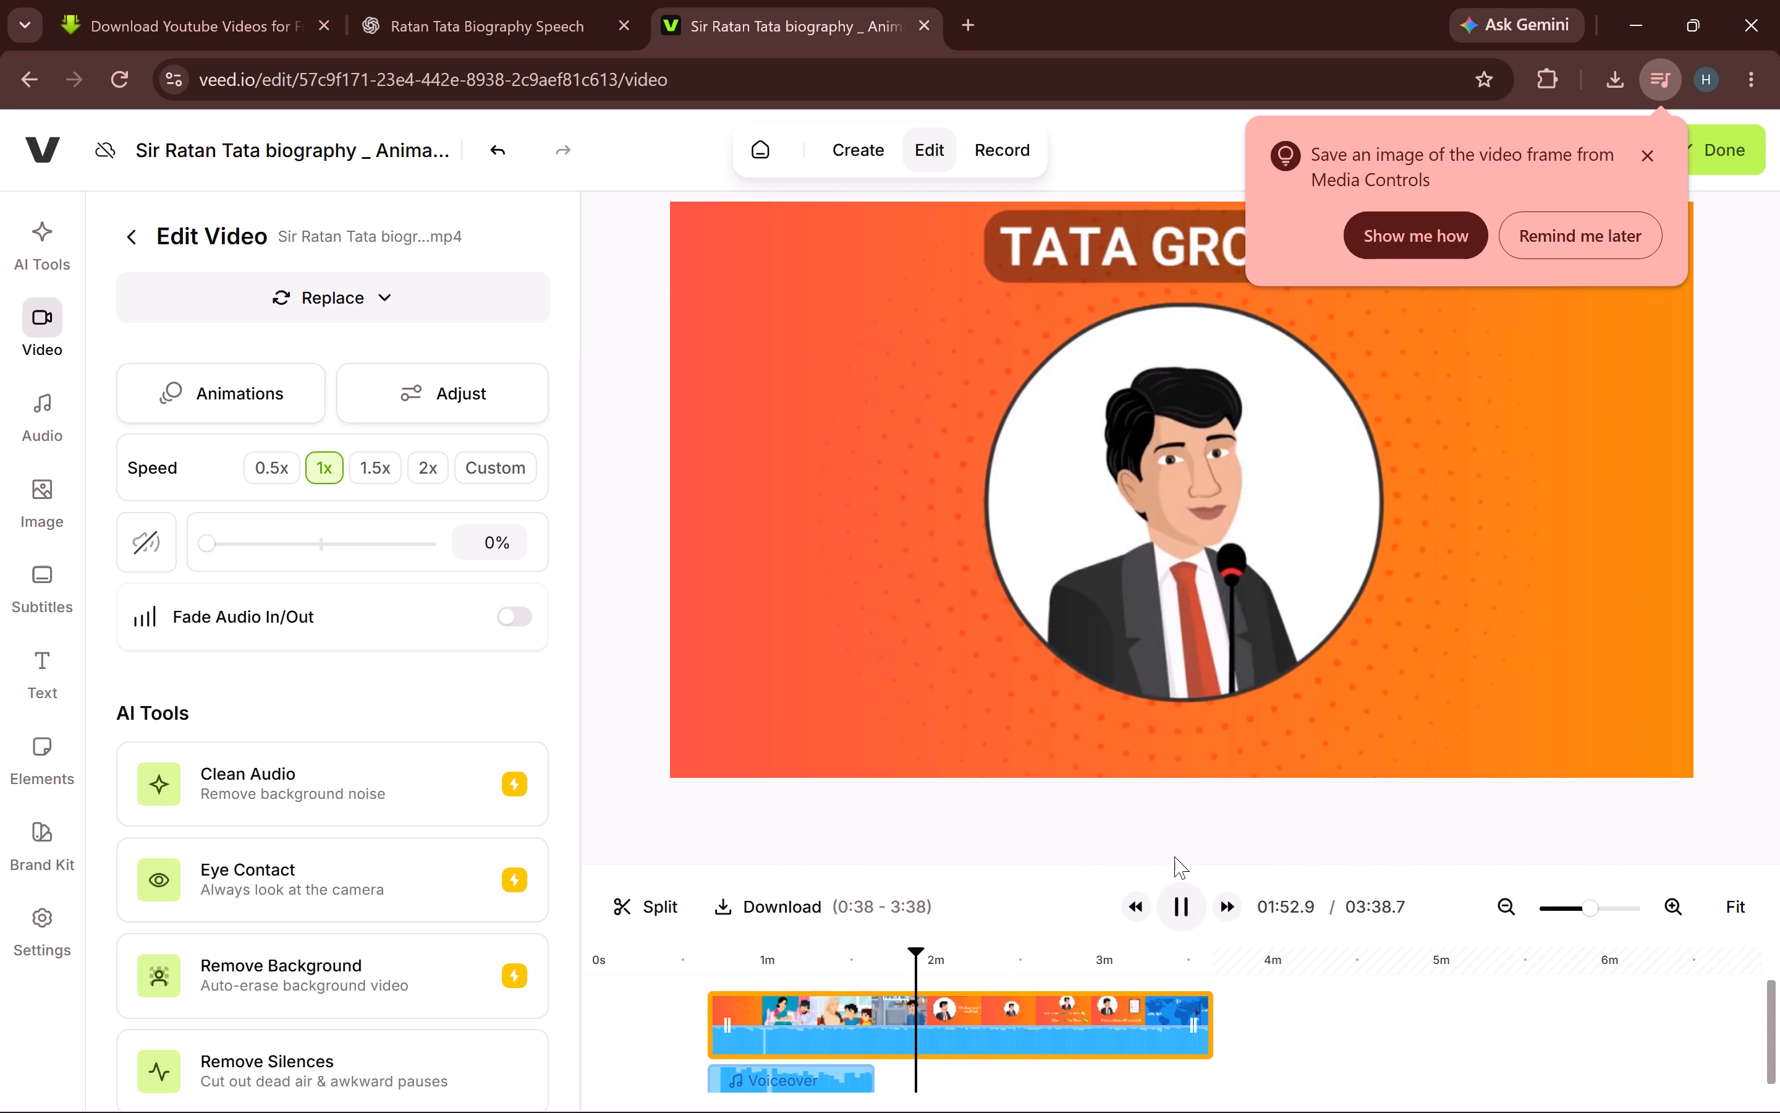
Play the project back from where the clips begin to review the voiceover against the video, dismissing the Photos import window.
triple_click(1143, 903)
triple_click(1143, 903)
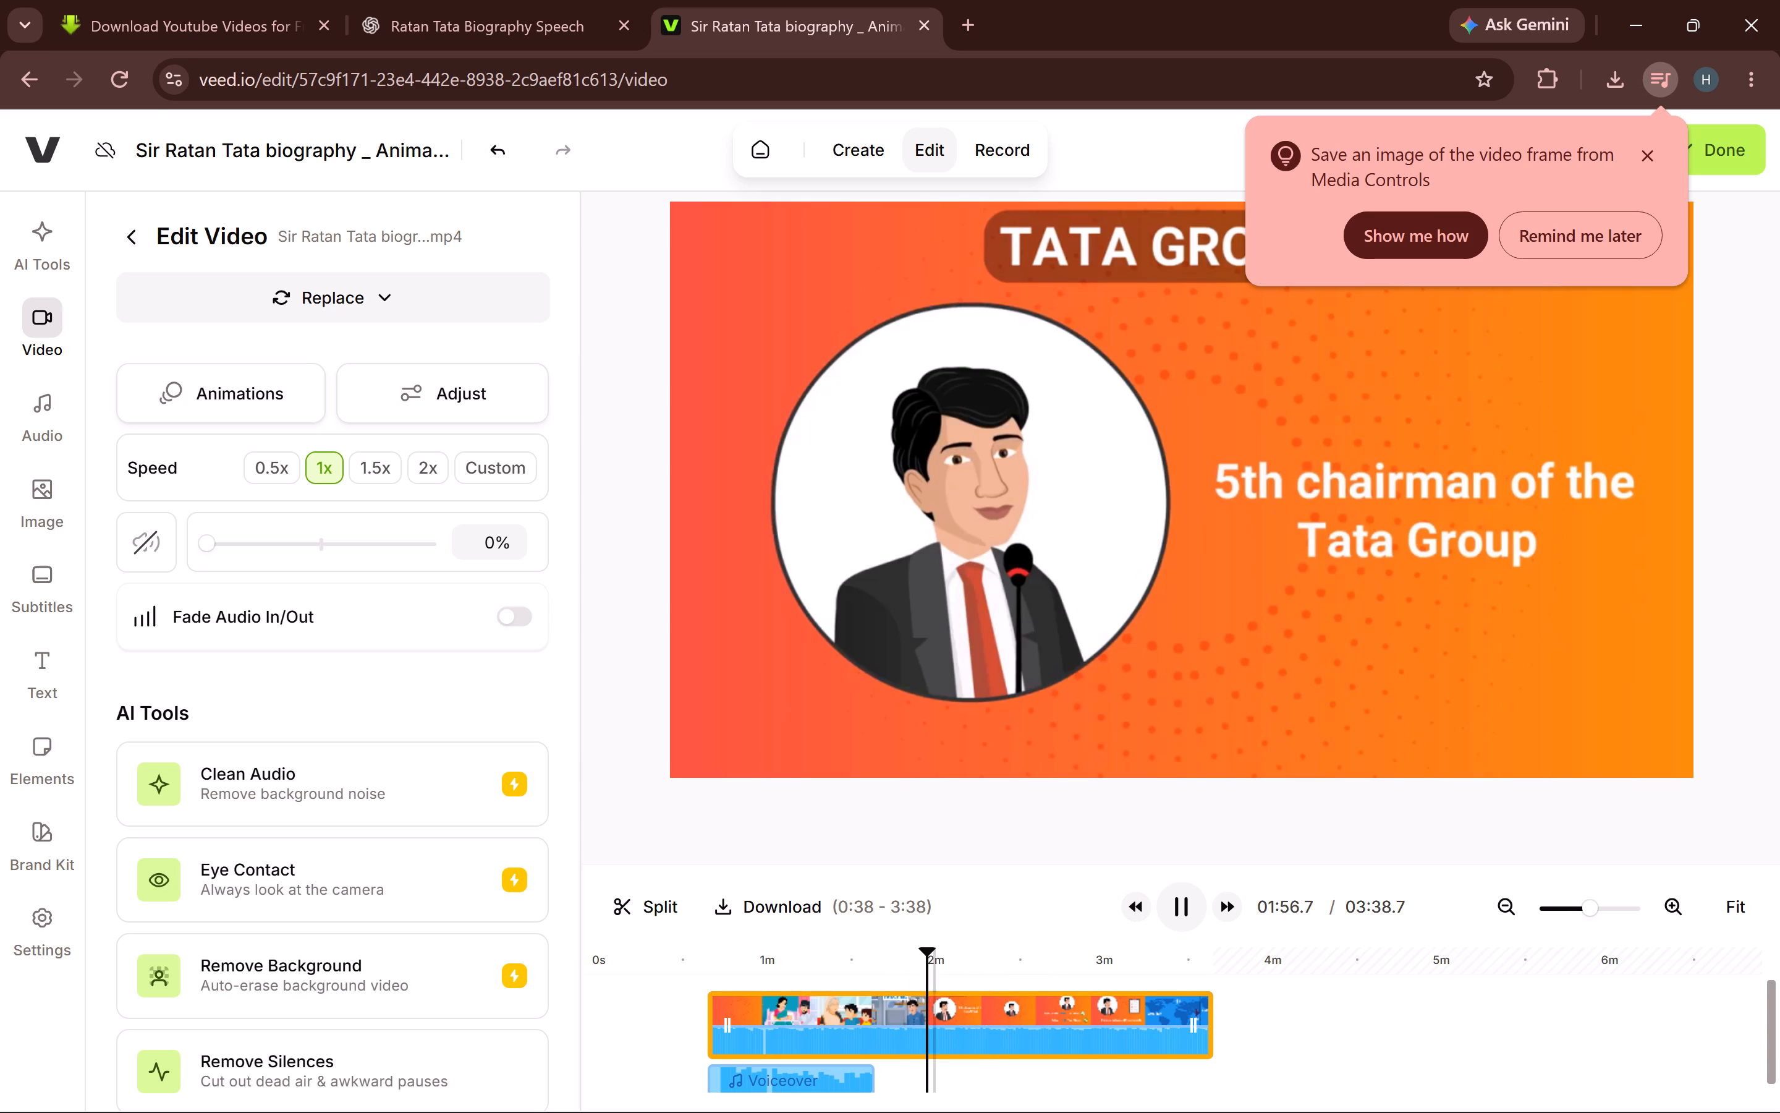
drag(929, 957, 653, 961)
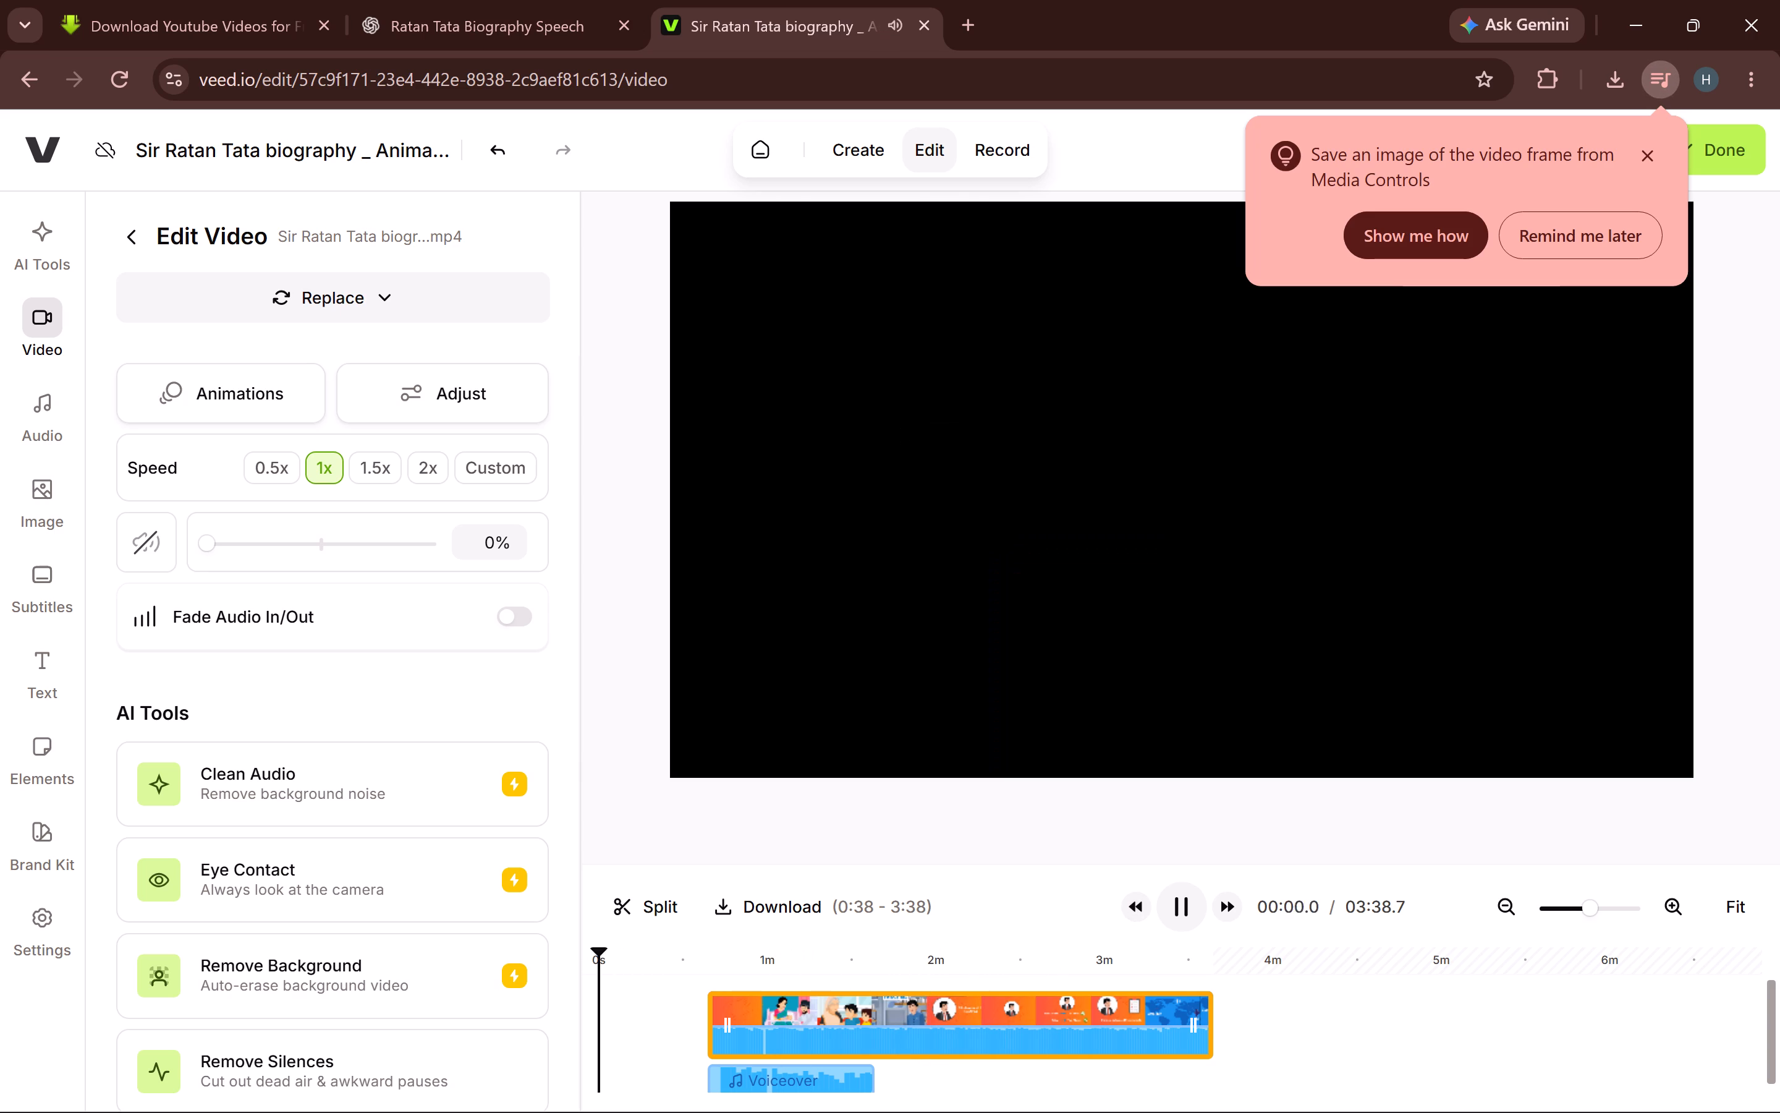
drag(653, 961, 711, 962)
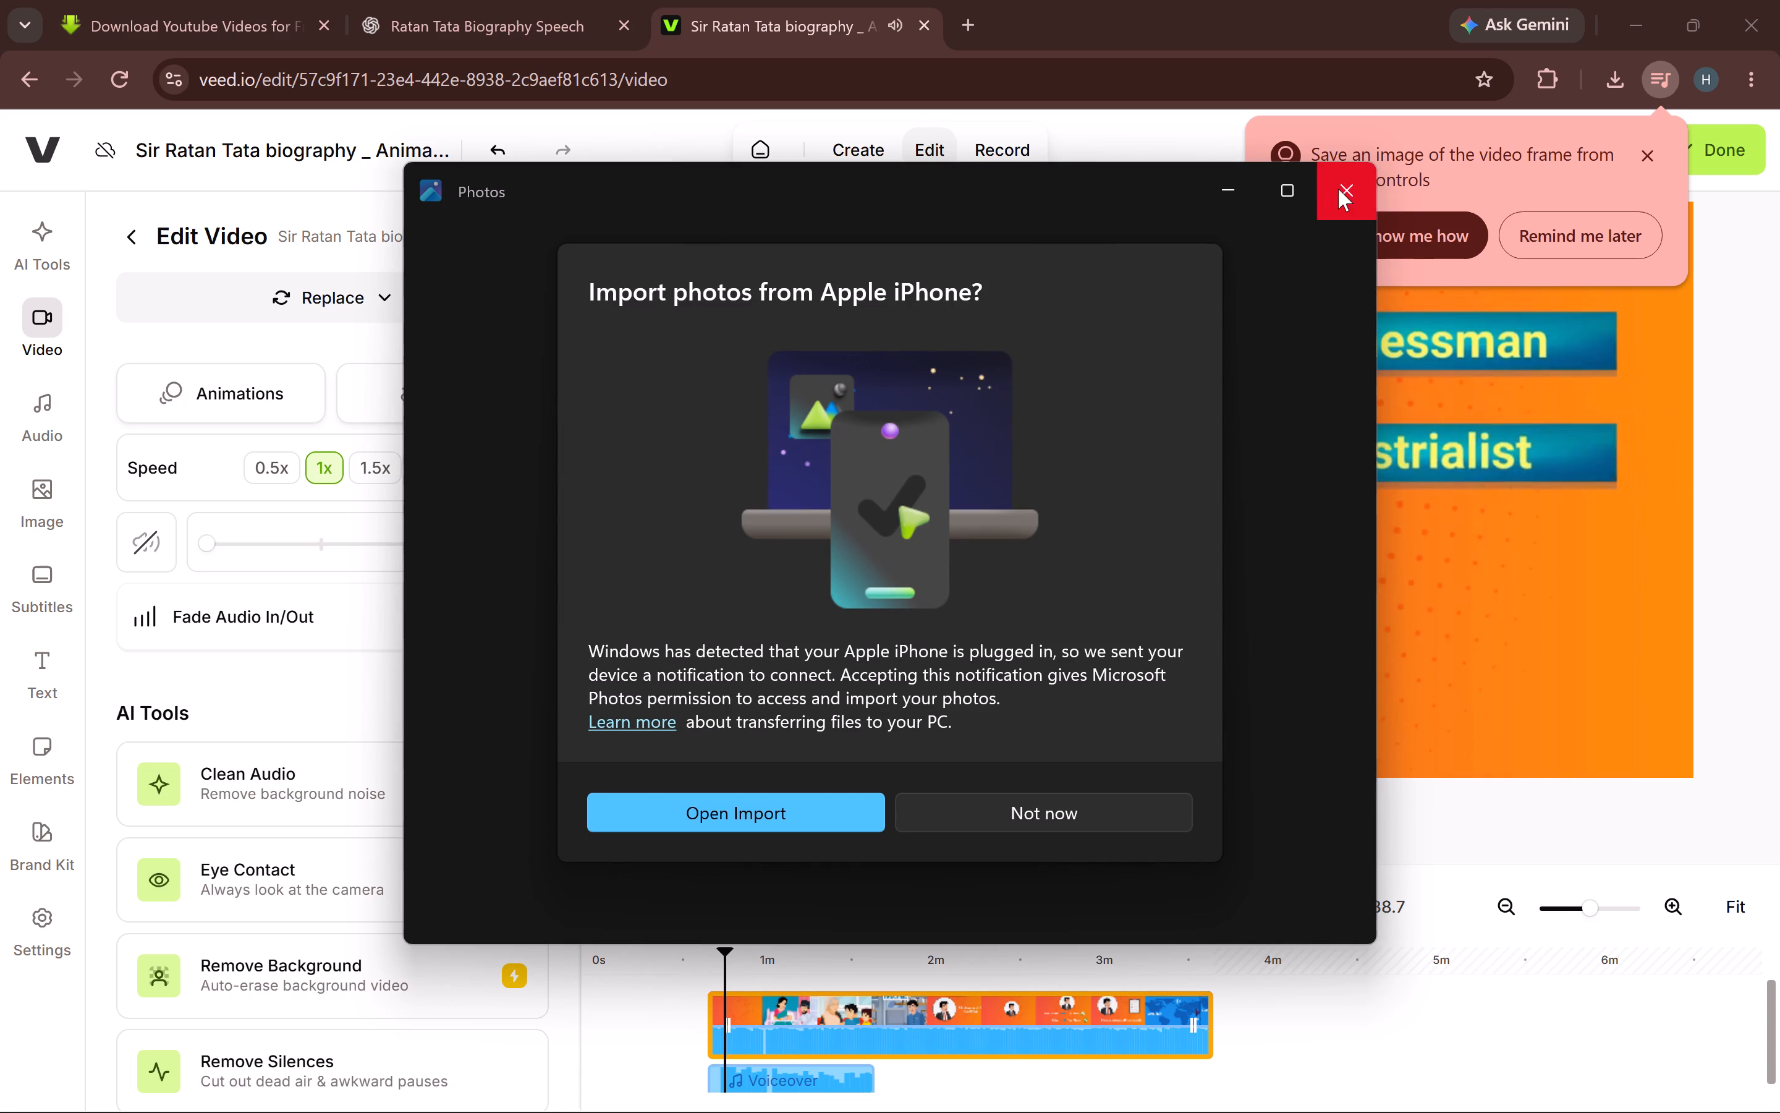
click(1338, 189)
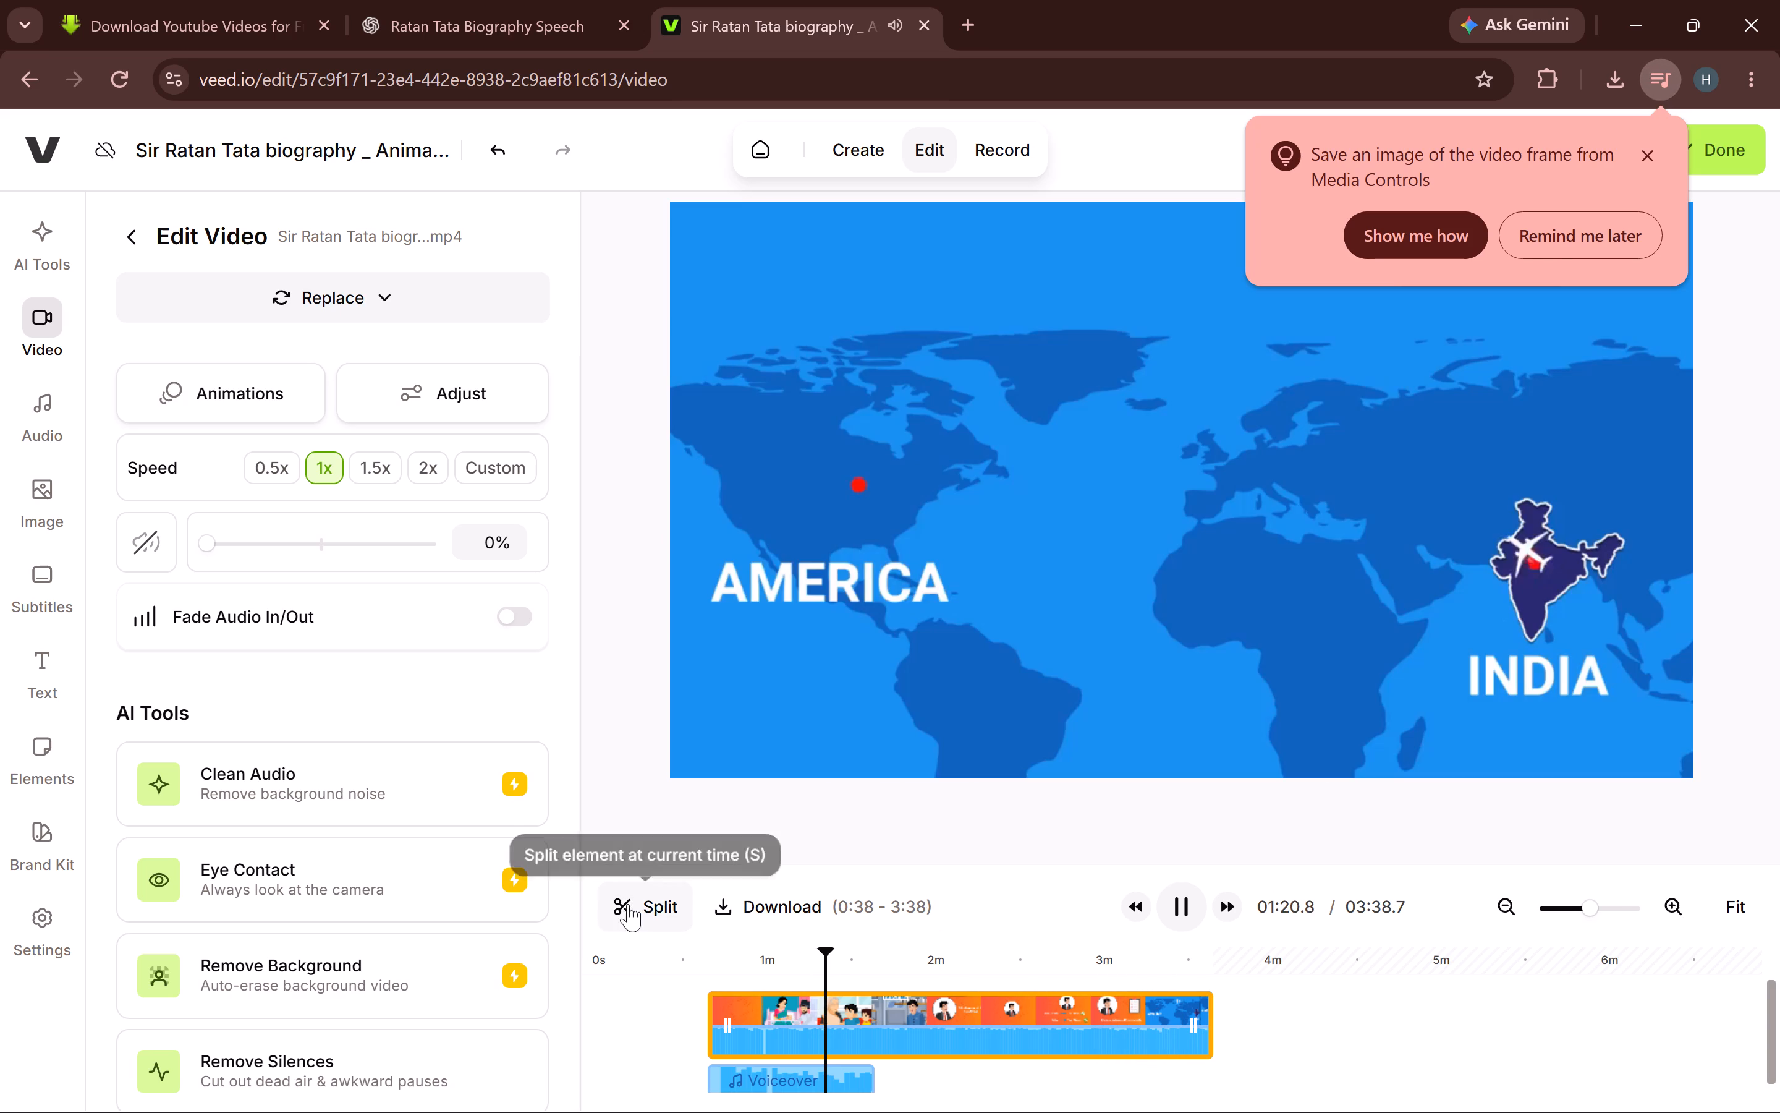
Shift the voiceover clip later on the timeline so that it starts at about 47 seconds.
click(761, 1075)
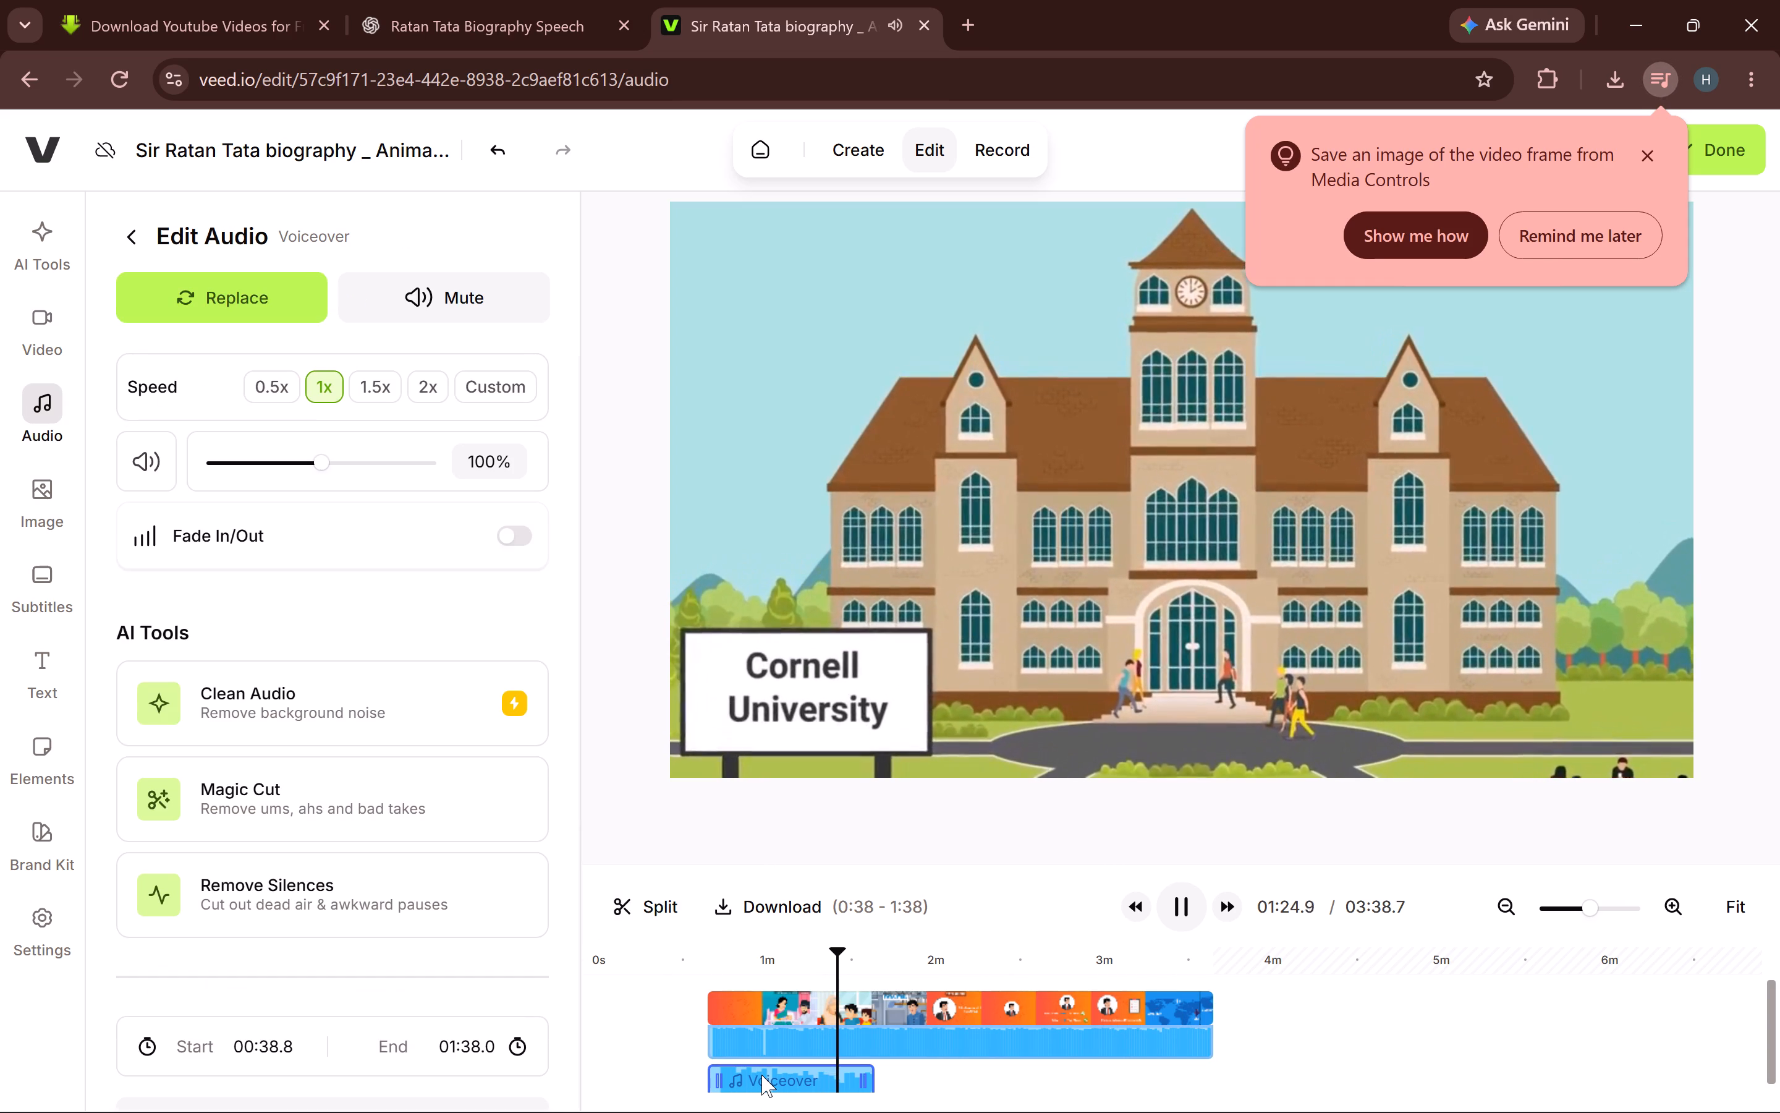
drag(761, 1075, 785, 1073)
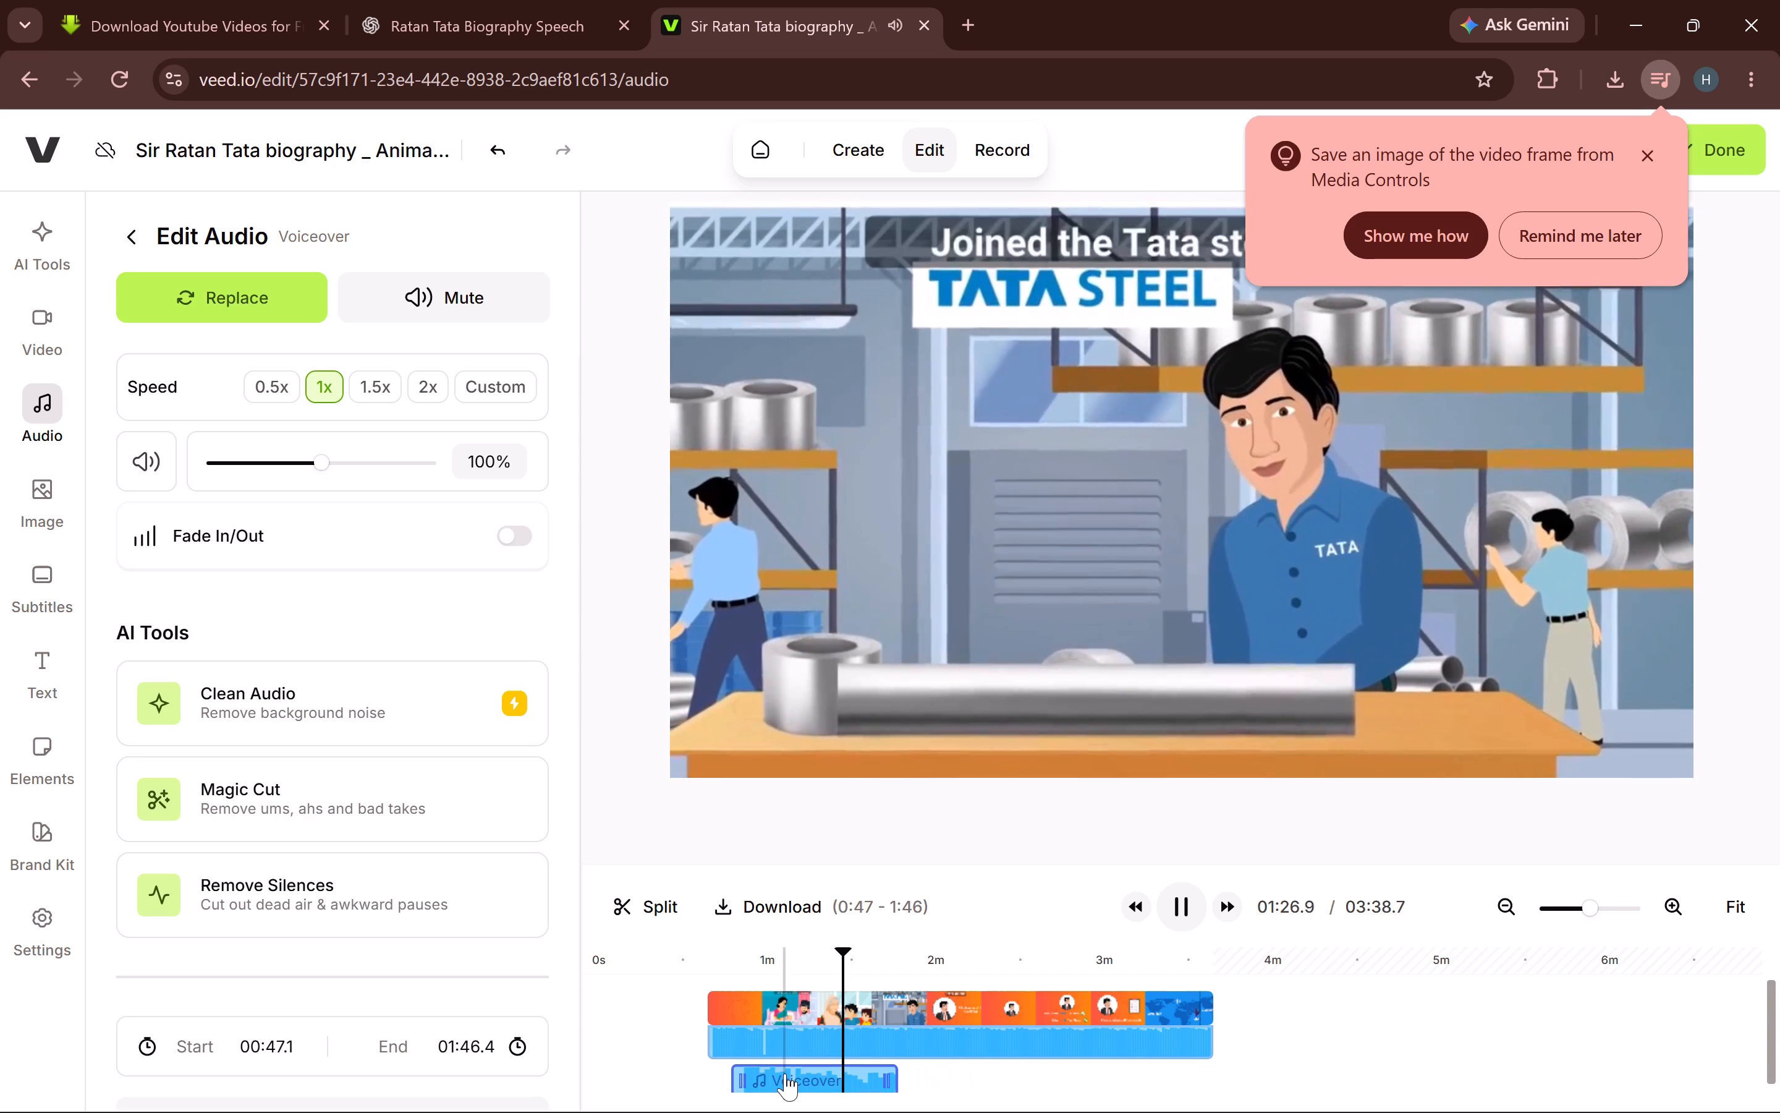
click(785, 1073)
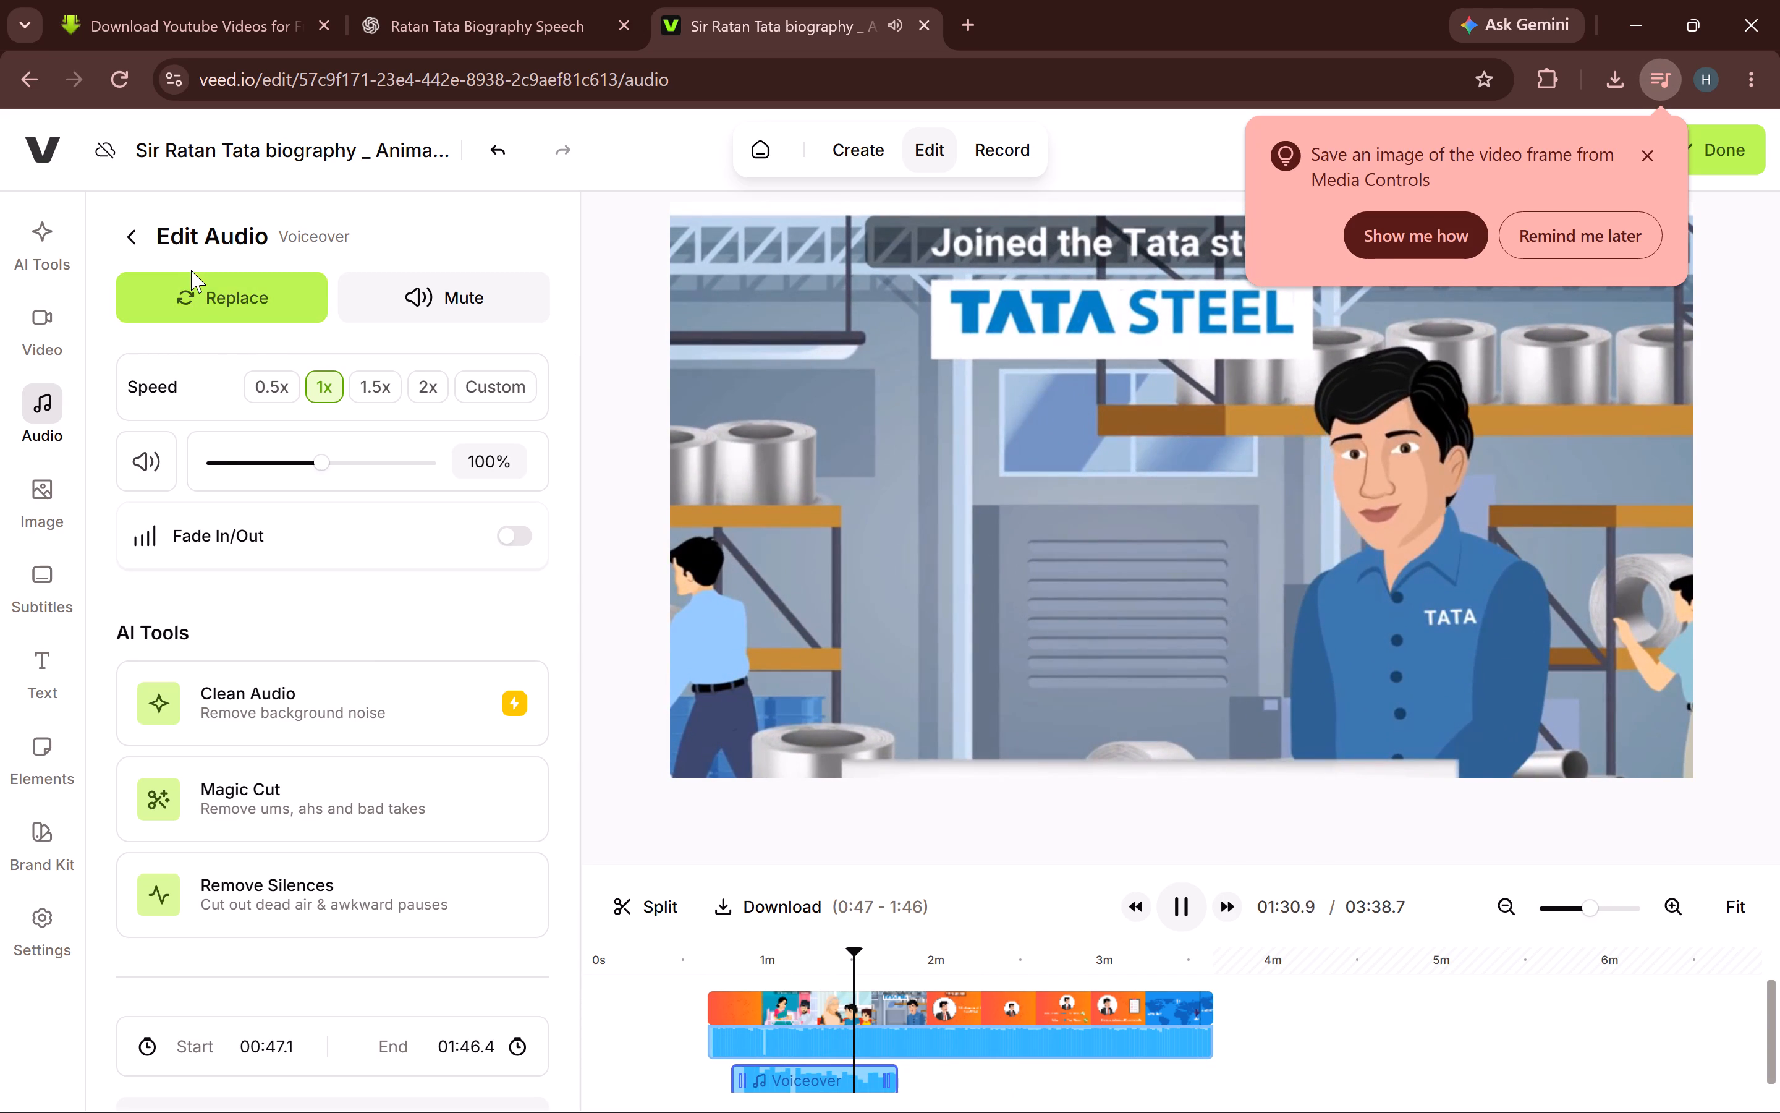
click(189, 282)
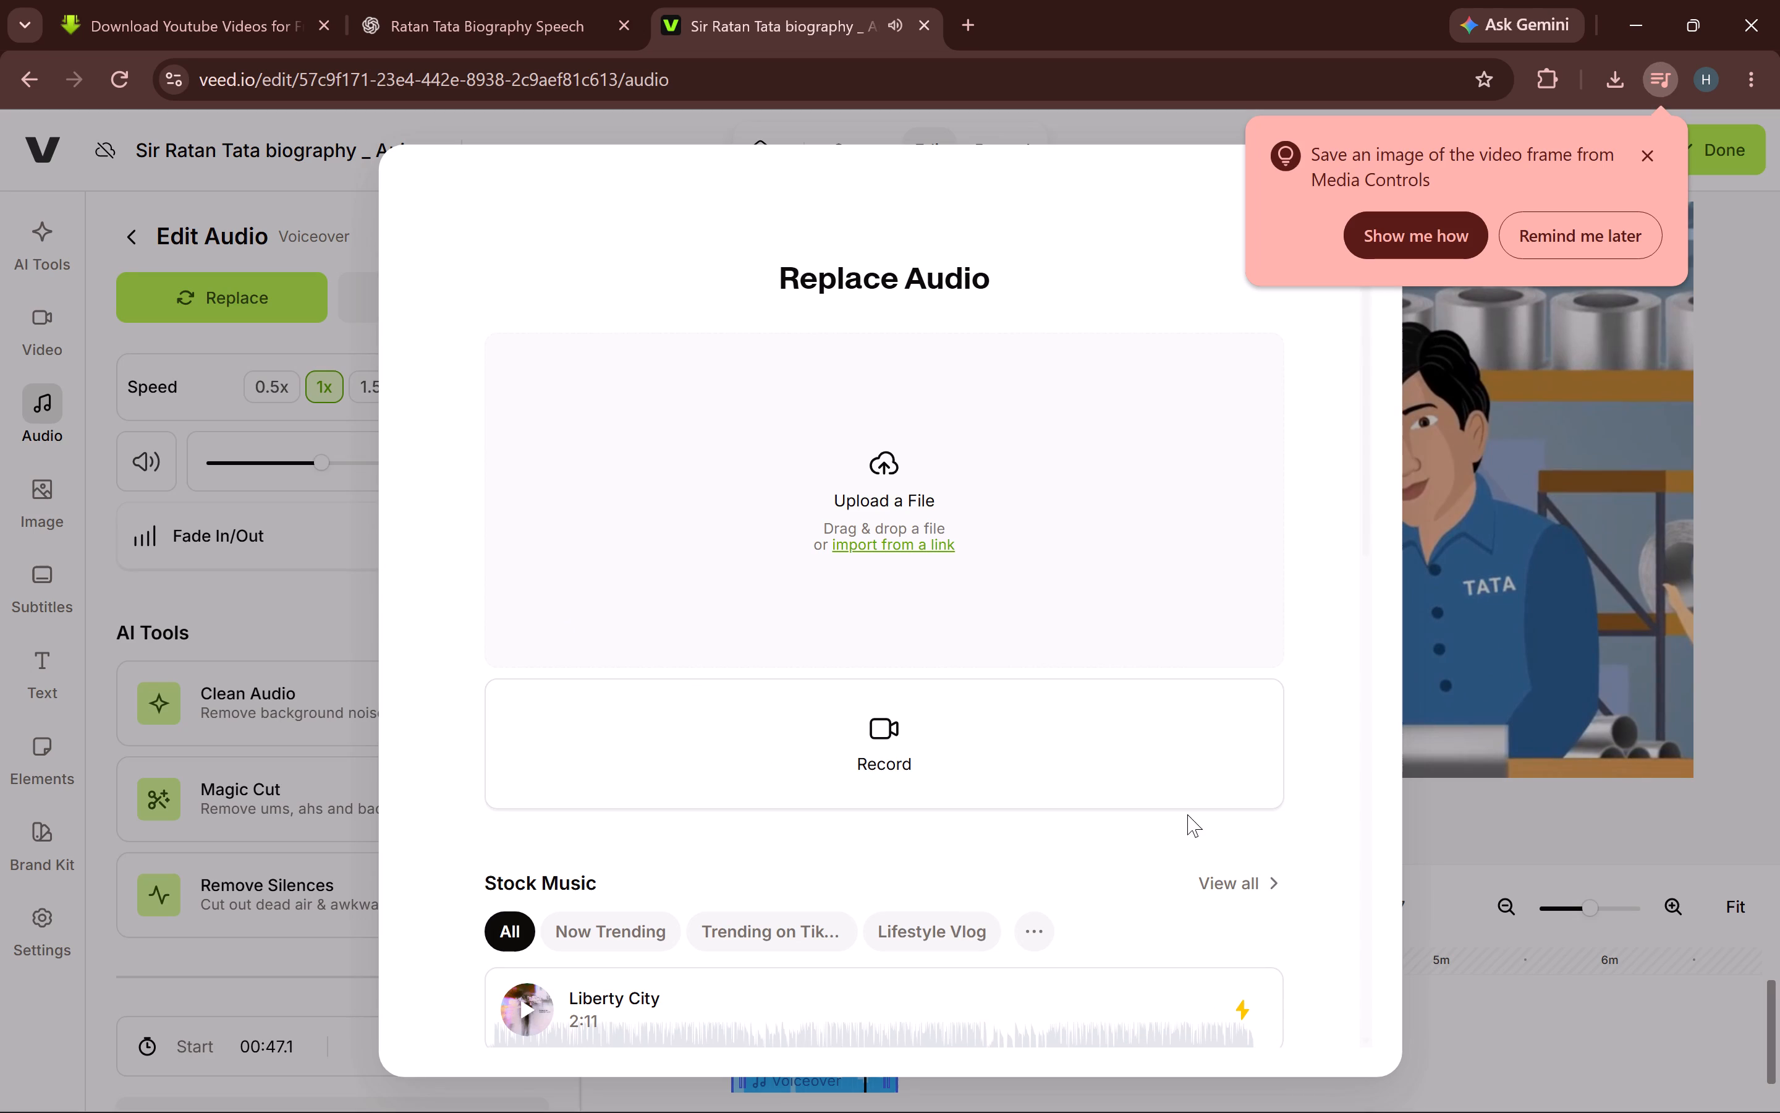
click(1529, 911)
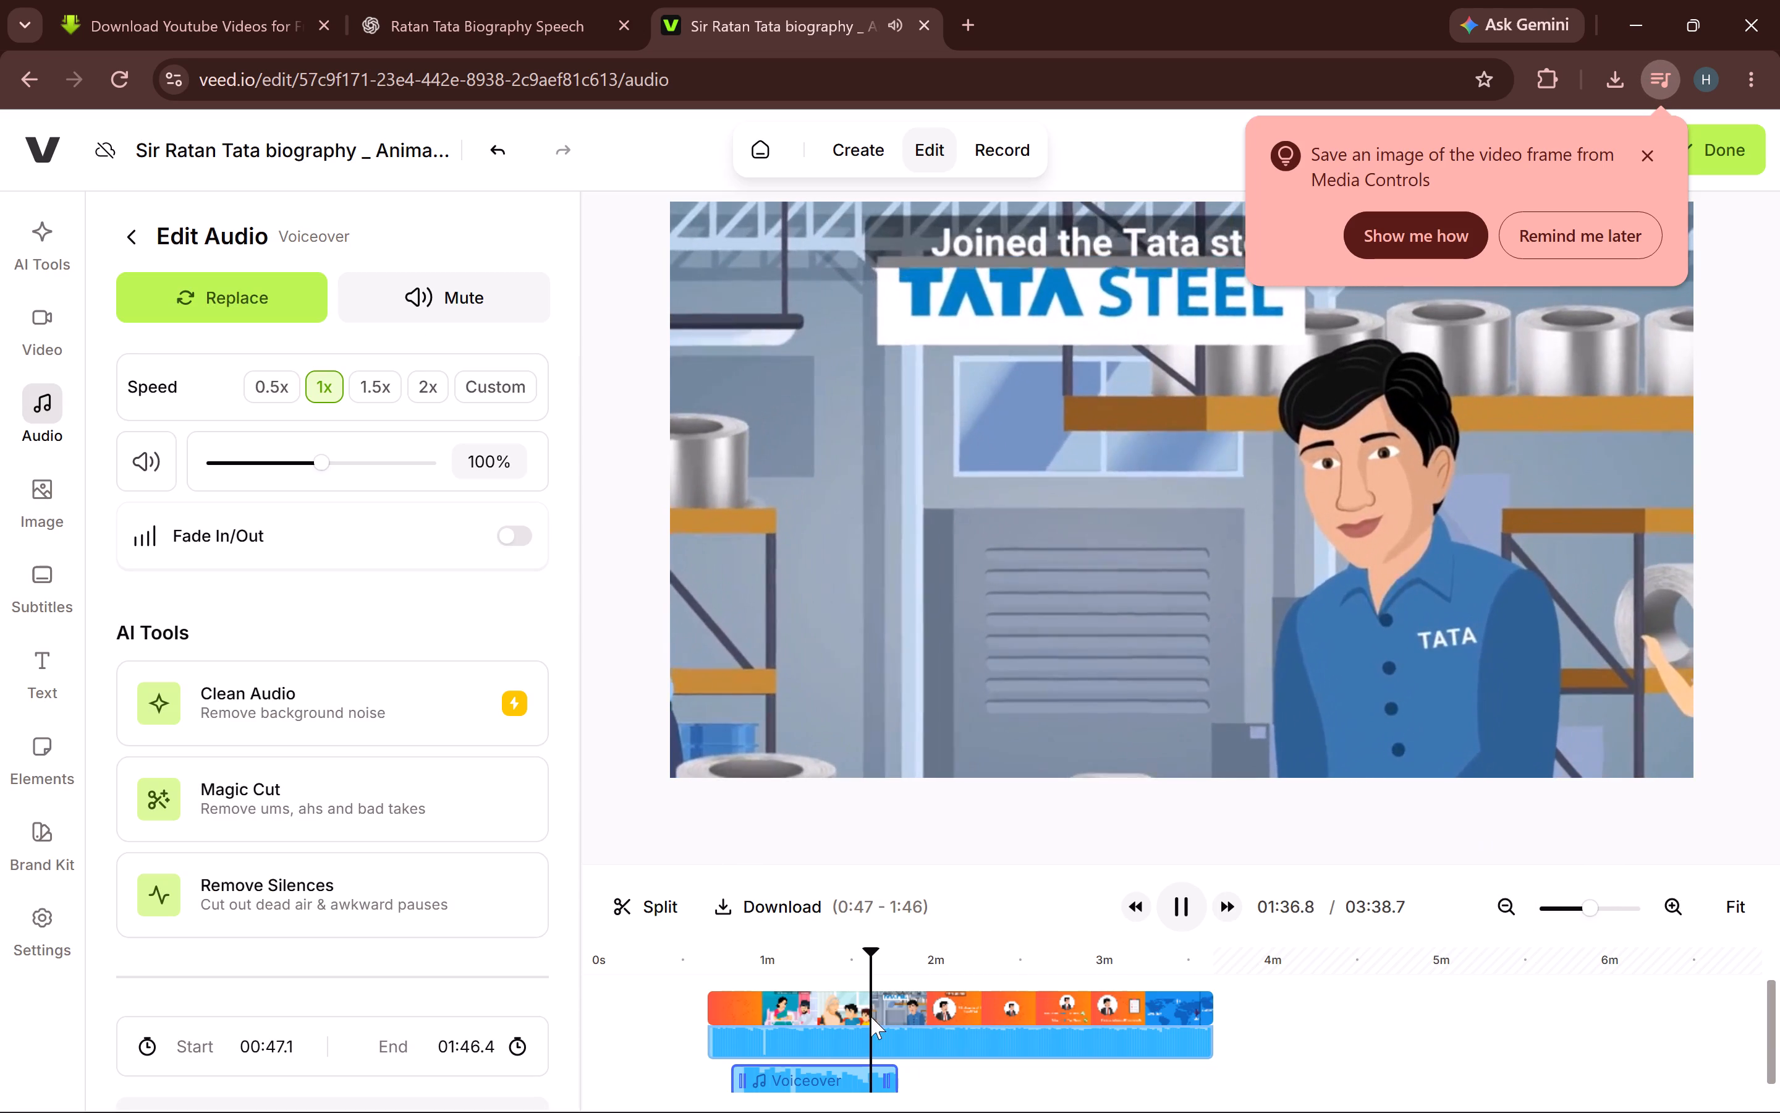
Split the voiceover clip near its end at about 1:38.9, 1:42.5 and 1:43.7, and inspect the resulting pieces.
click(634, 906)
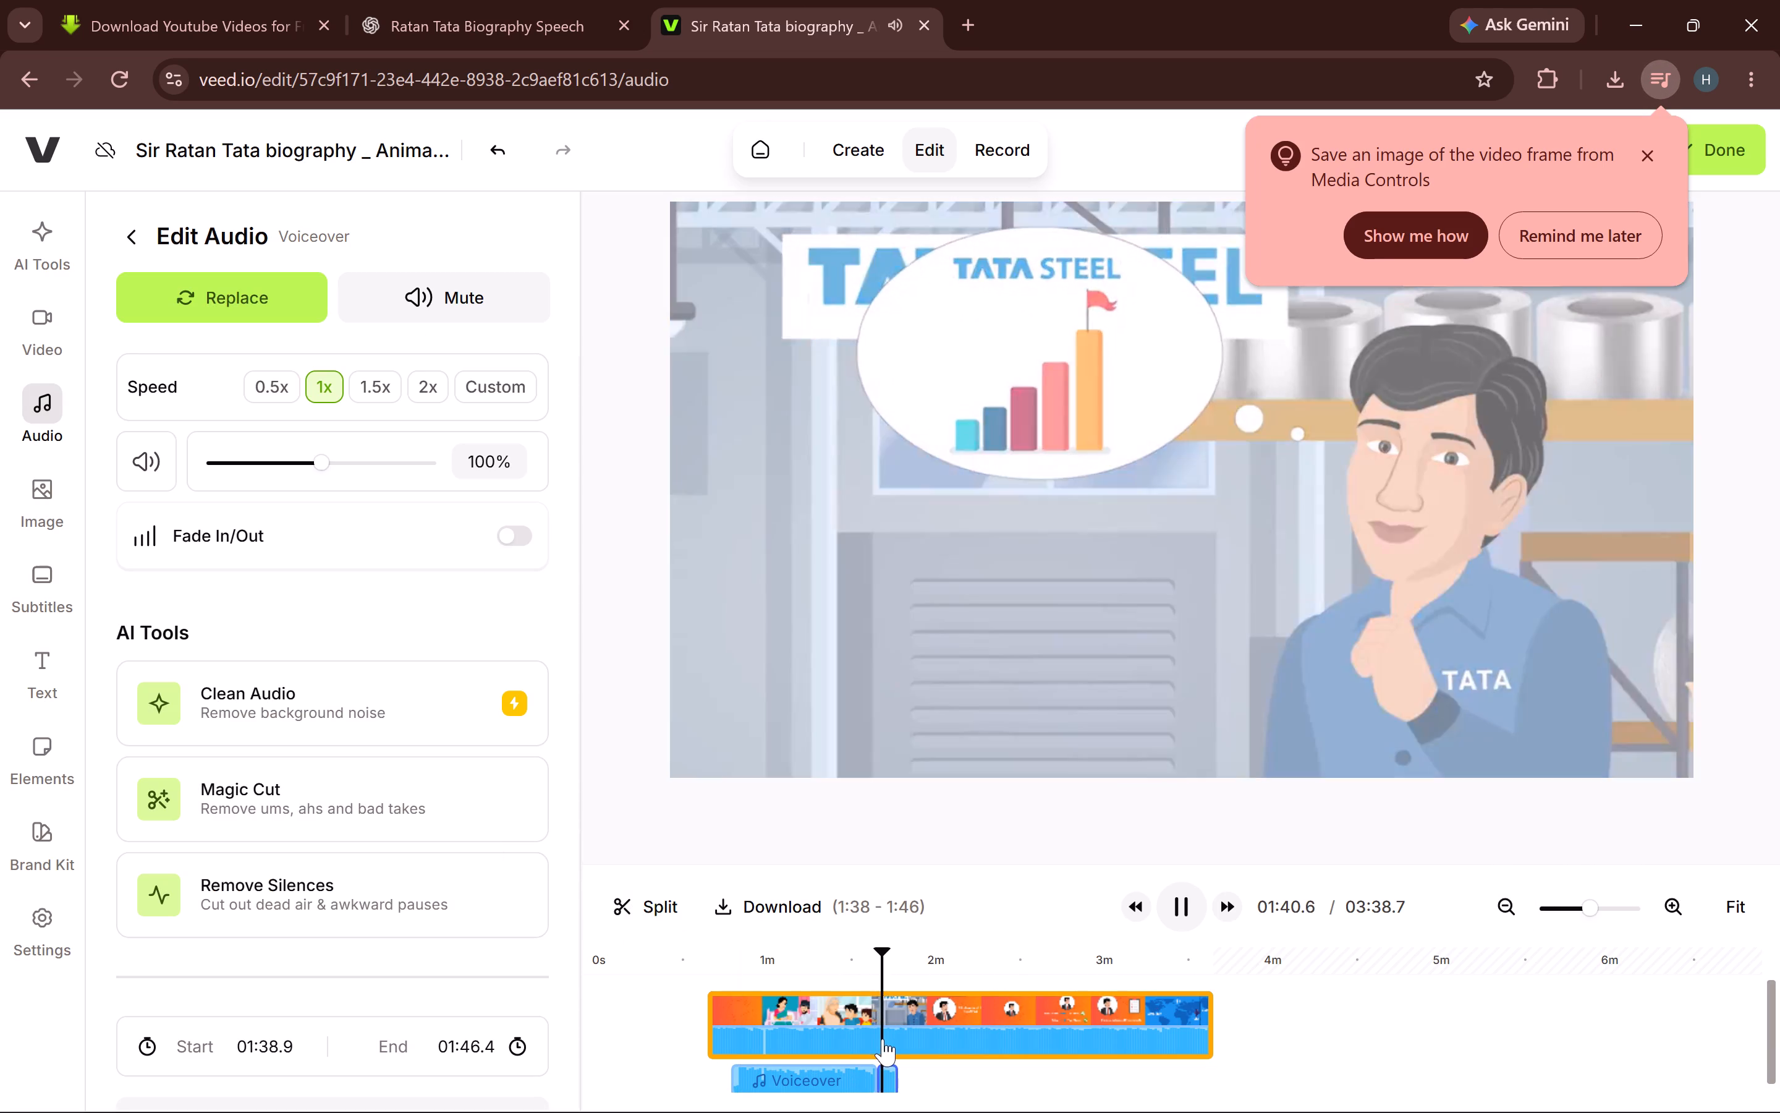
click(639, 908)
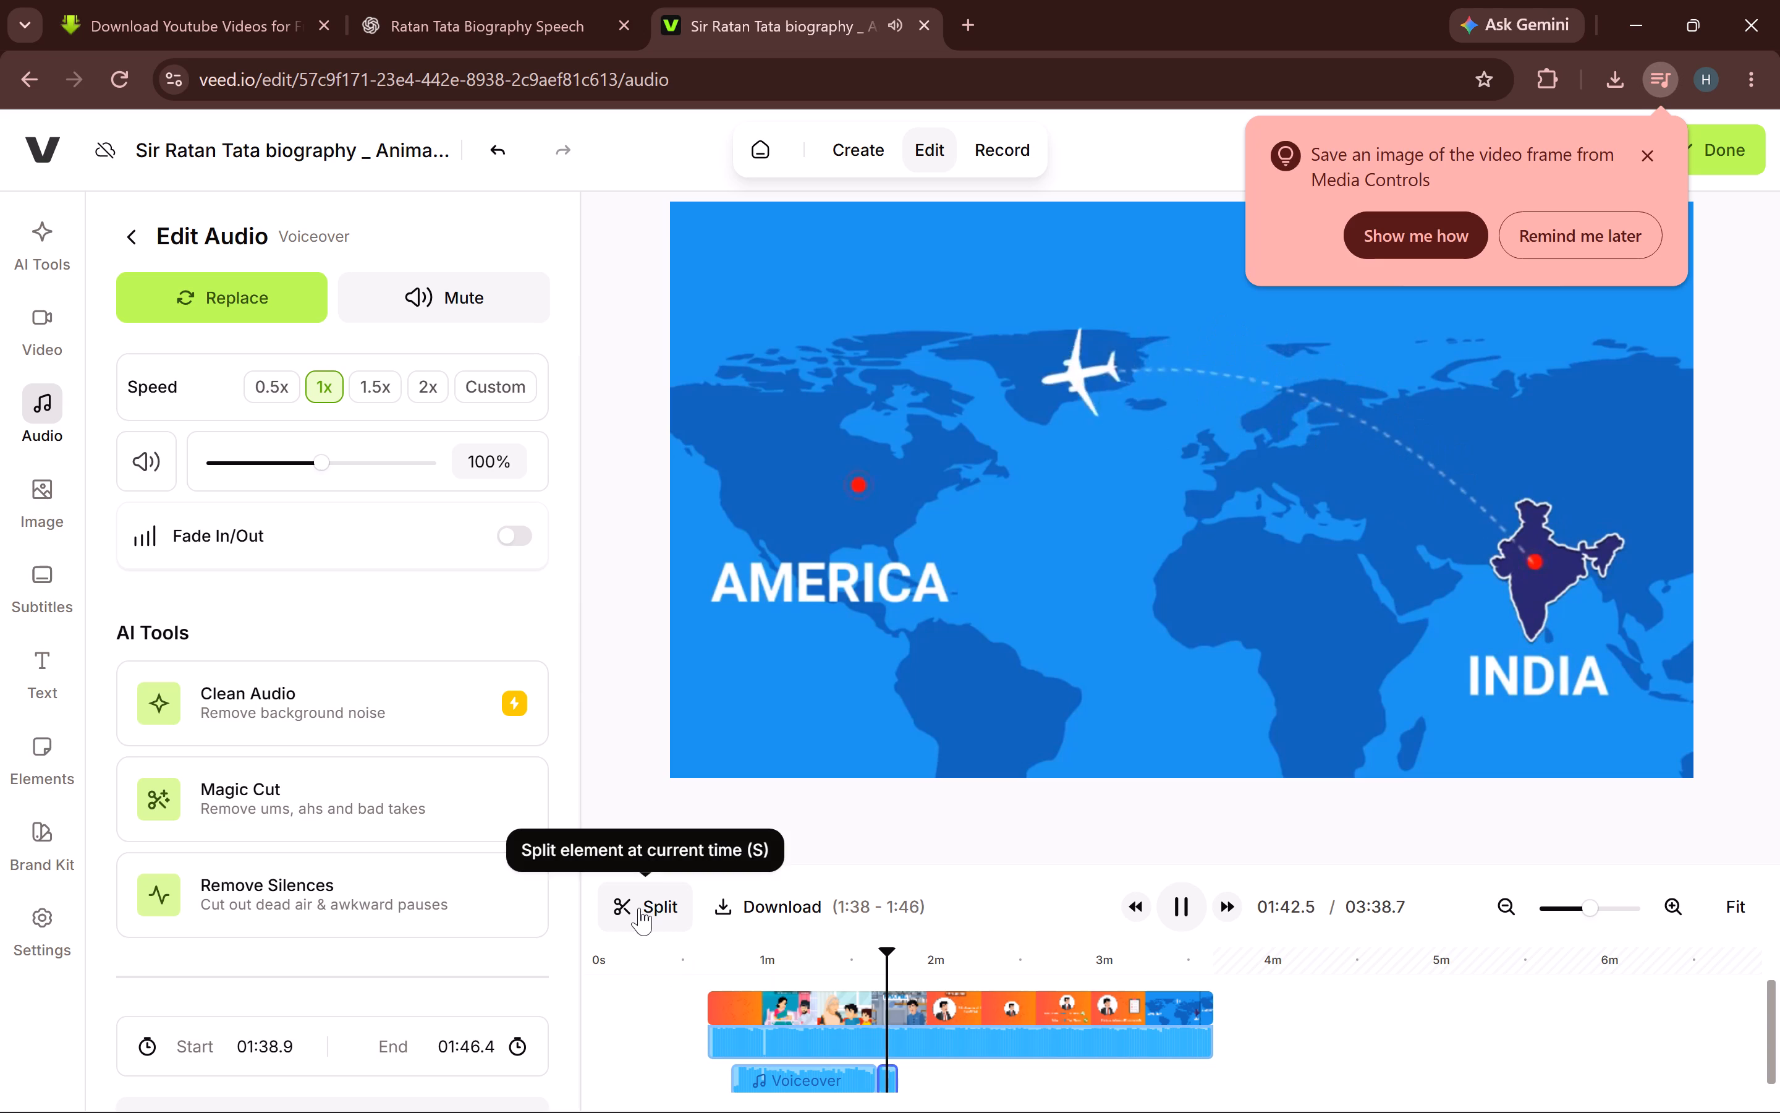
click(639, 908)
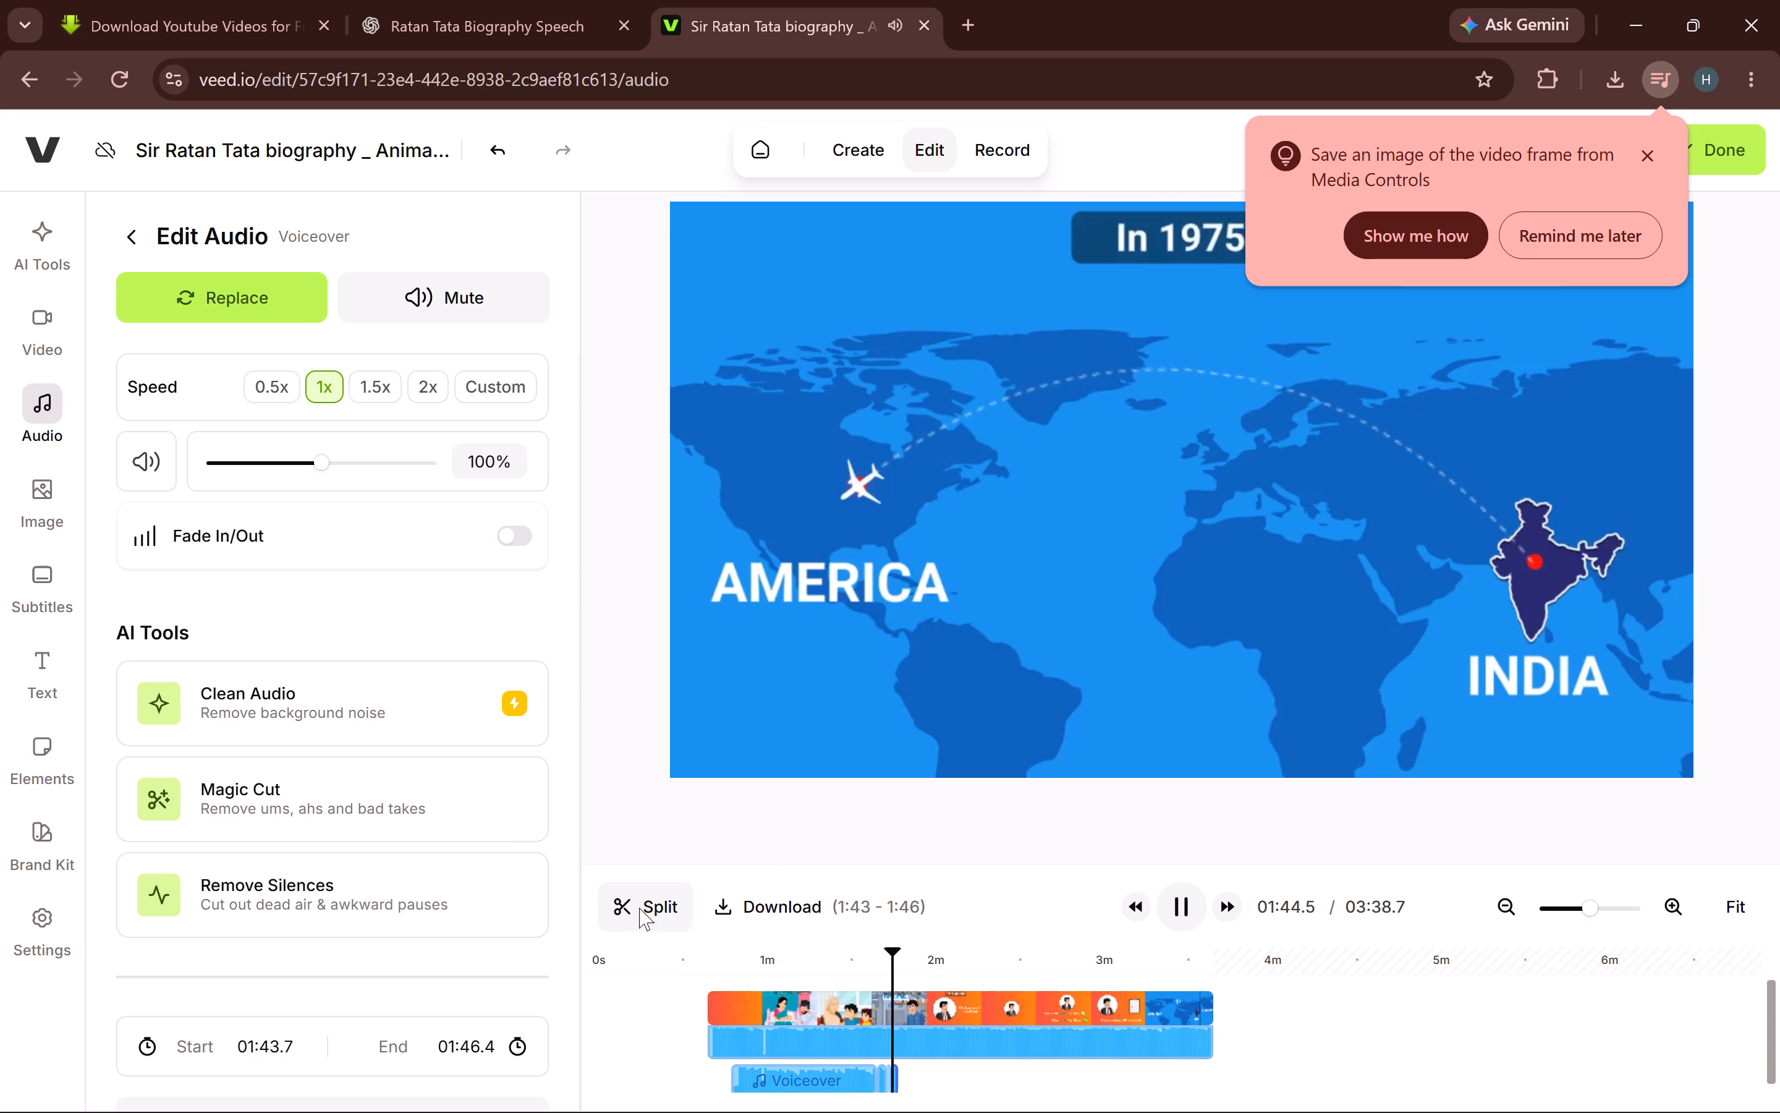
scroll(724, 1047, down, 1)
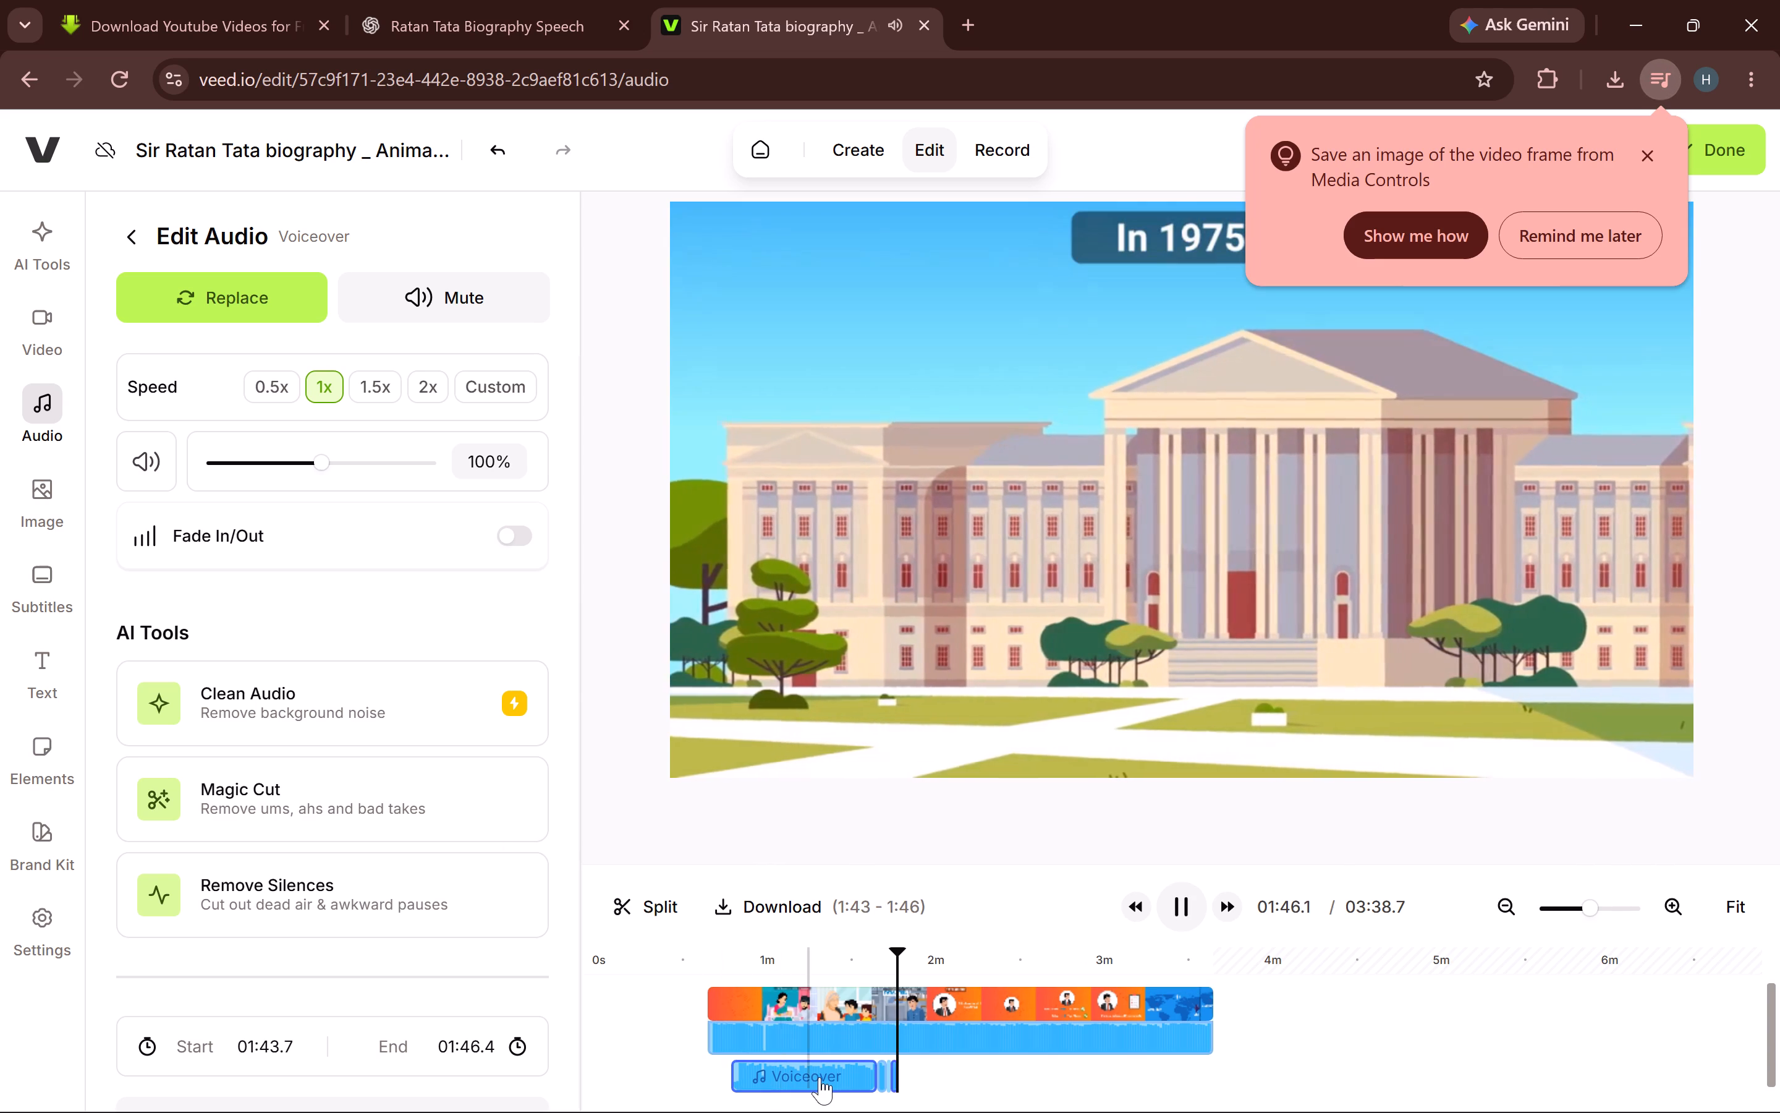
click(820, 1077)
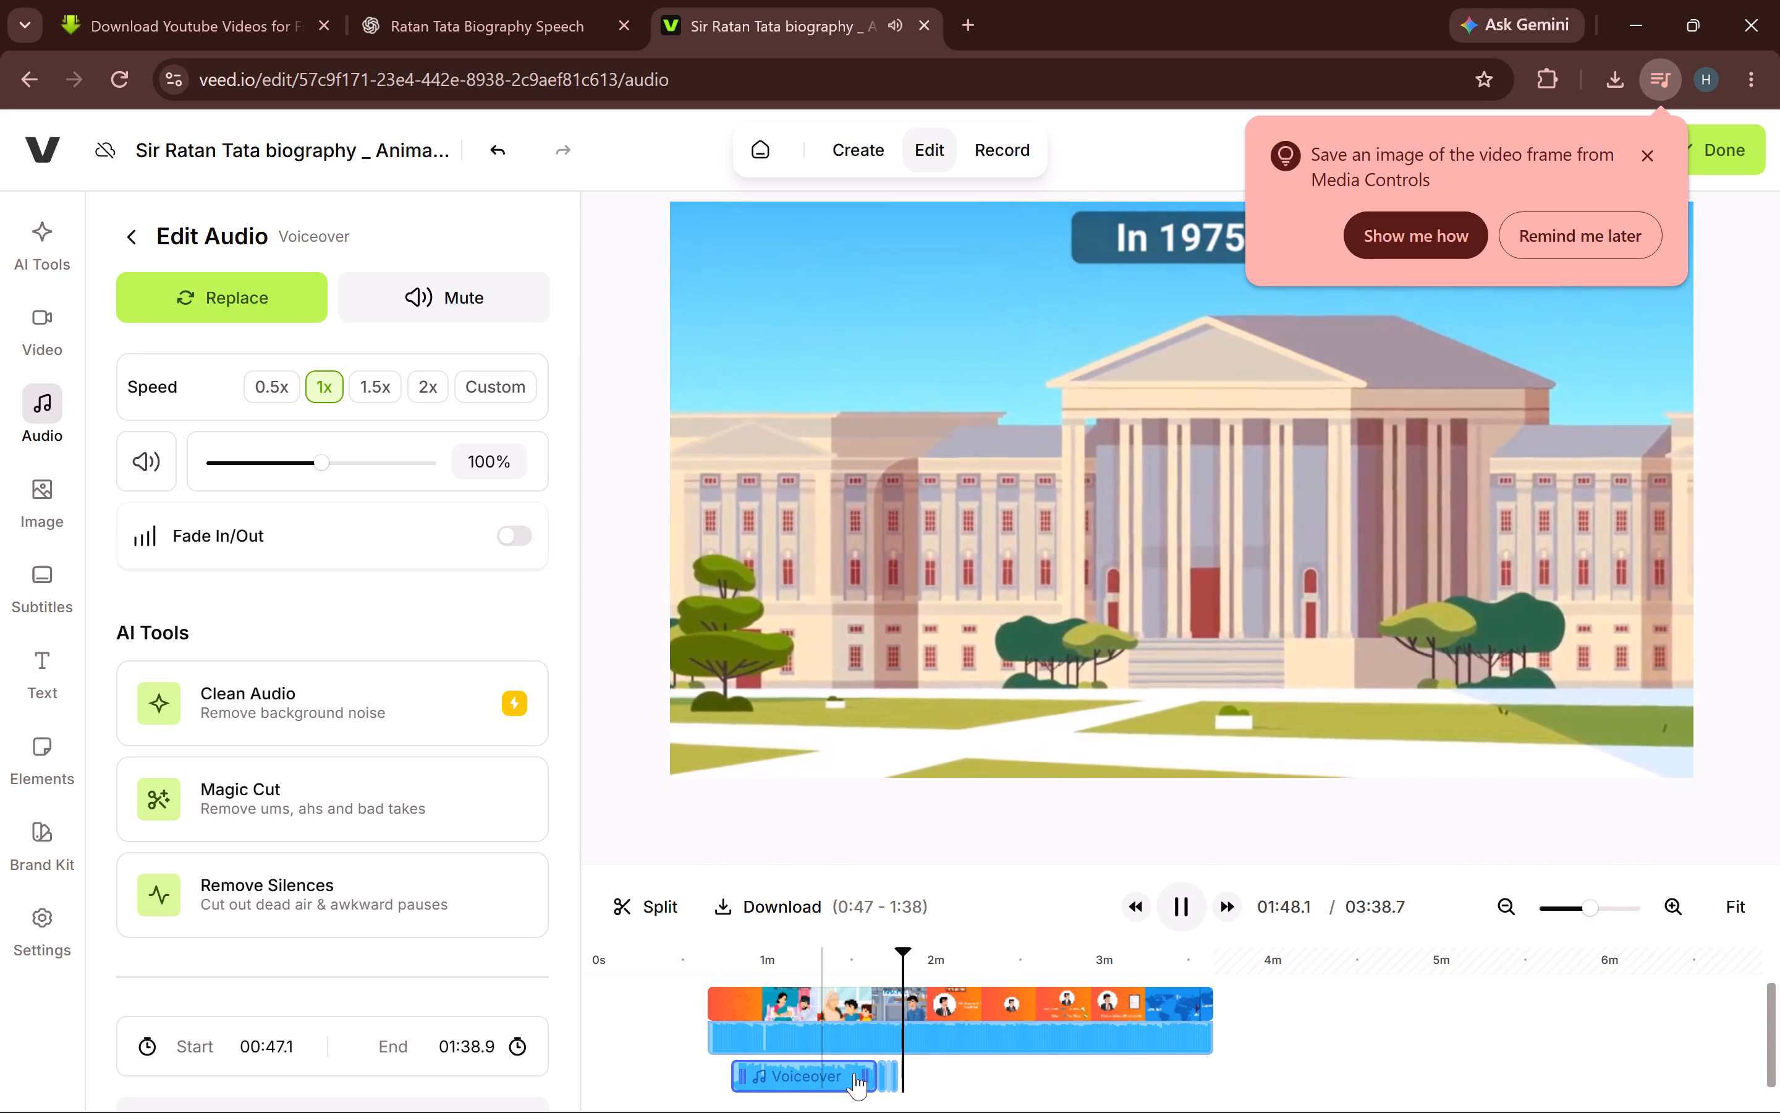
click(883, 1074)
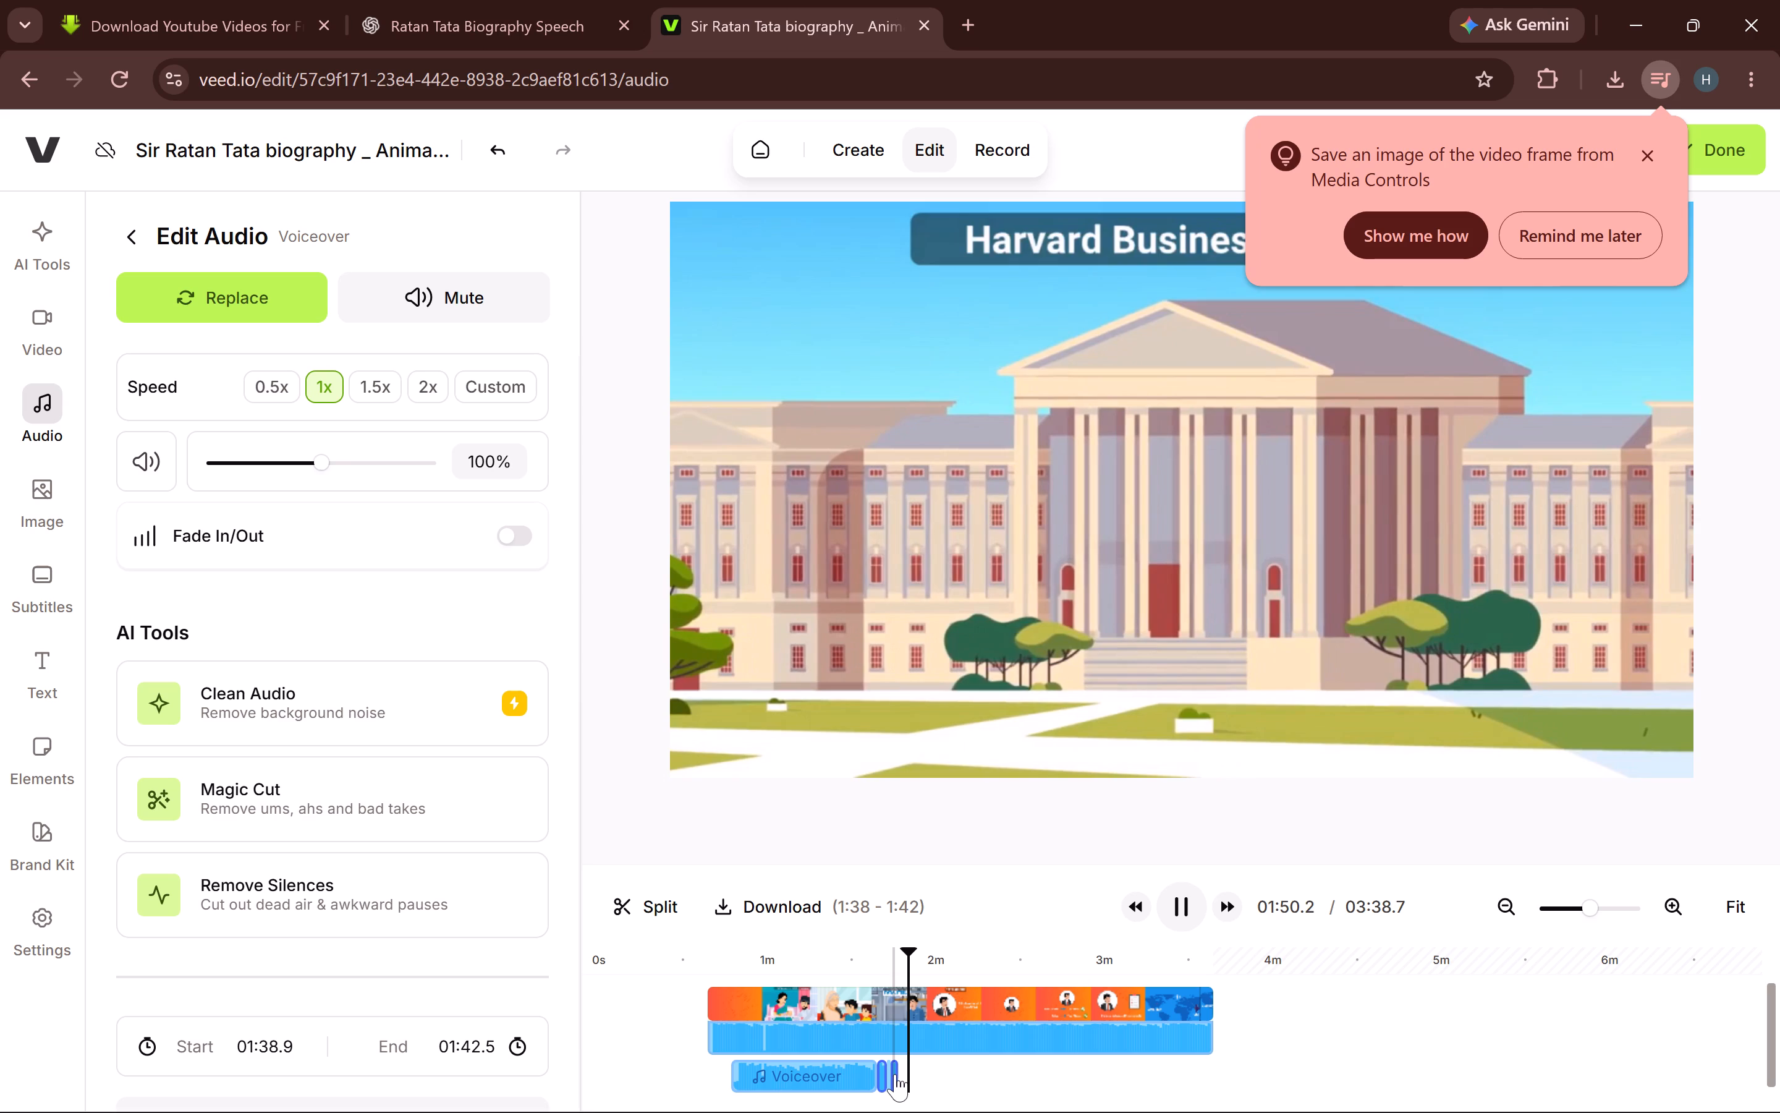
click(897, 1075)
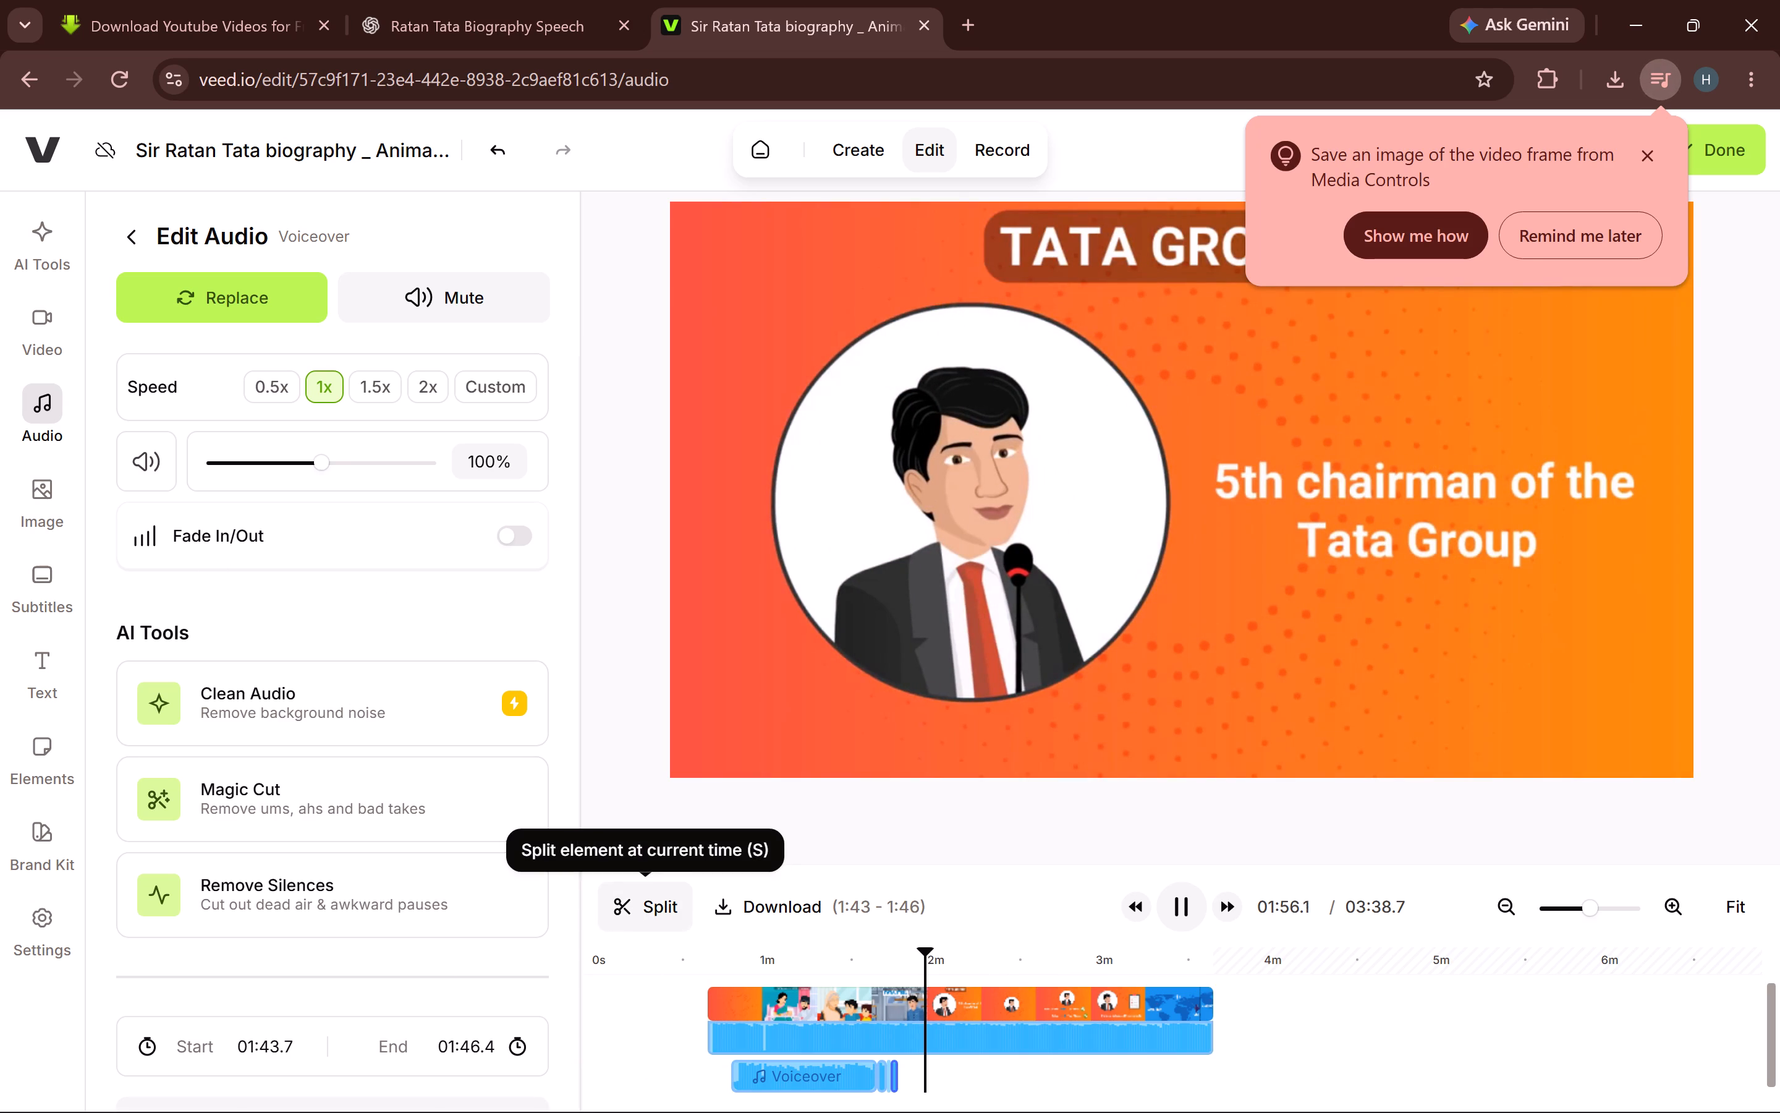
Trim the end of the video clip back so that it finishes at about 3:06.7 on the timeline.
click(1045, 1016)
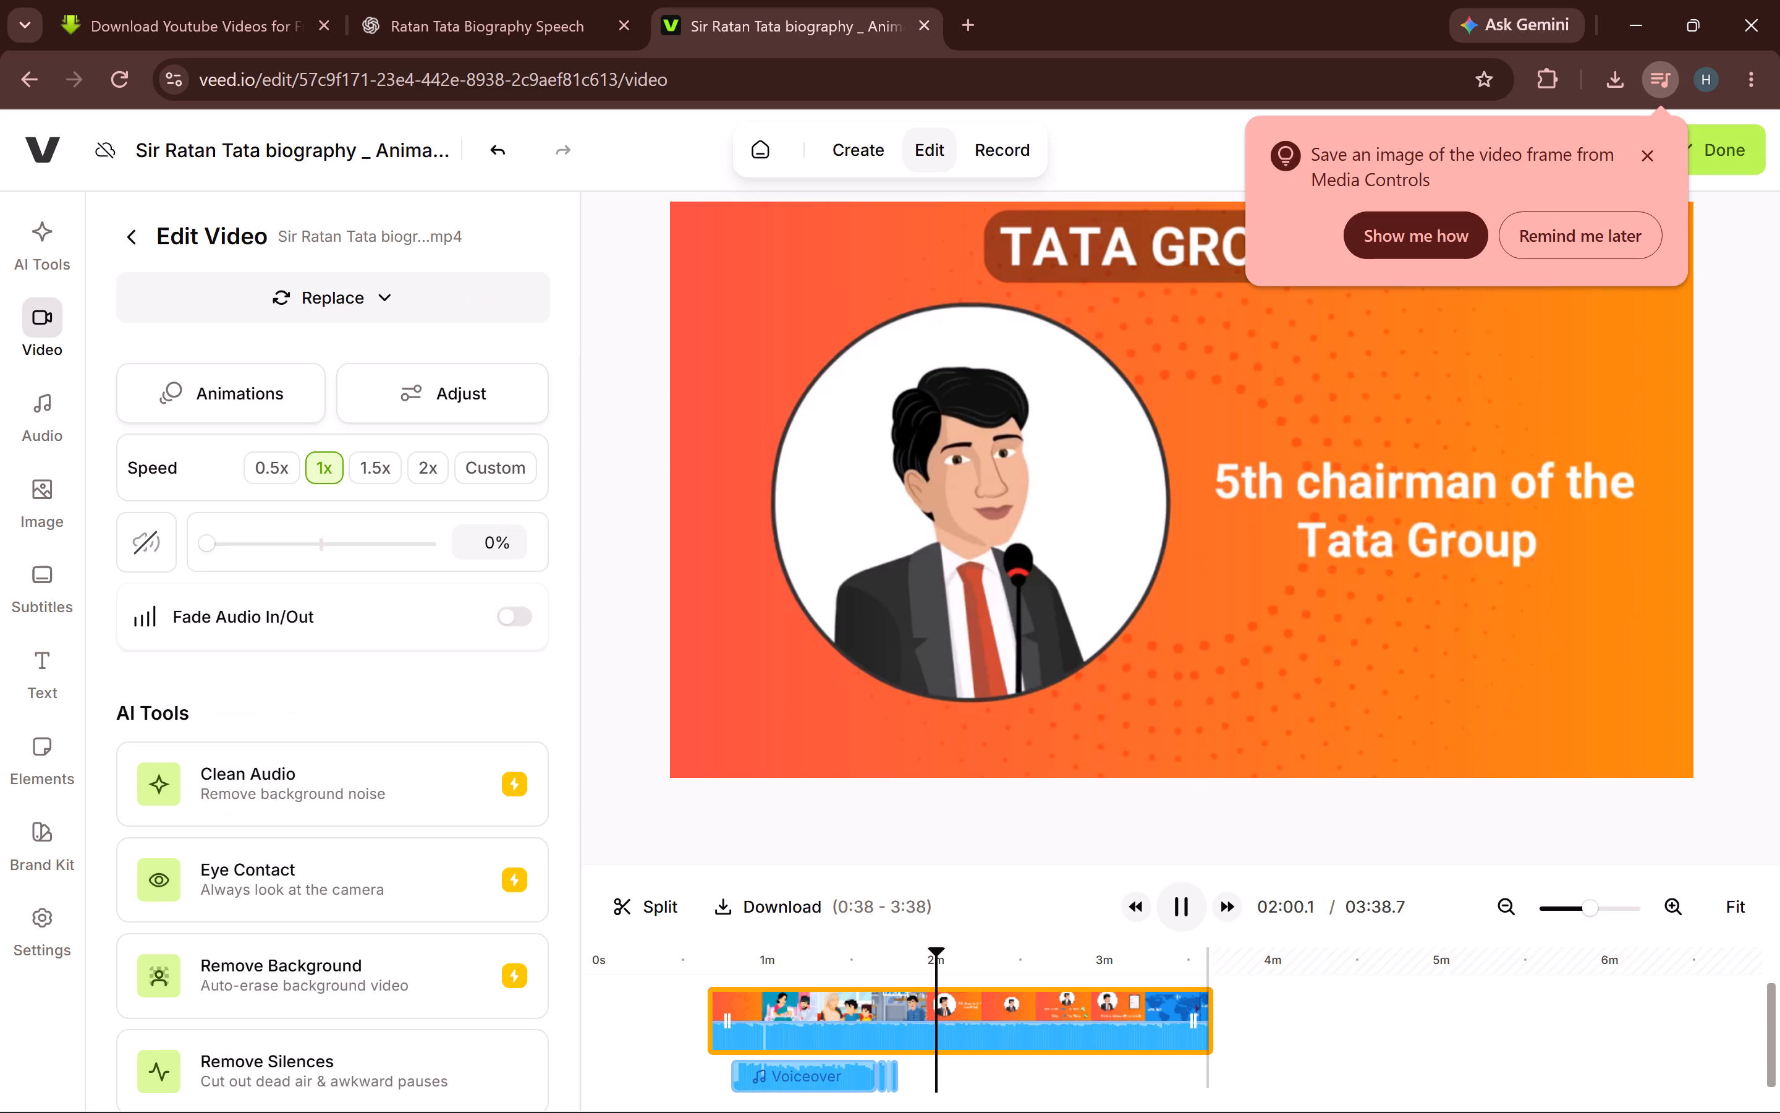
drag(1209, 1015, 1137, 1018)
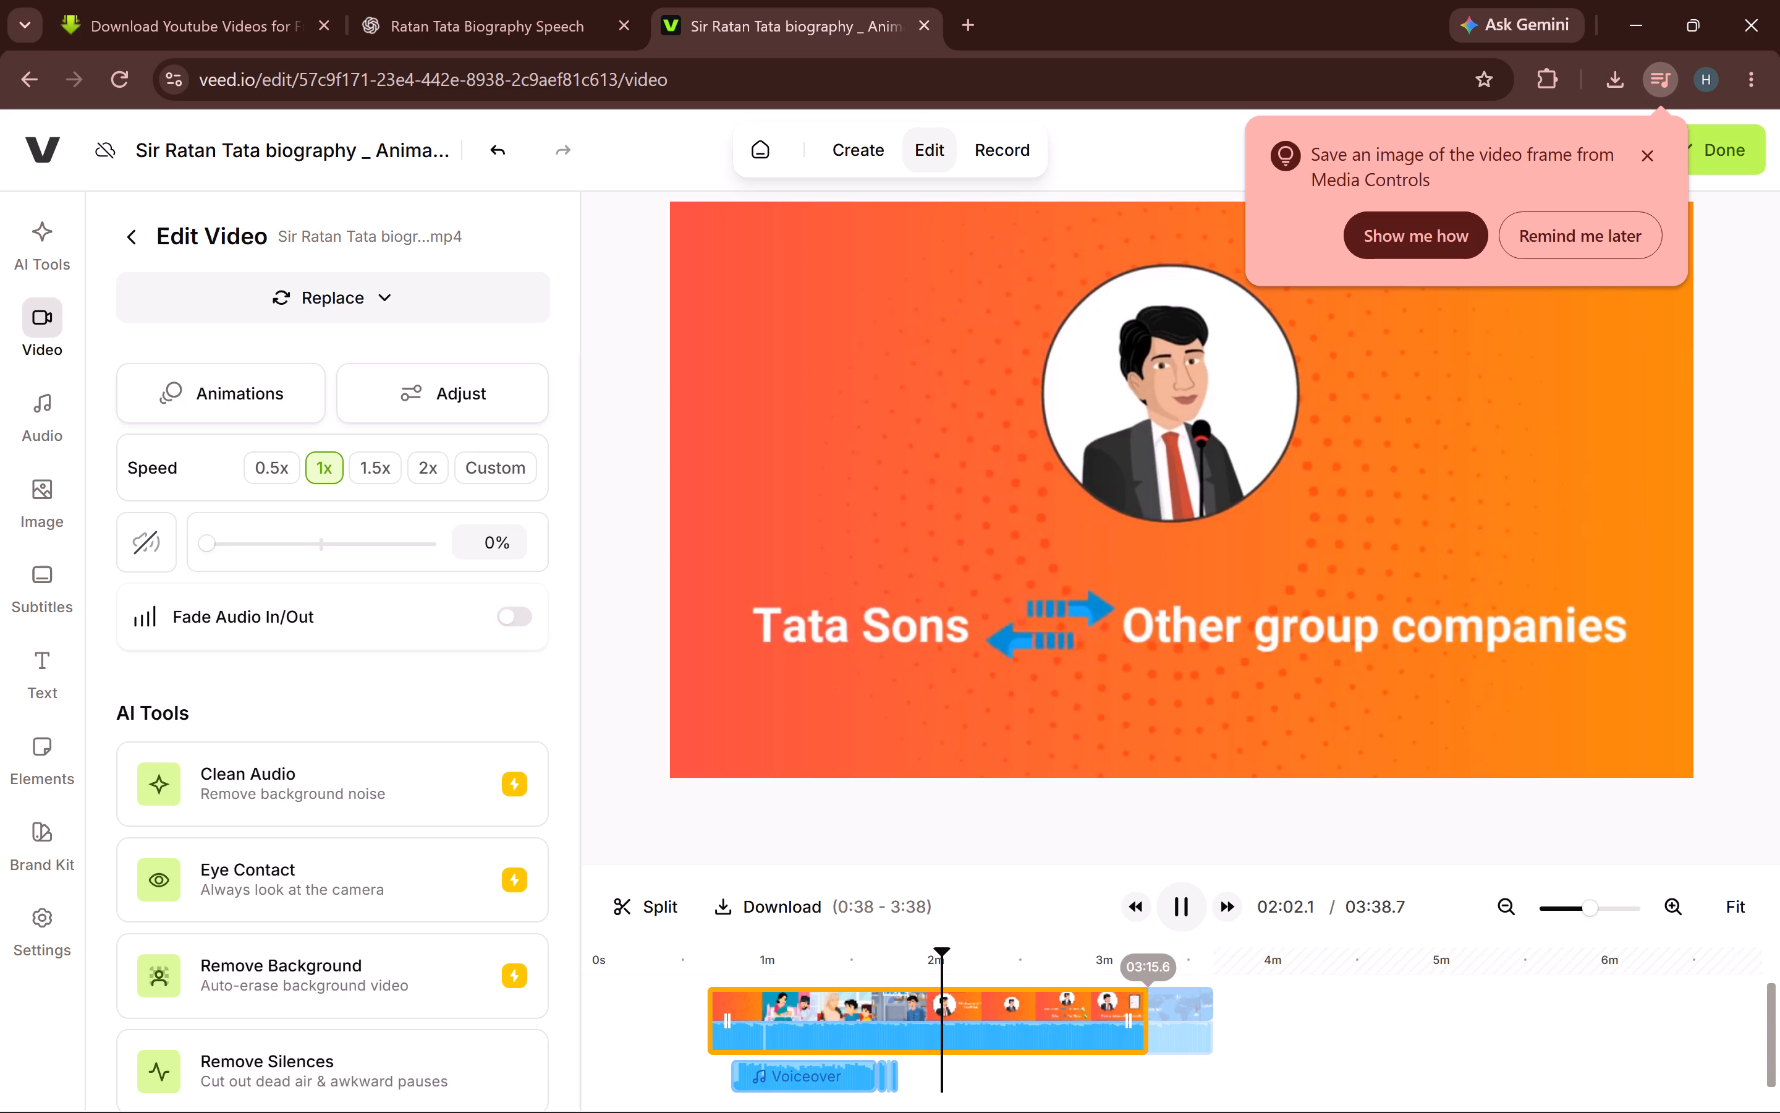
drag(1137, 1018, 1096, 1021)
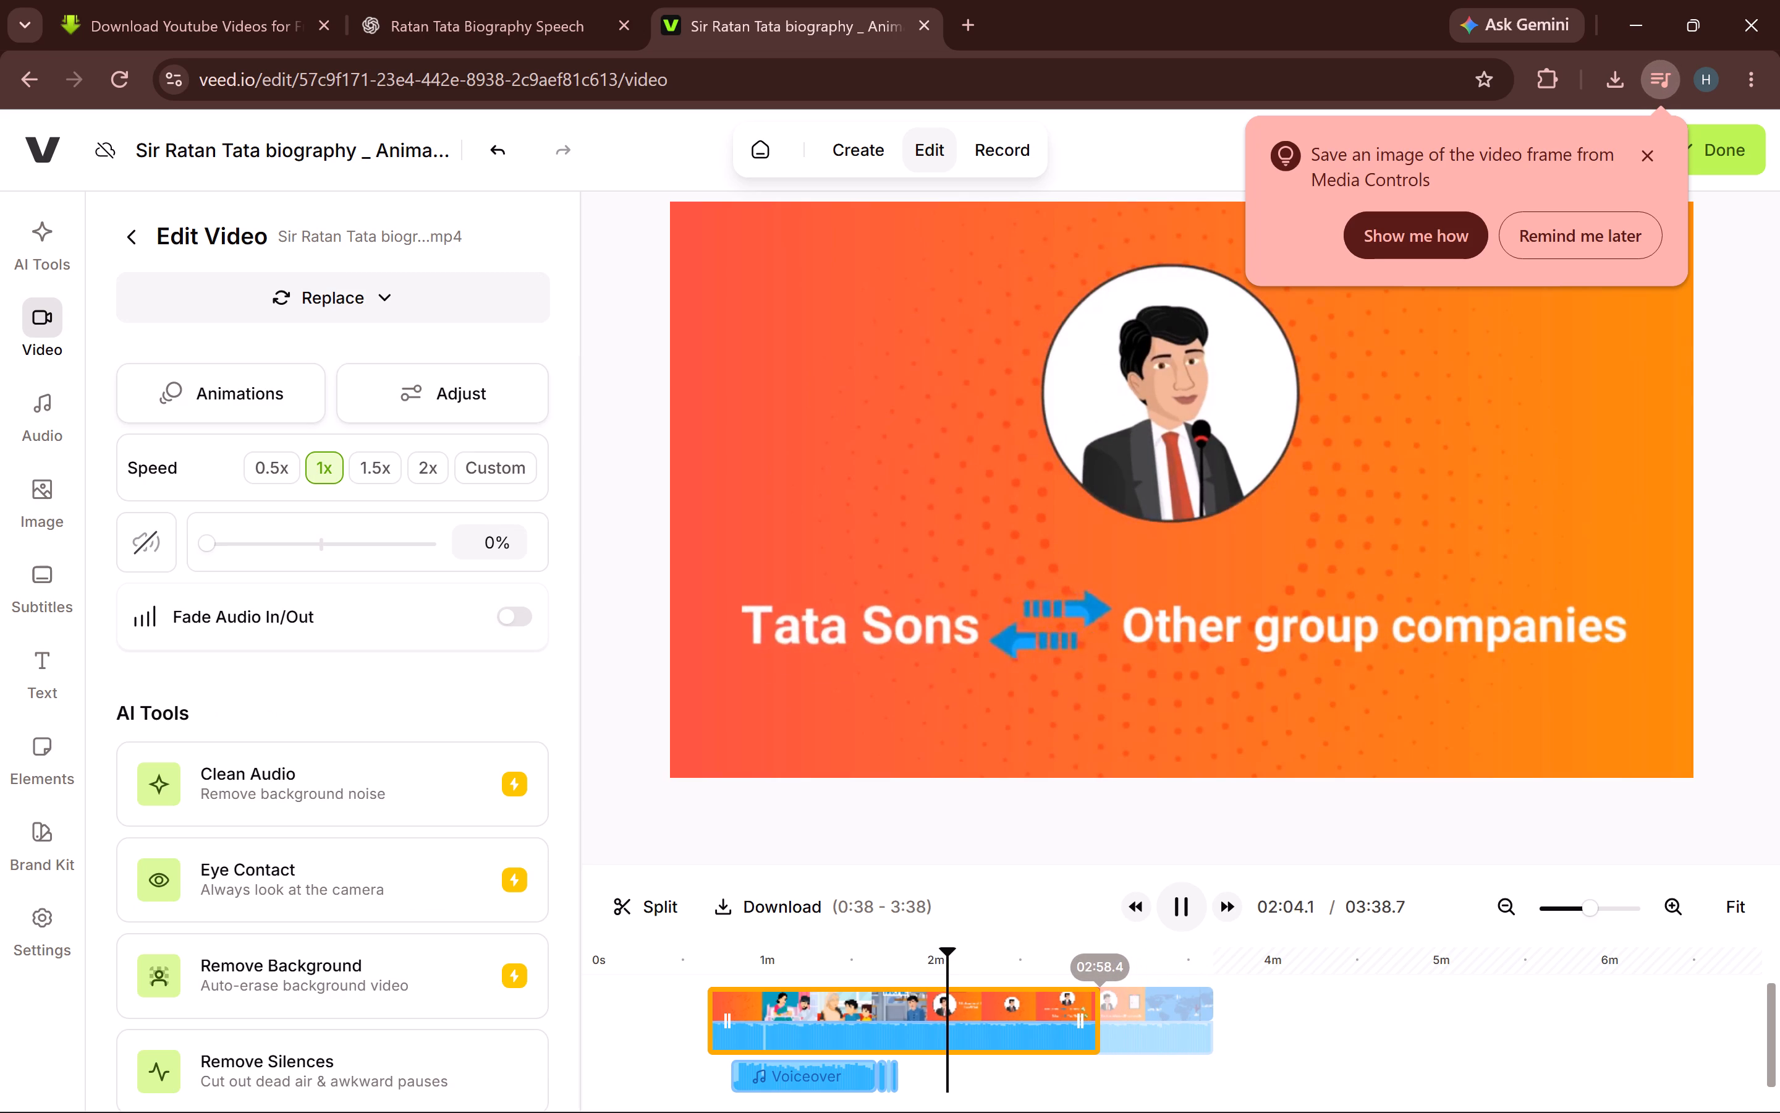
drag(1096, 1021, 1099, 1021)
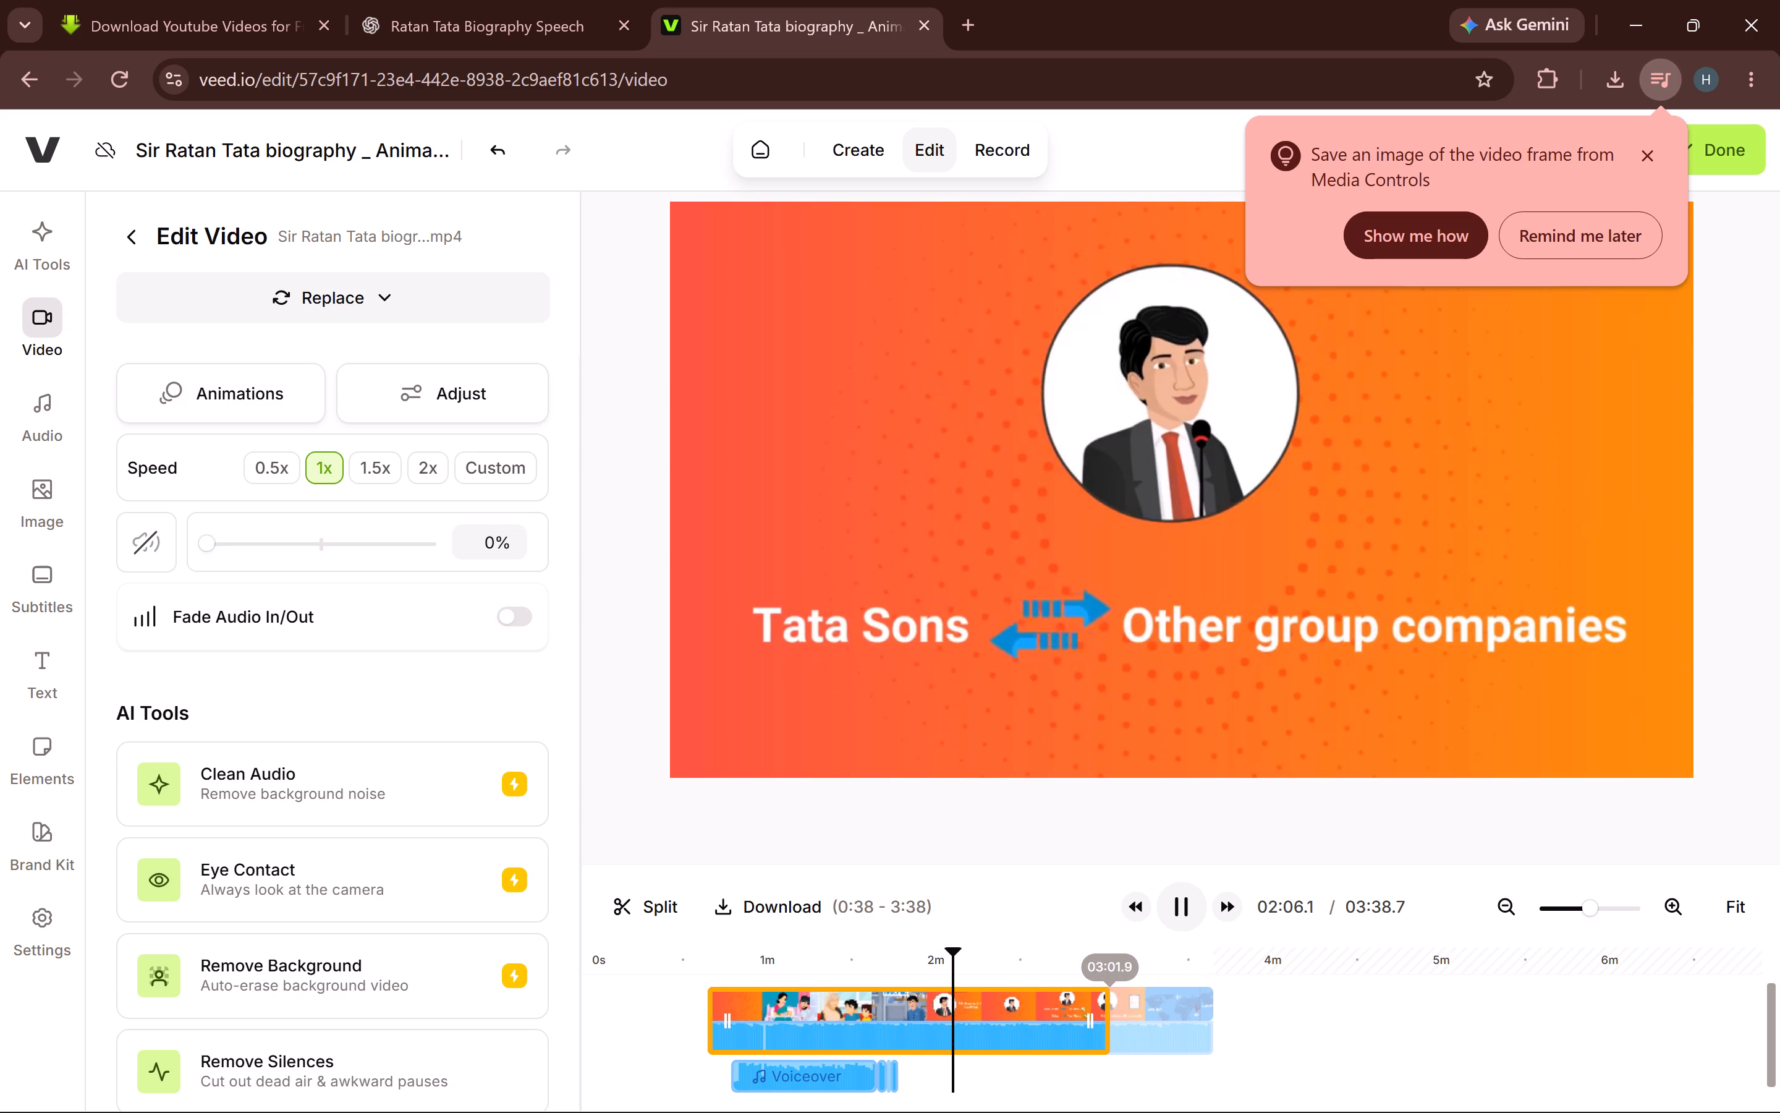
drag(1099, 1021, 1103, 1020)
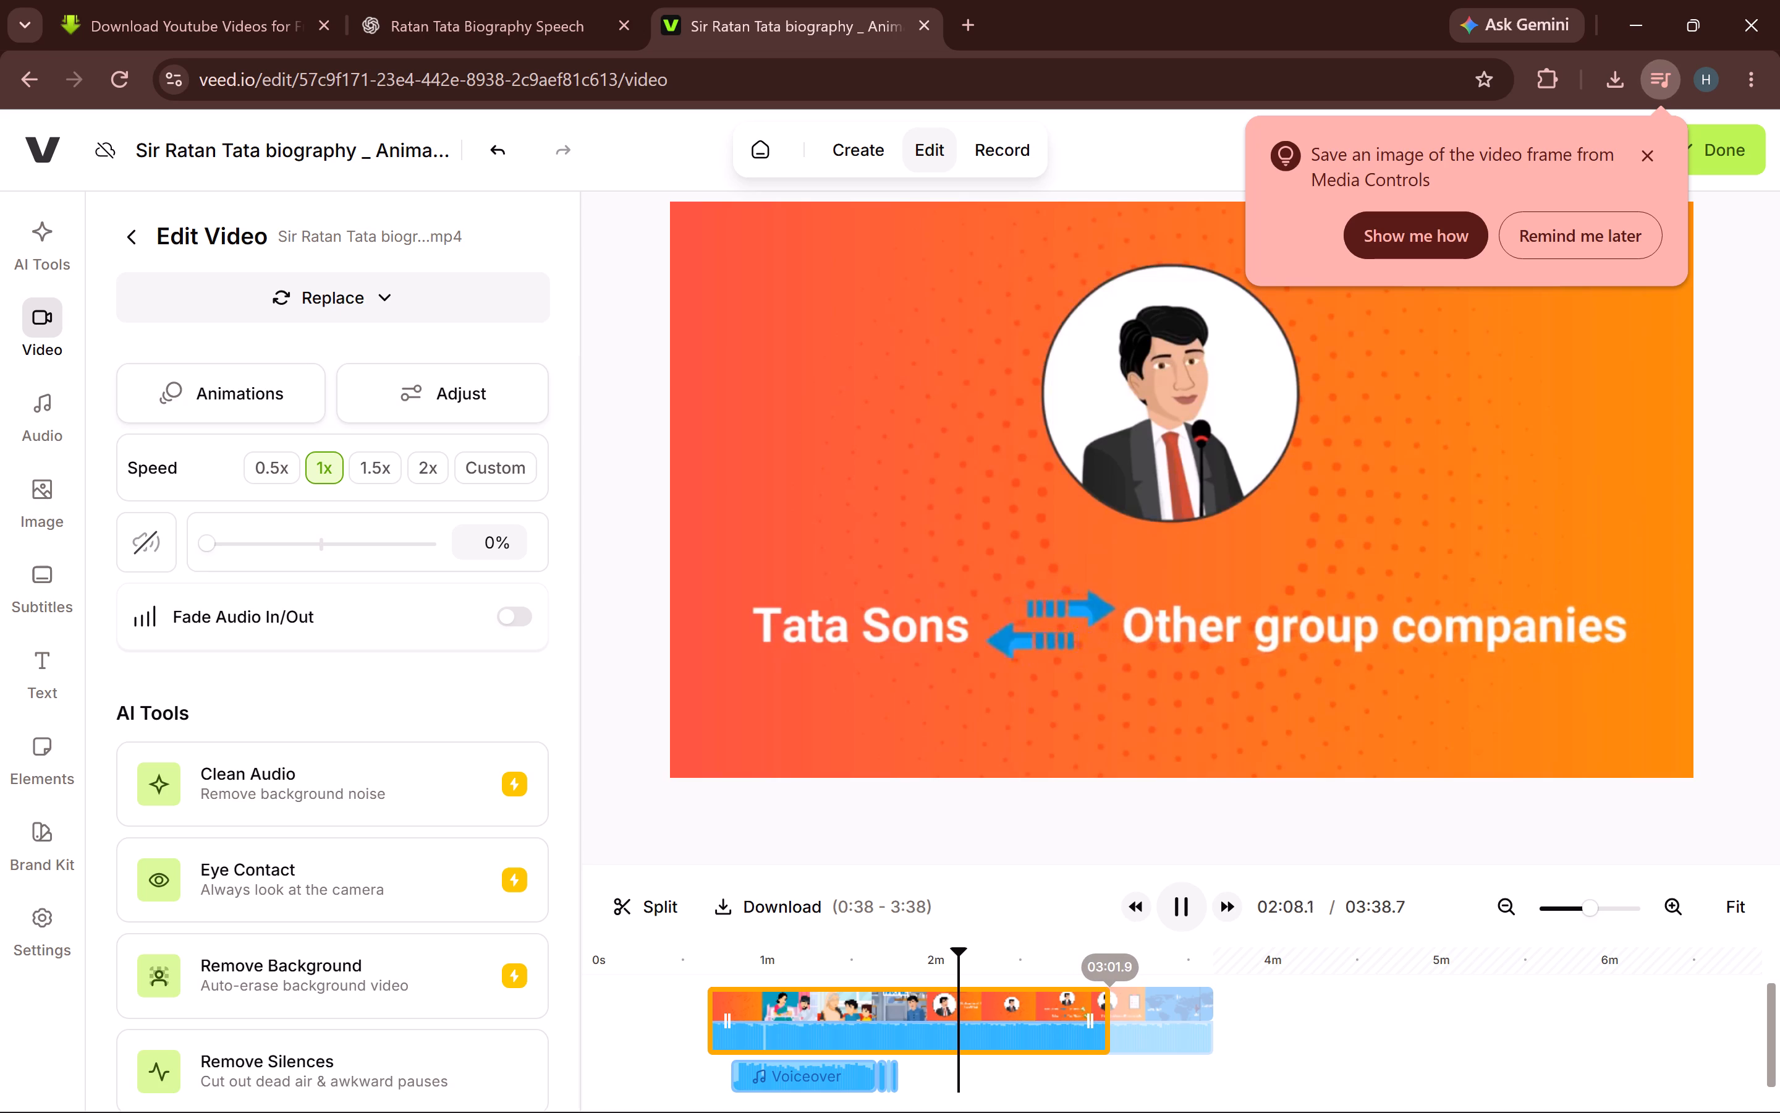
drag(1103, 1020, 1100, 1020)
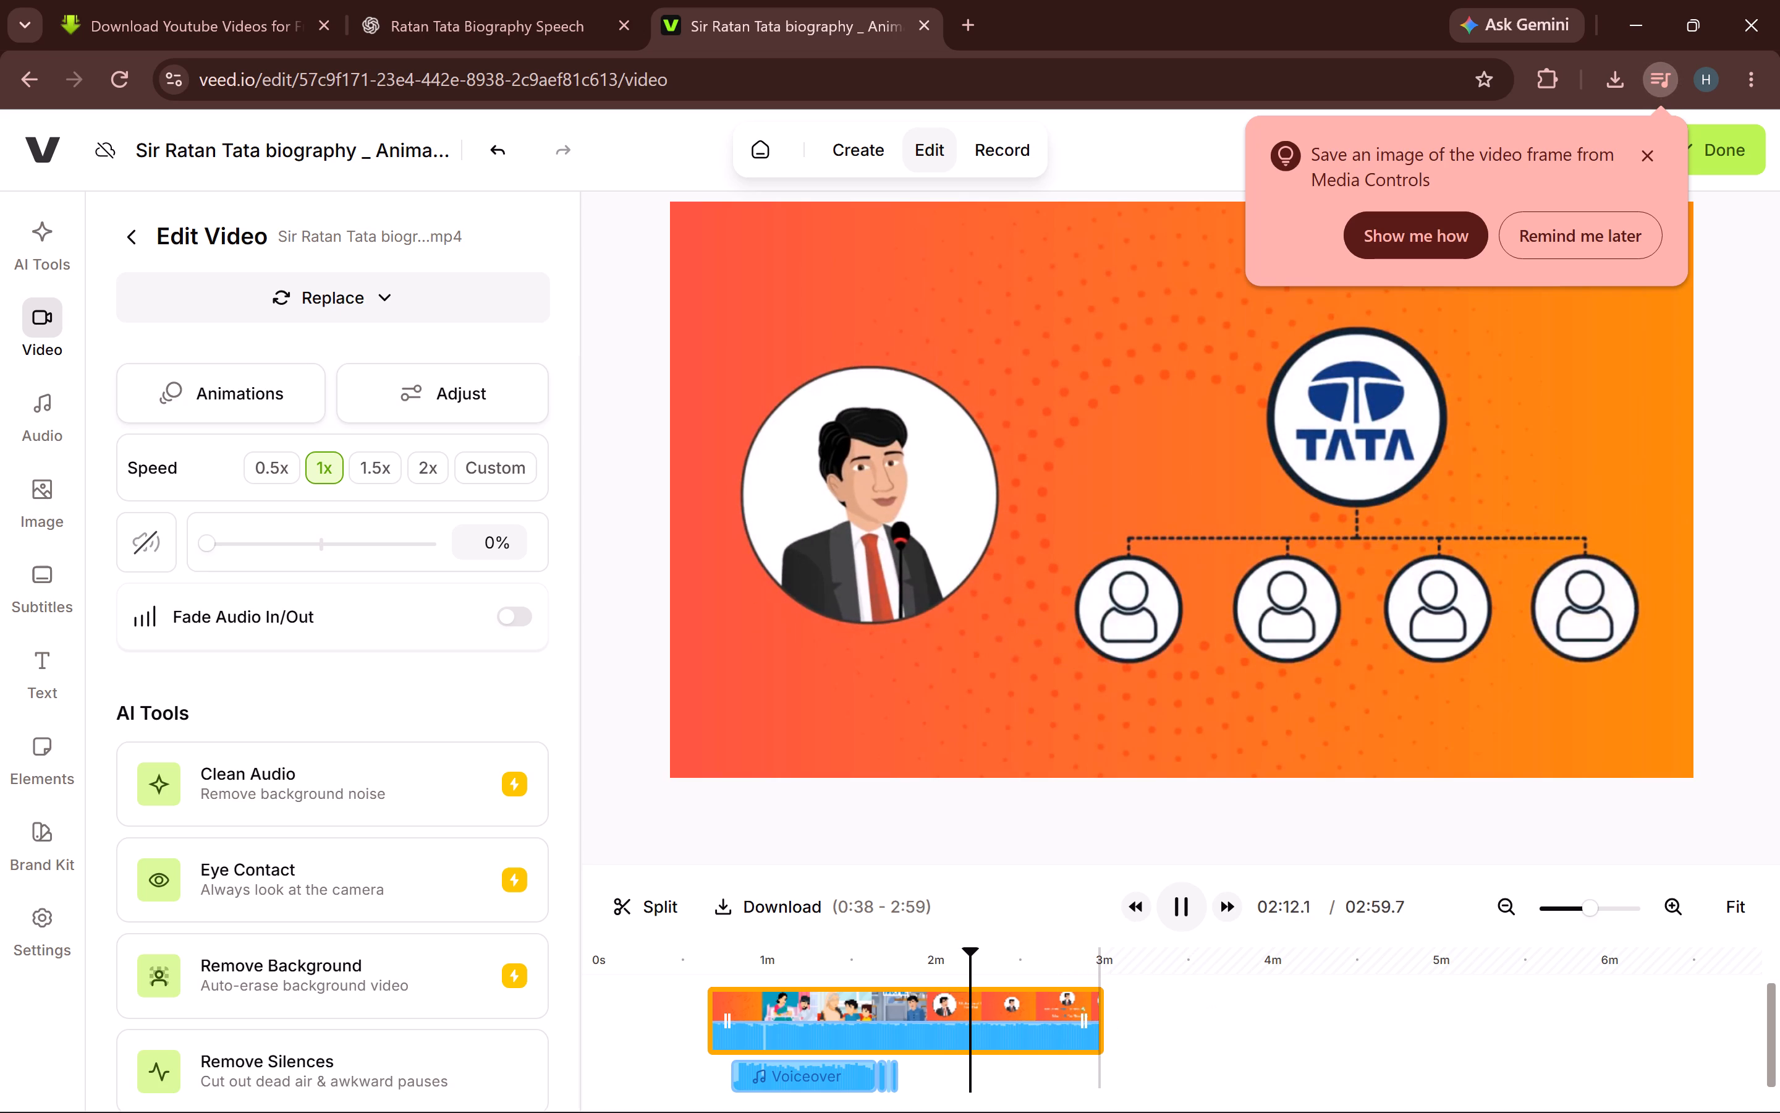
drag(1101, 1013, 1116, 1013)
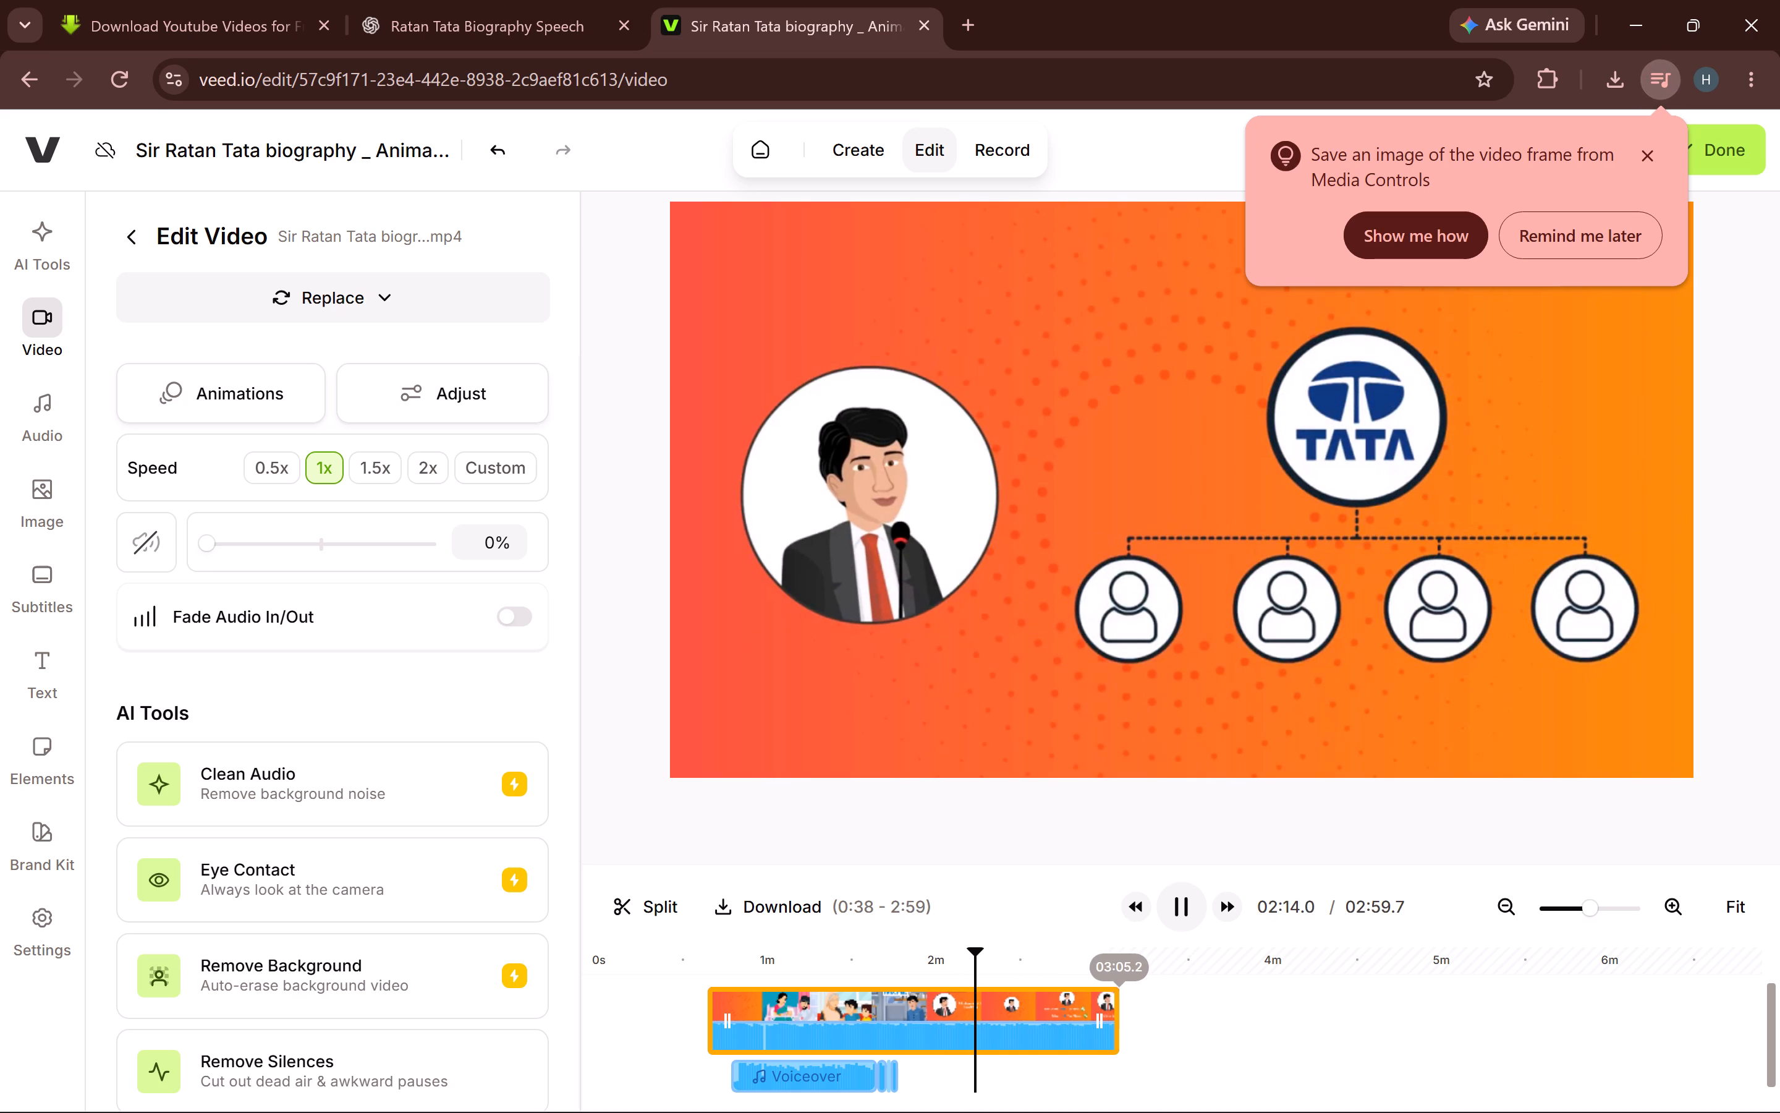
drag(1116, 1013, 1117, 1016)
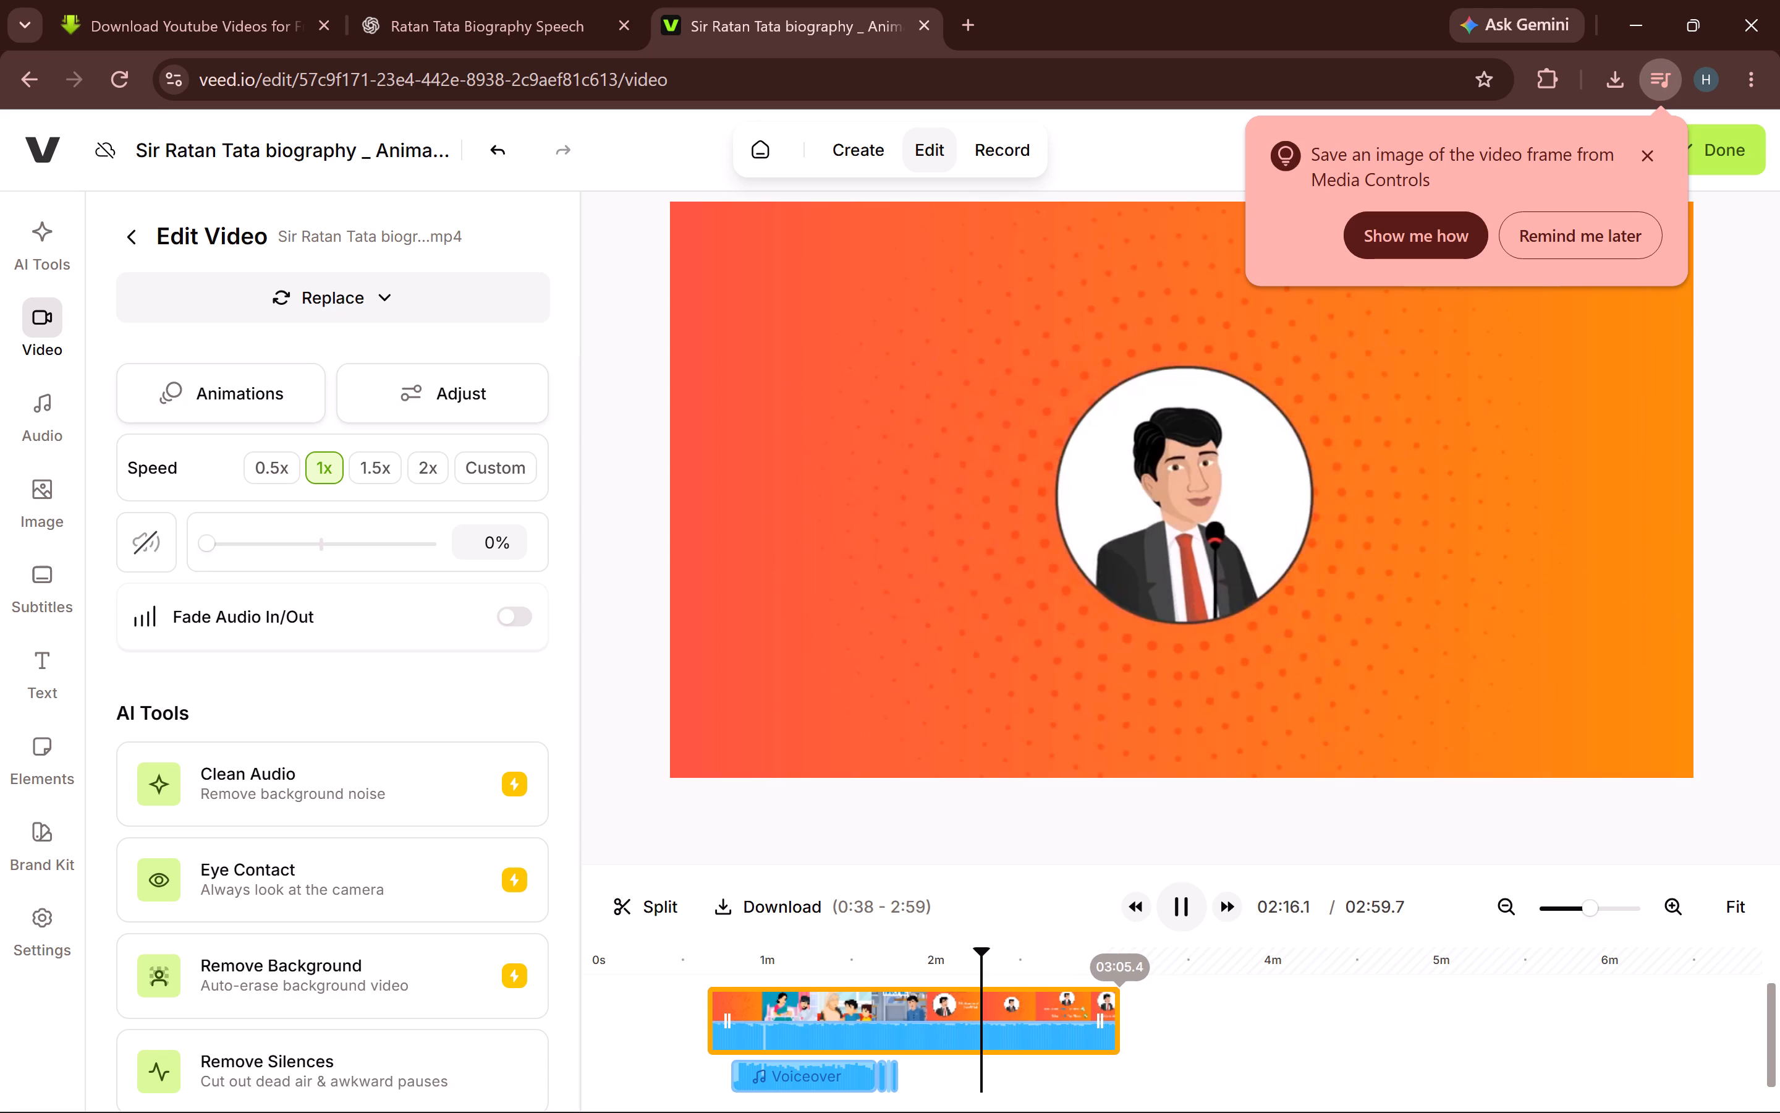
drag(1117, 1016, 1116, 1015)
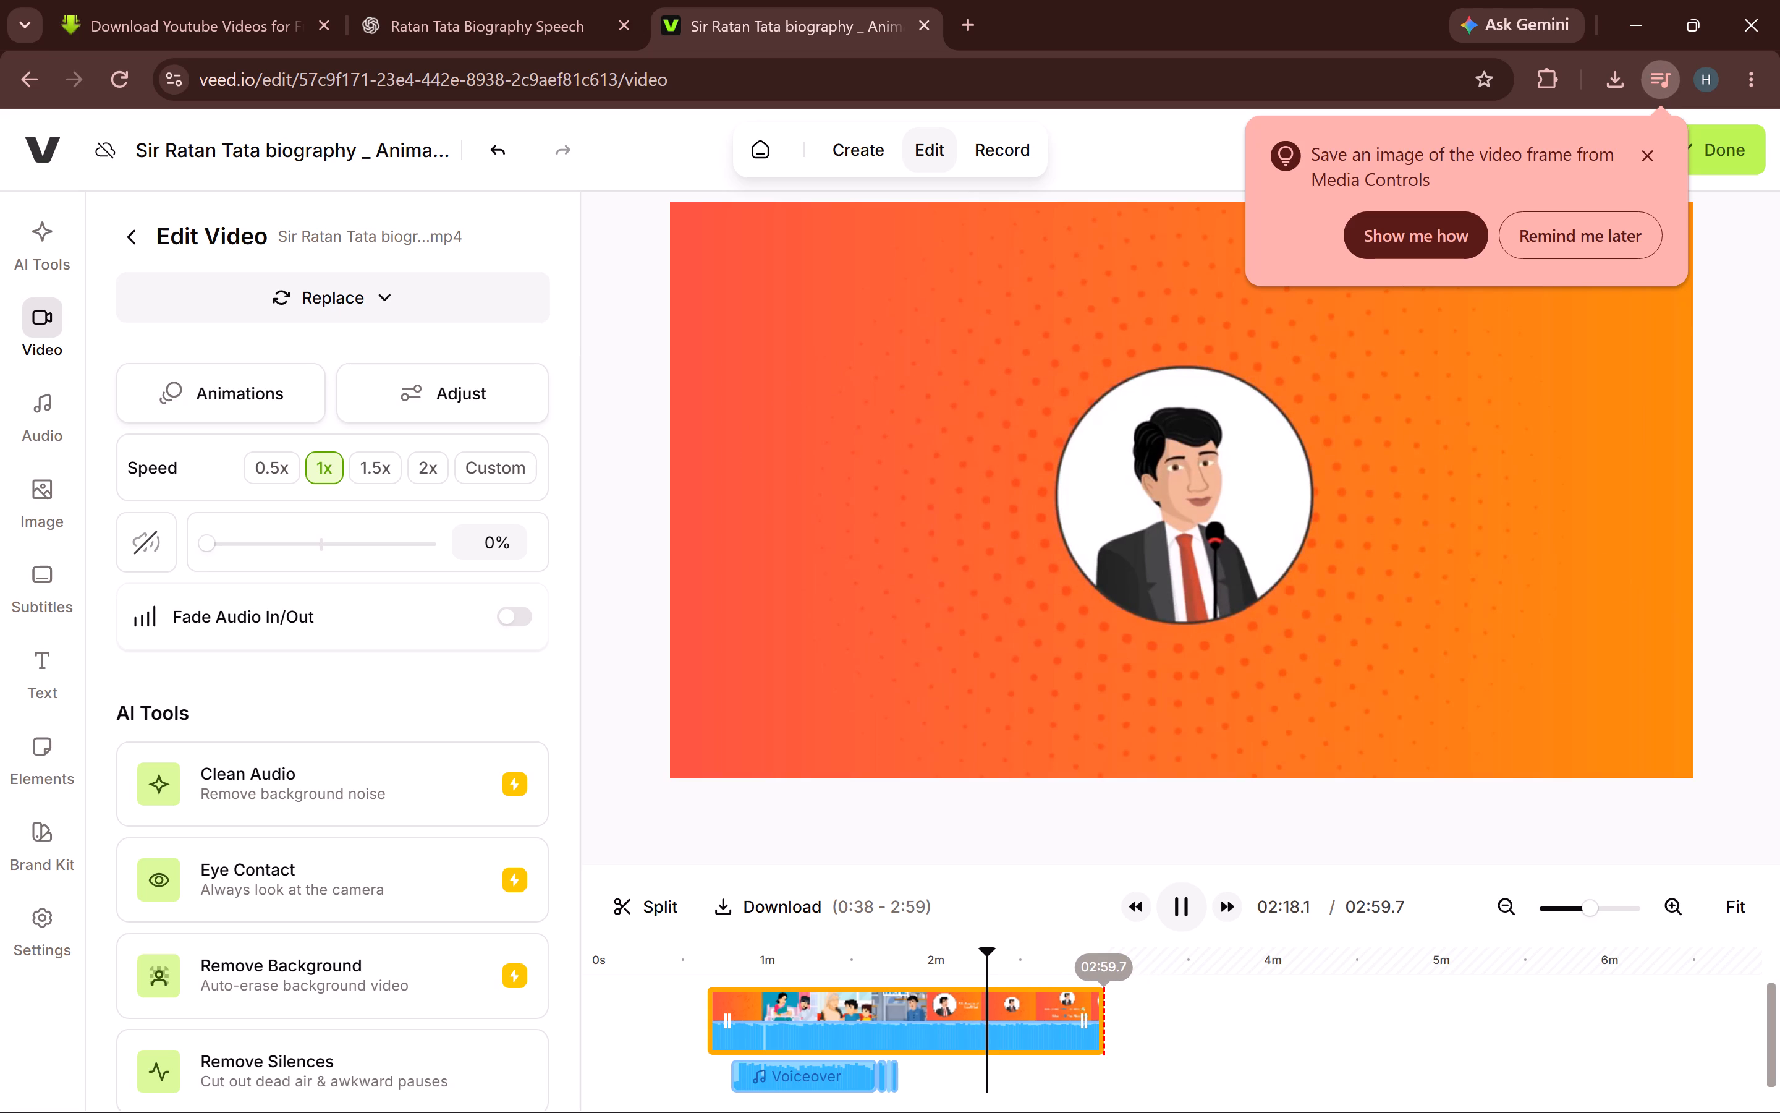
drag(1116, 1015, 1121, 1015)
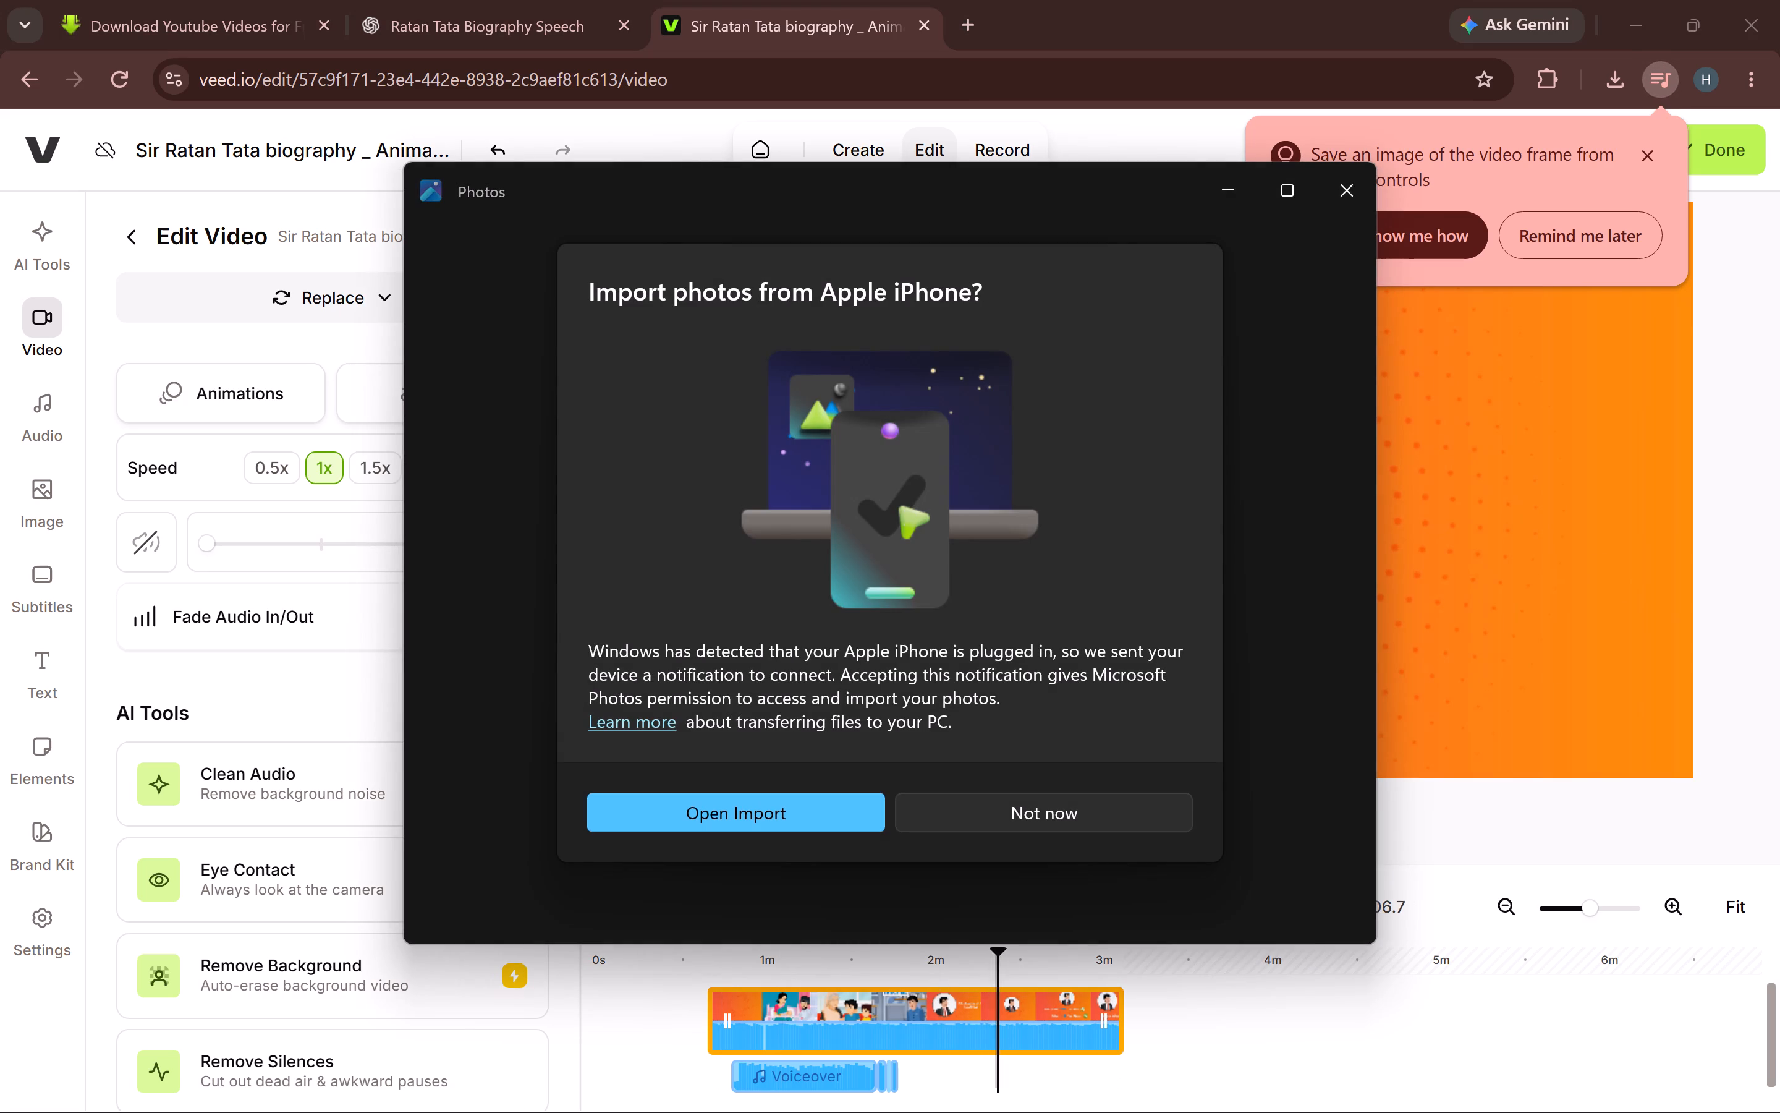
Delete the long first piece of the split voiceover, running from 0:47.1 to 1:38.9.
drag(998, 958, 700, 953)
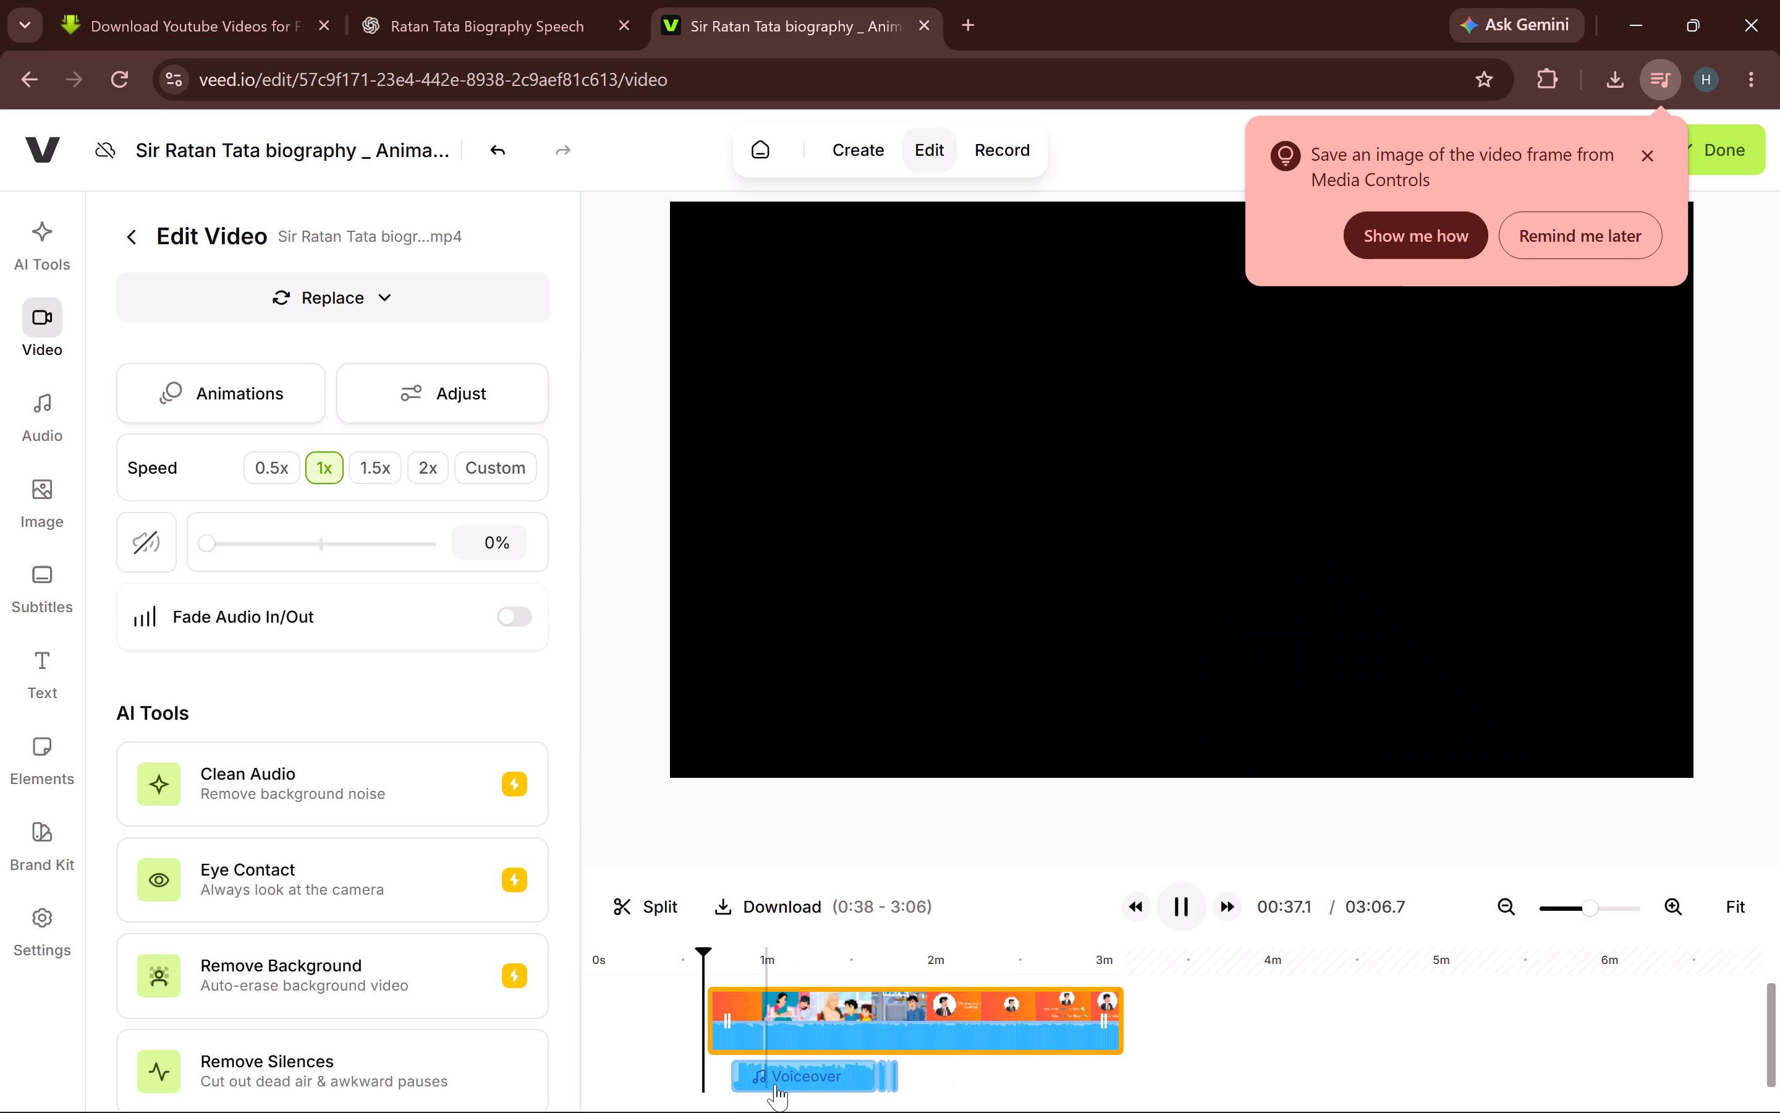
click(777, 1079)
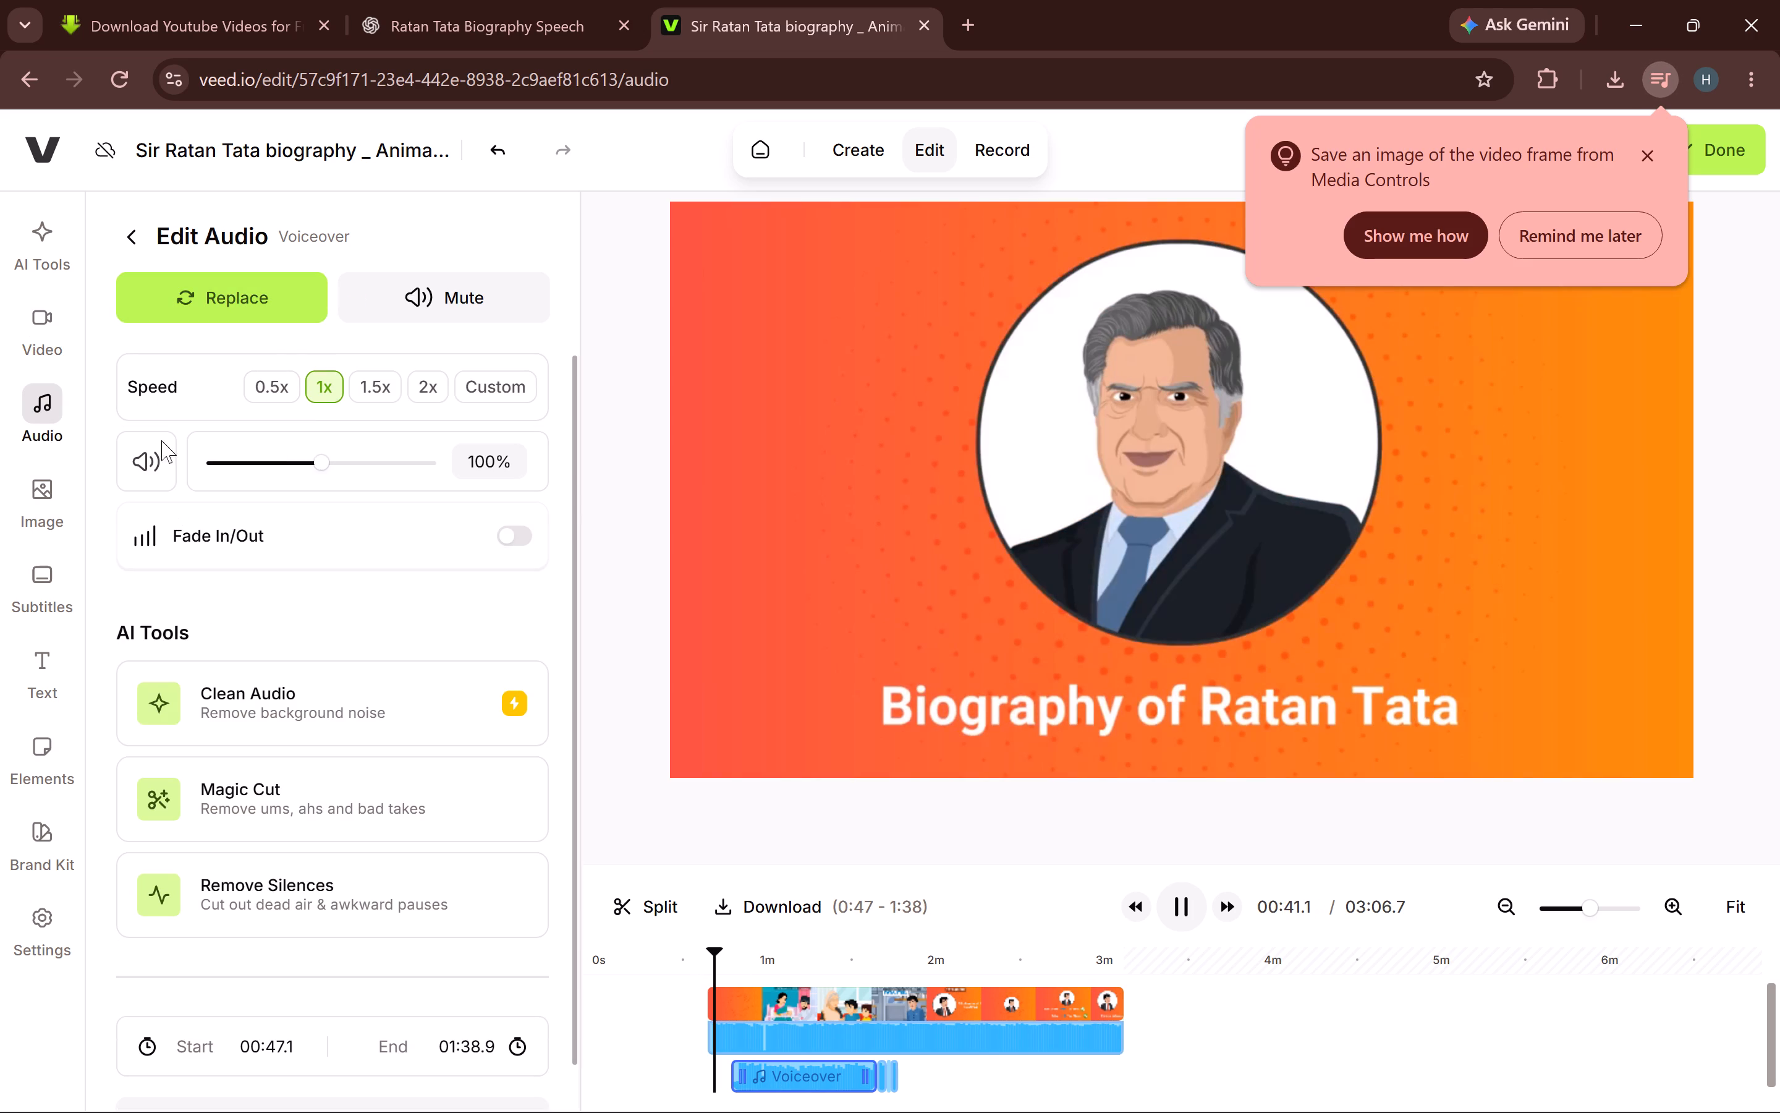
scroll(285, 669, down, 2)
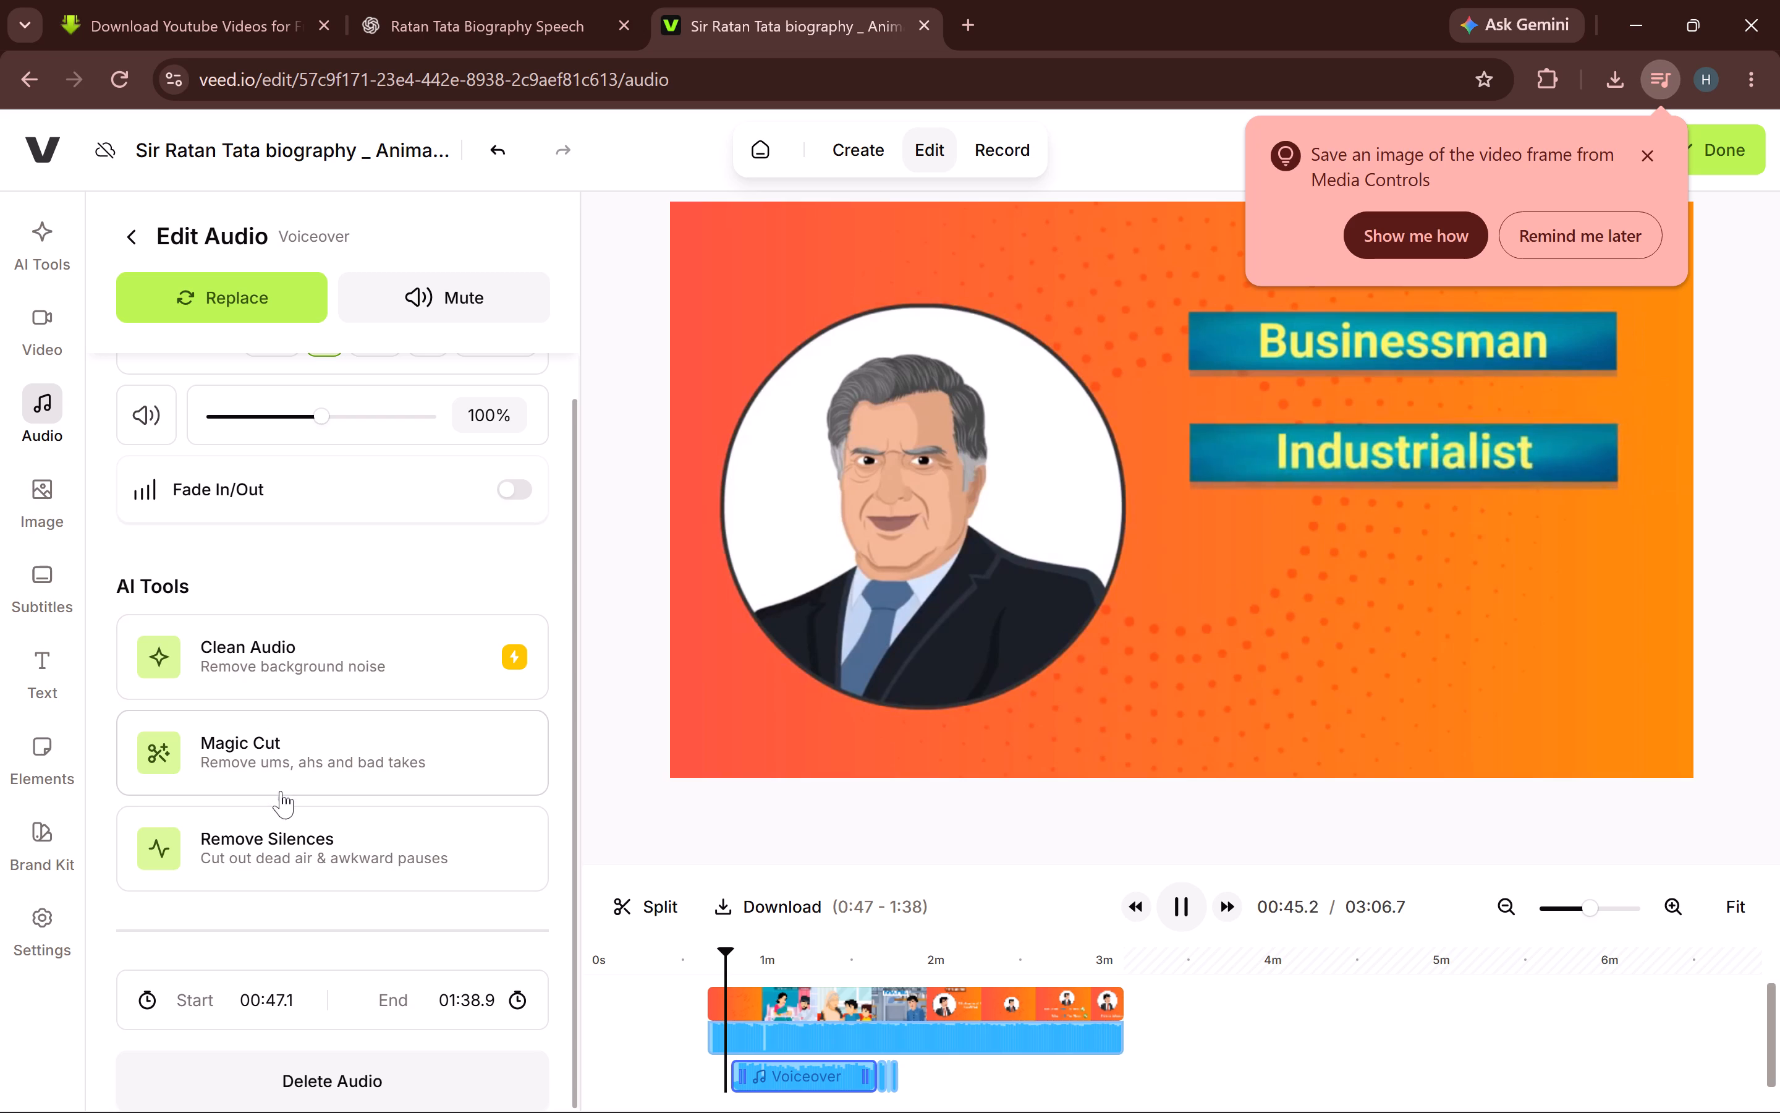
click(346, 1070)
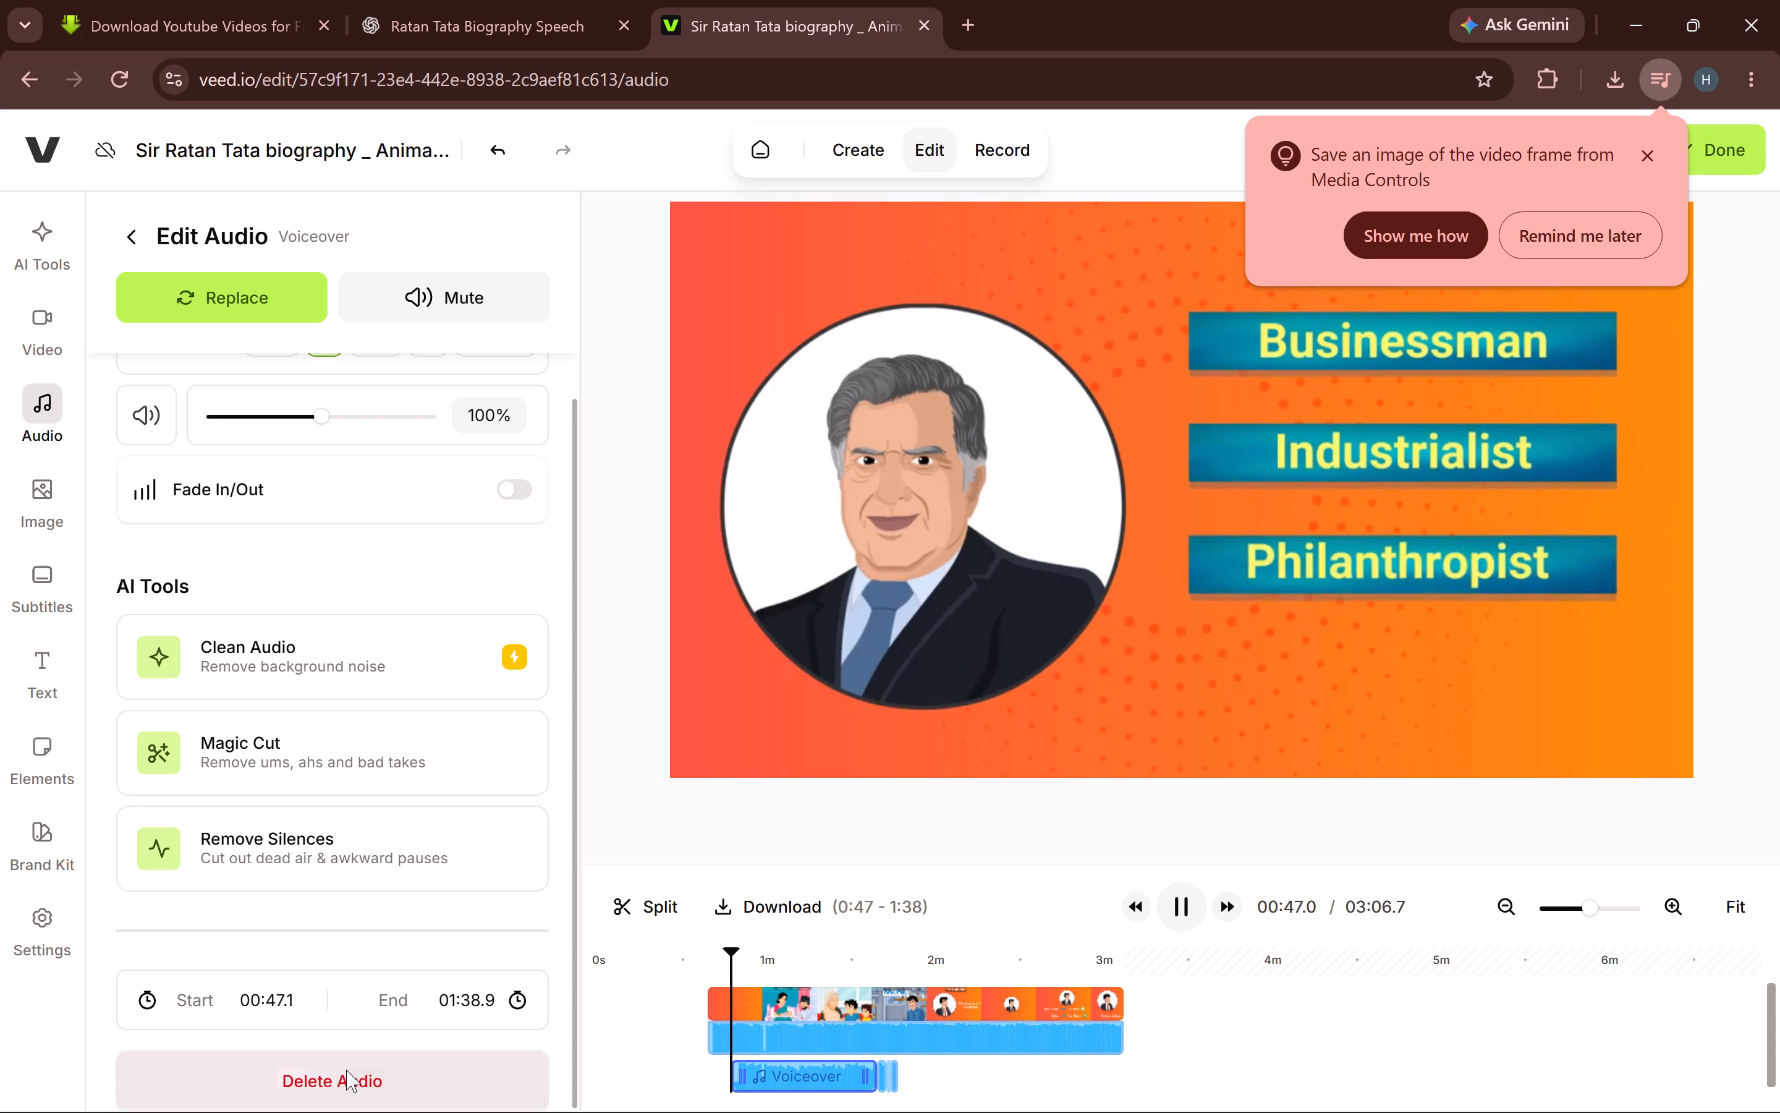
click(440, 1098)
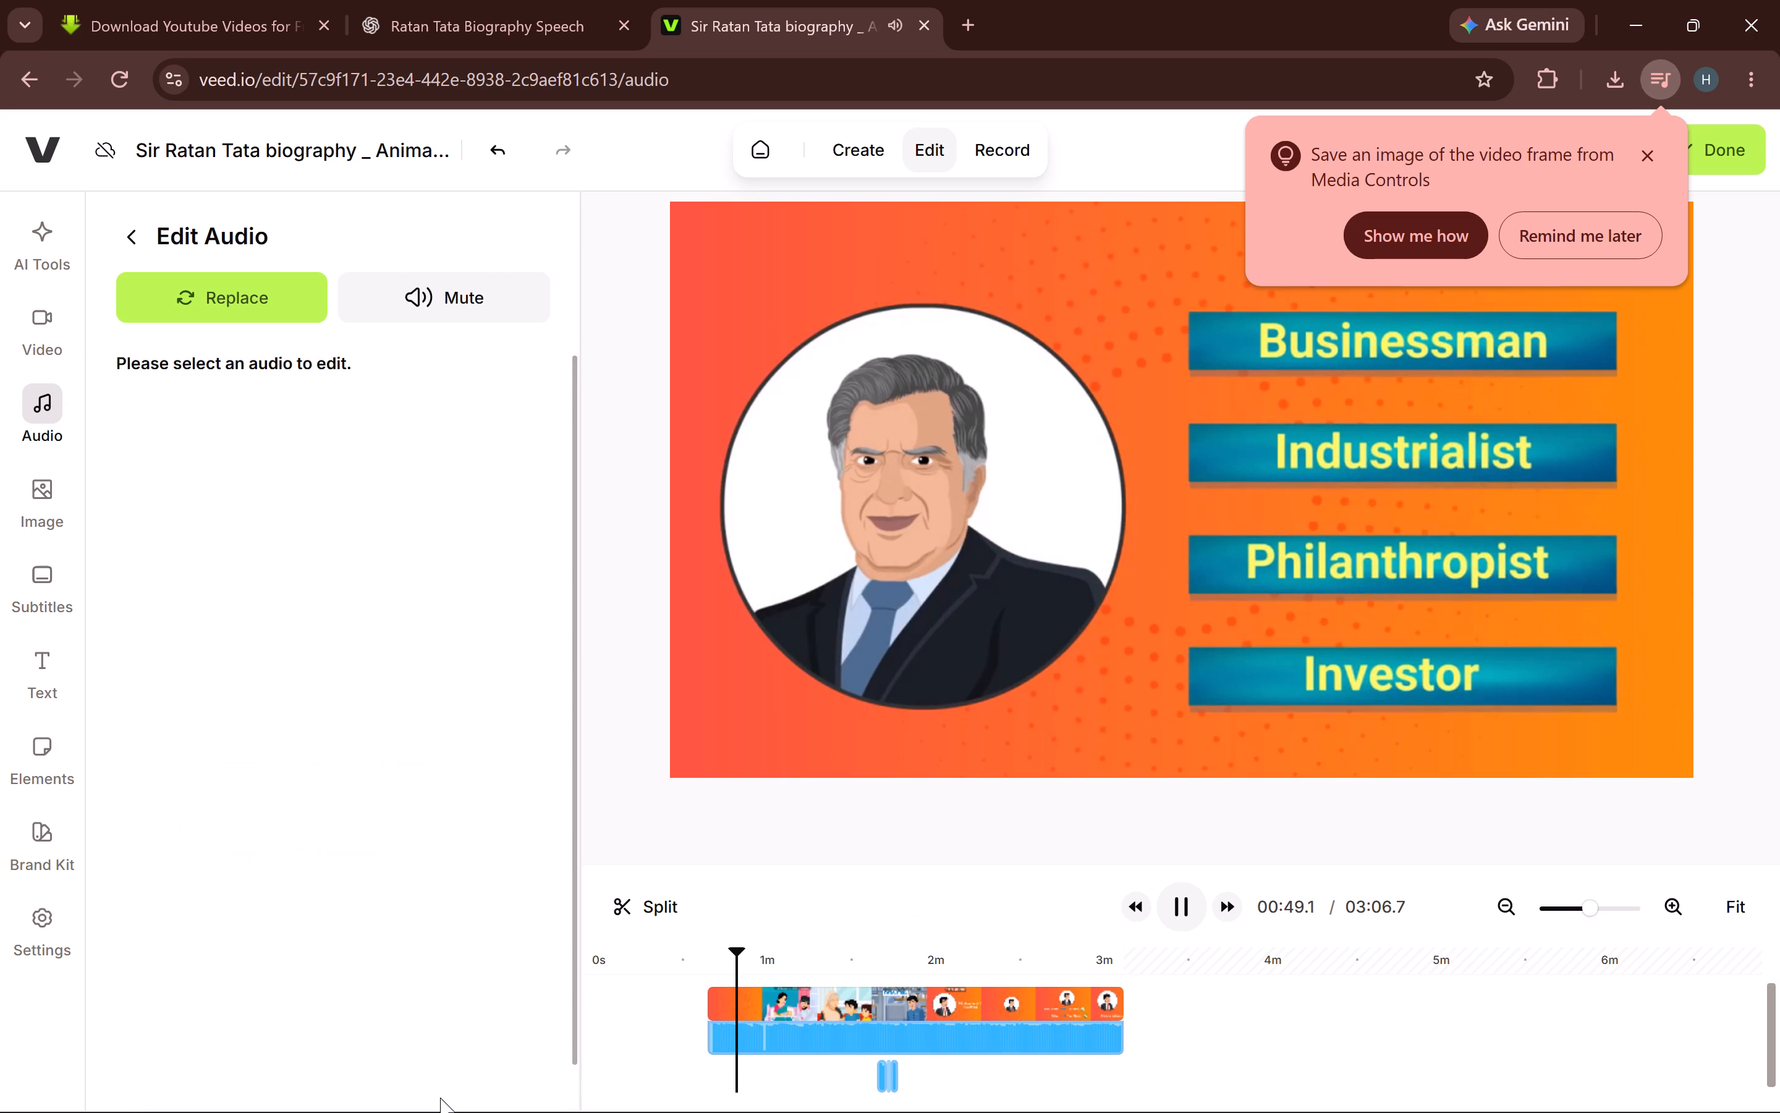
Delete the three short leftover voiceover pieces between 1:38.9 and 1:46.4, leaving only the video clip on the timeline.
scroll(292, 543, up, 4)
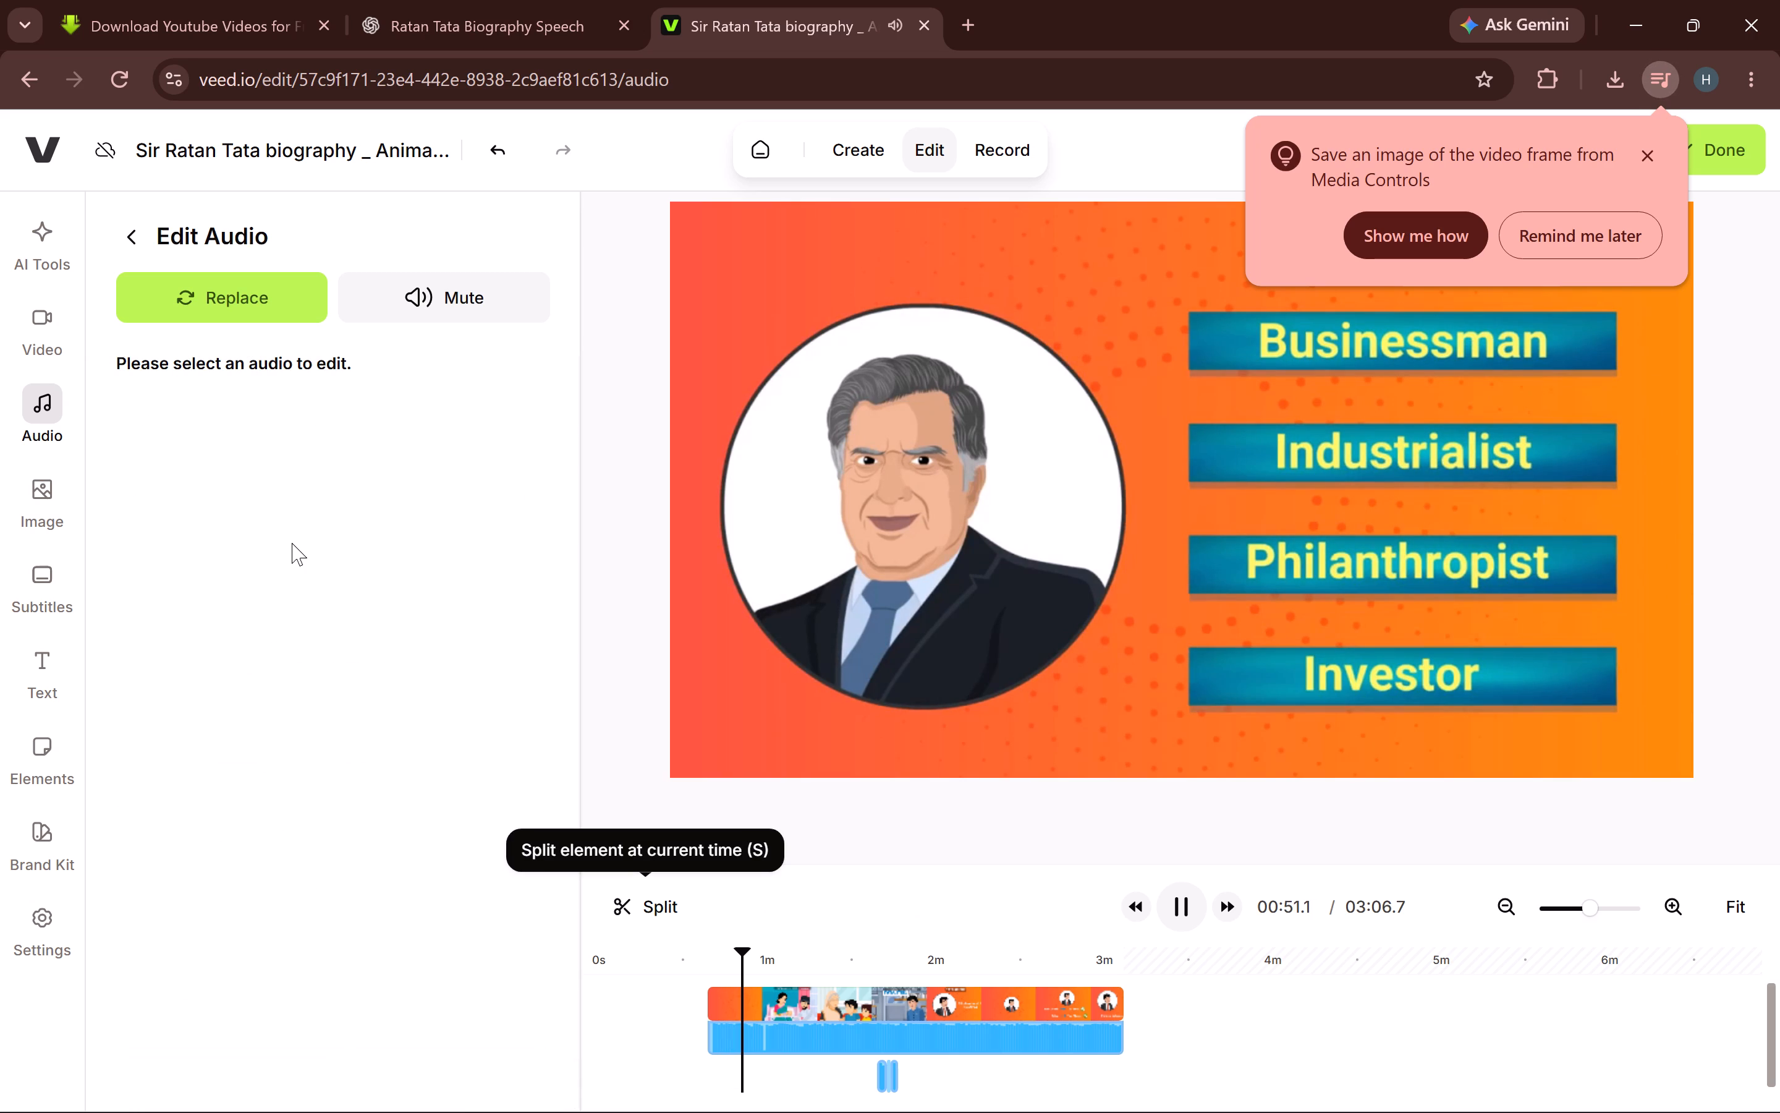
click(878, 1070)
scroll(428, 1112, down, 4)
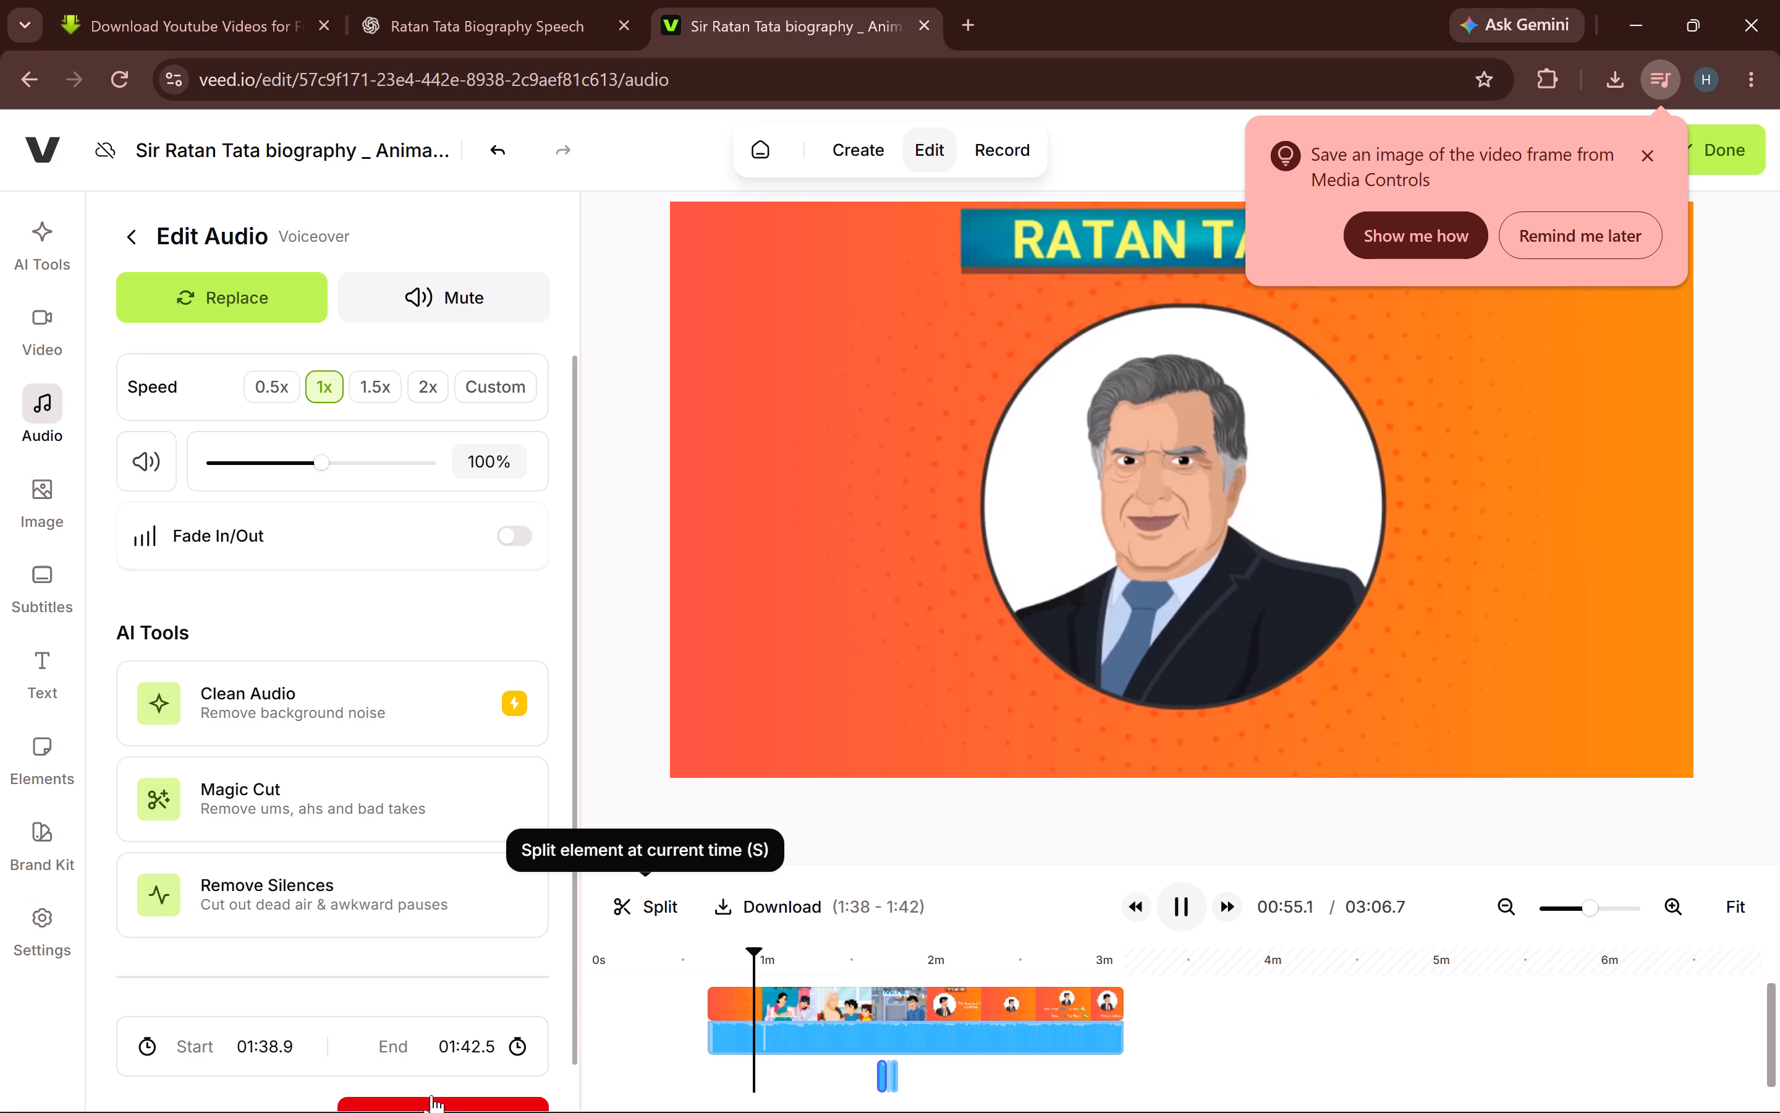
click(439, 1106)
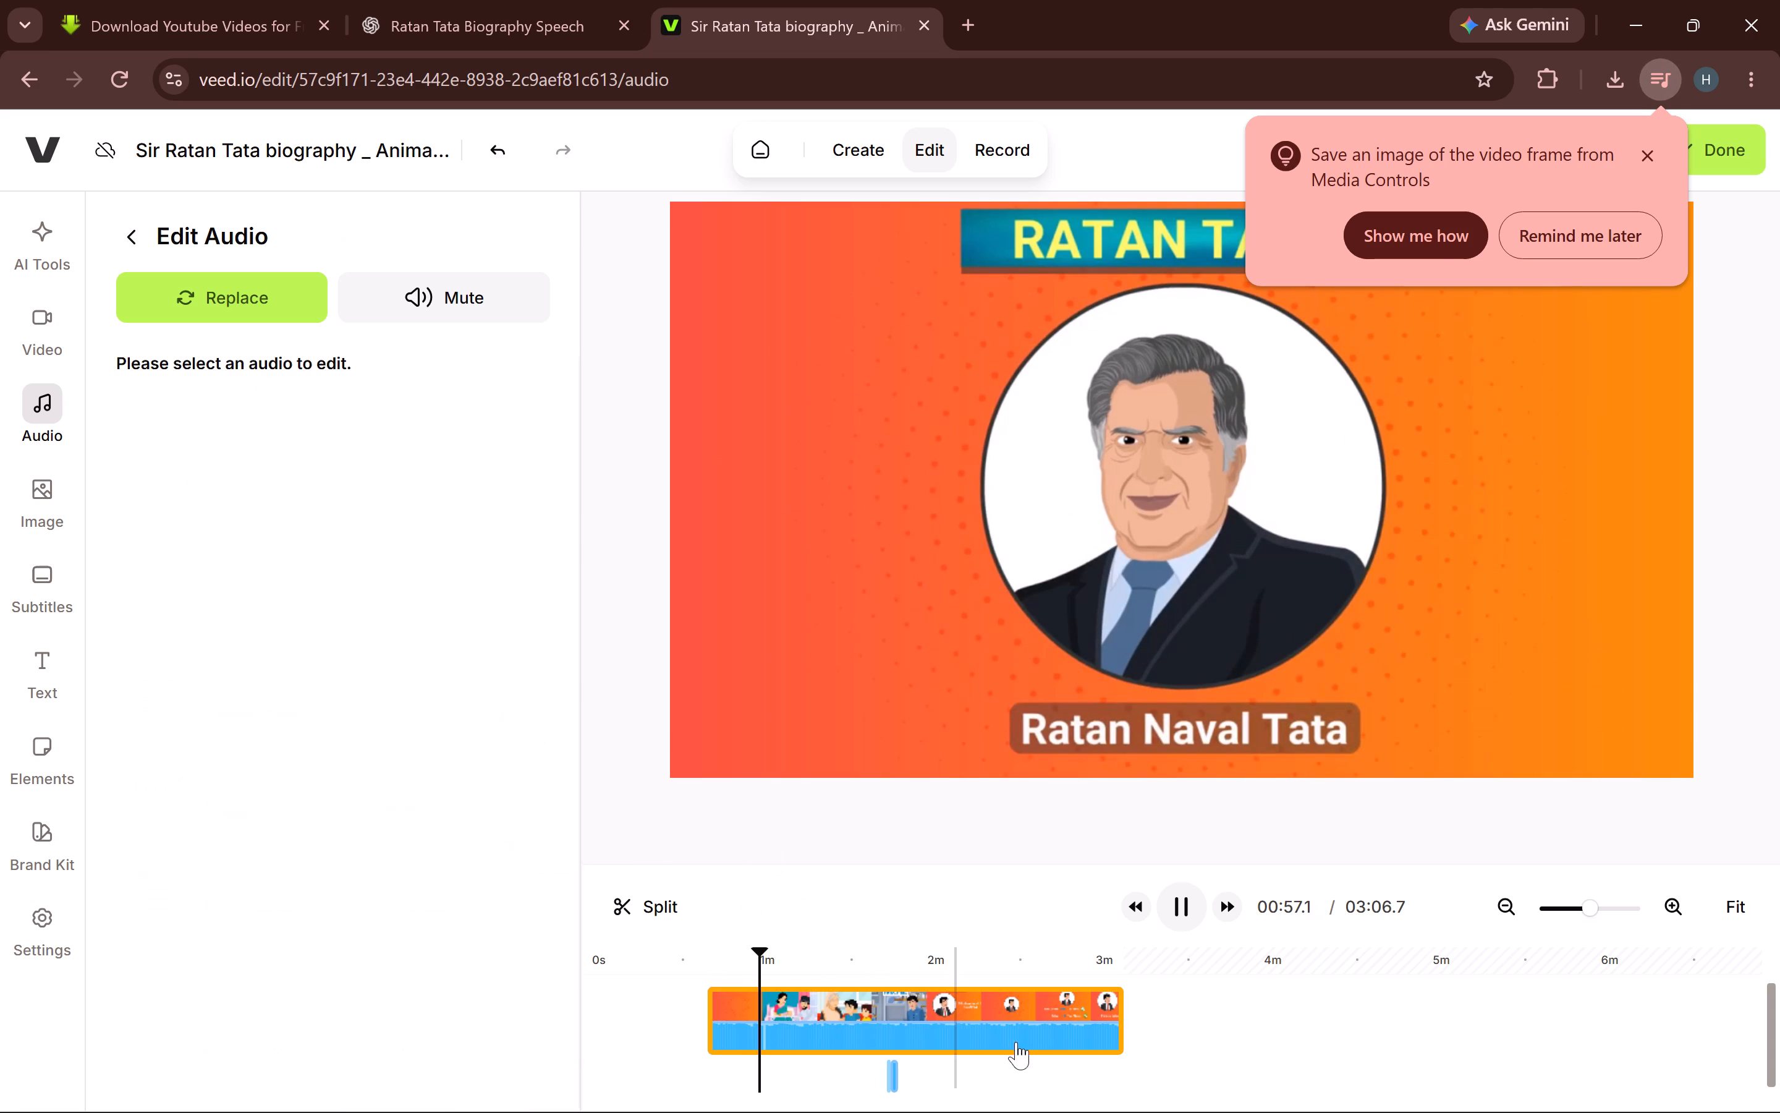
click(897, 1083)
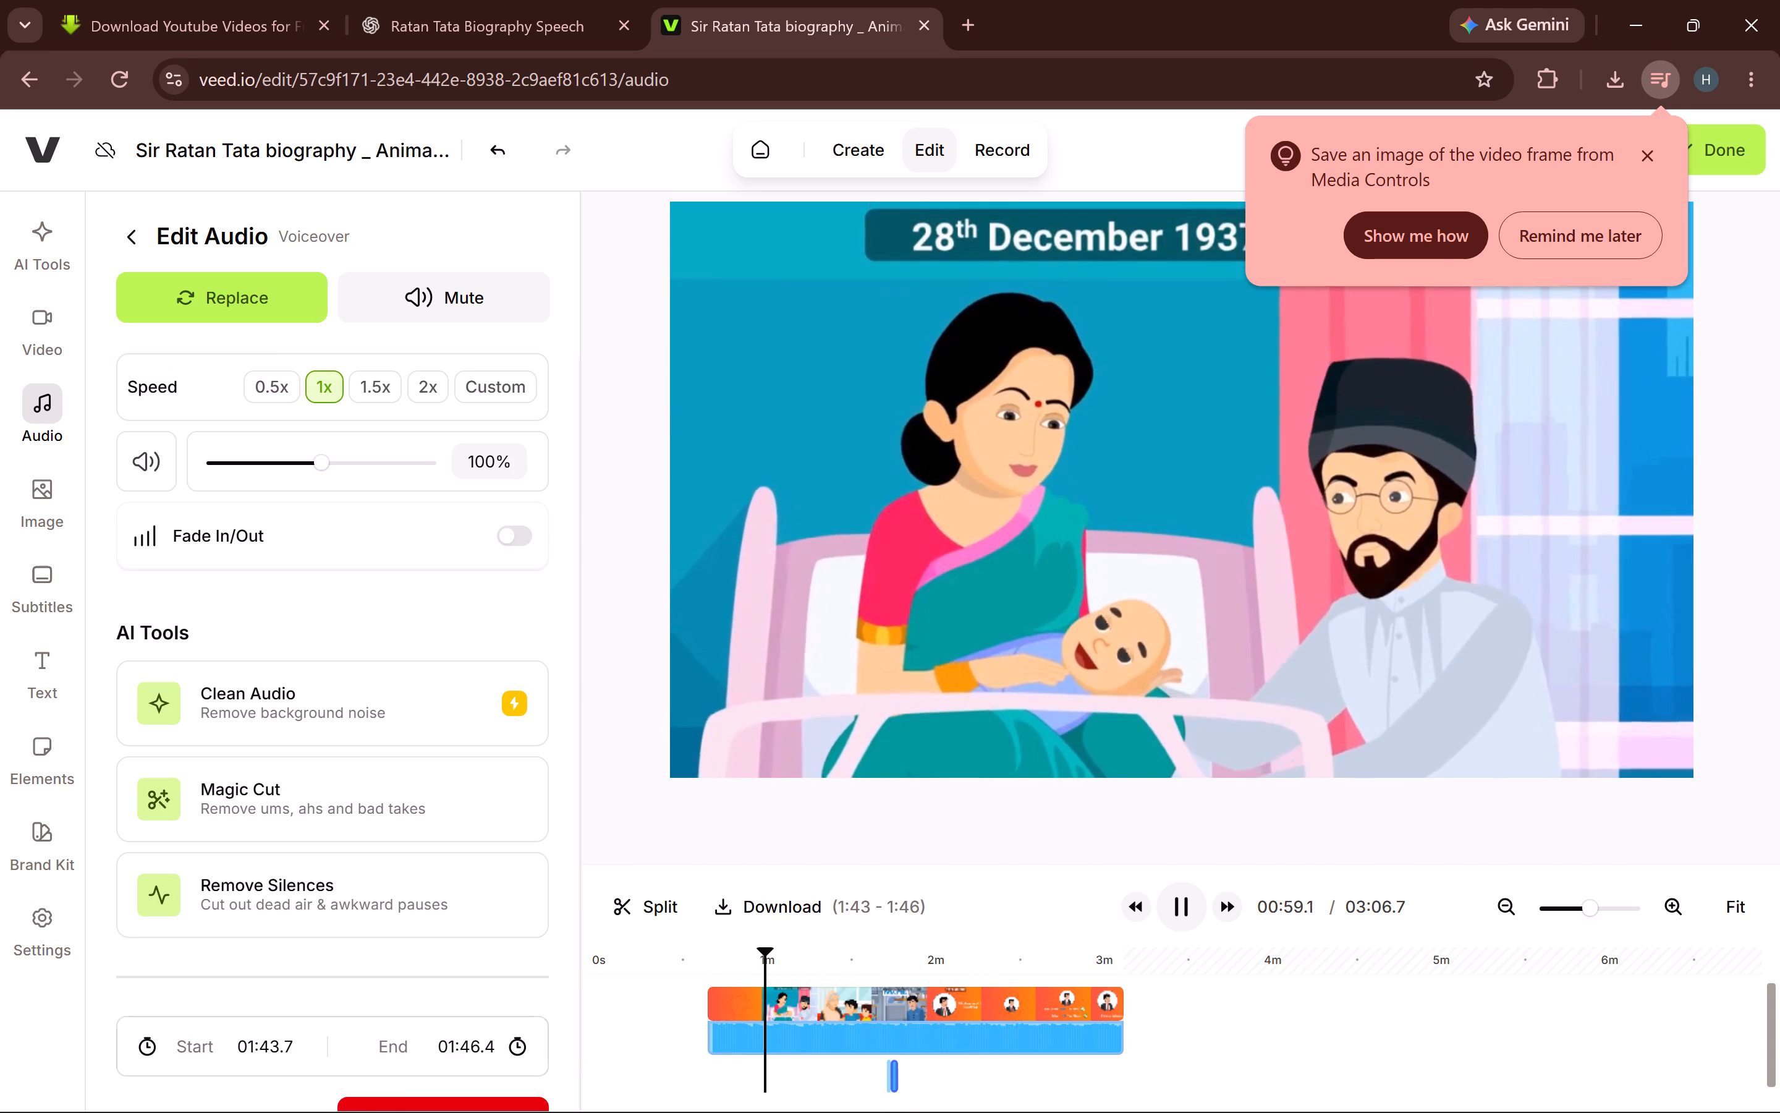
click(418, 1103)
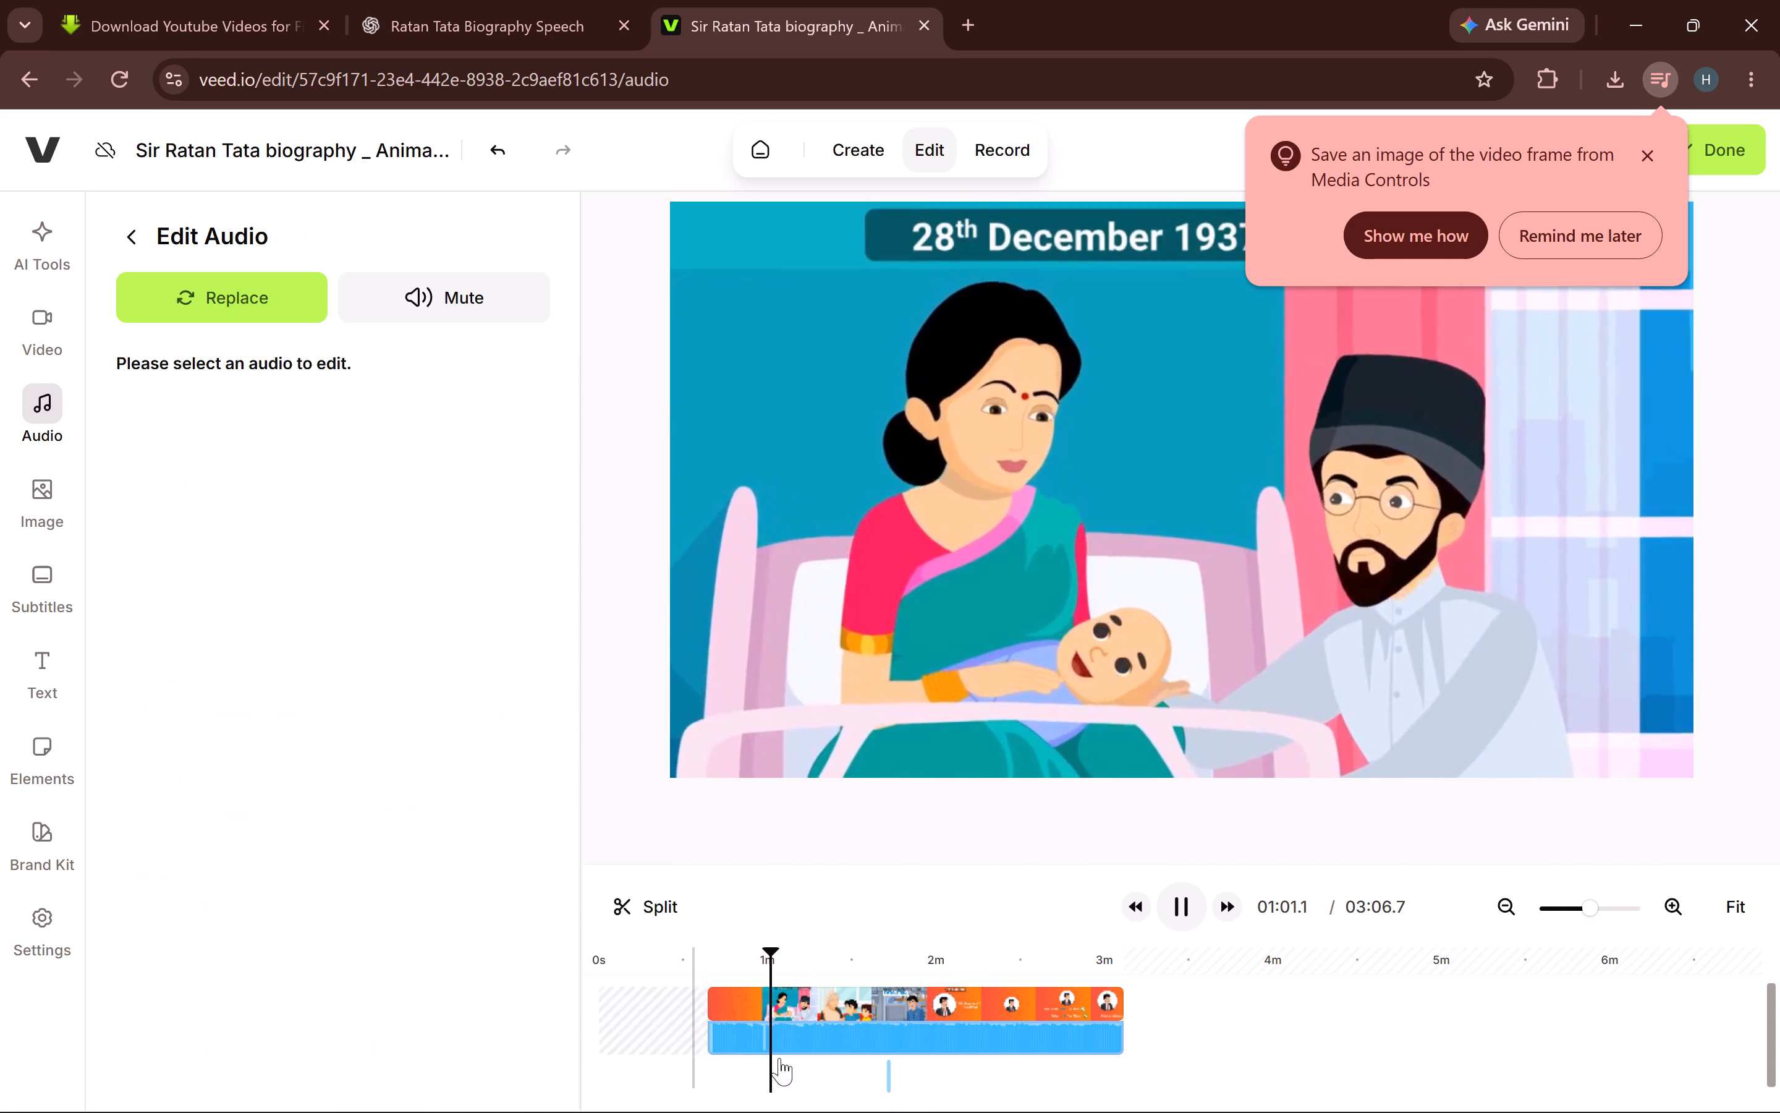
click(889, 1078)
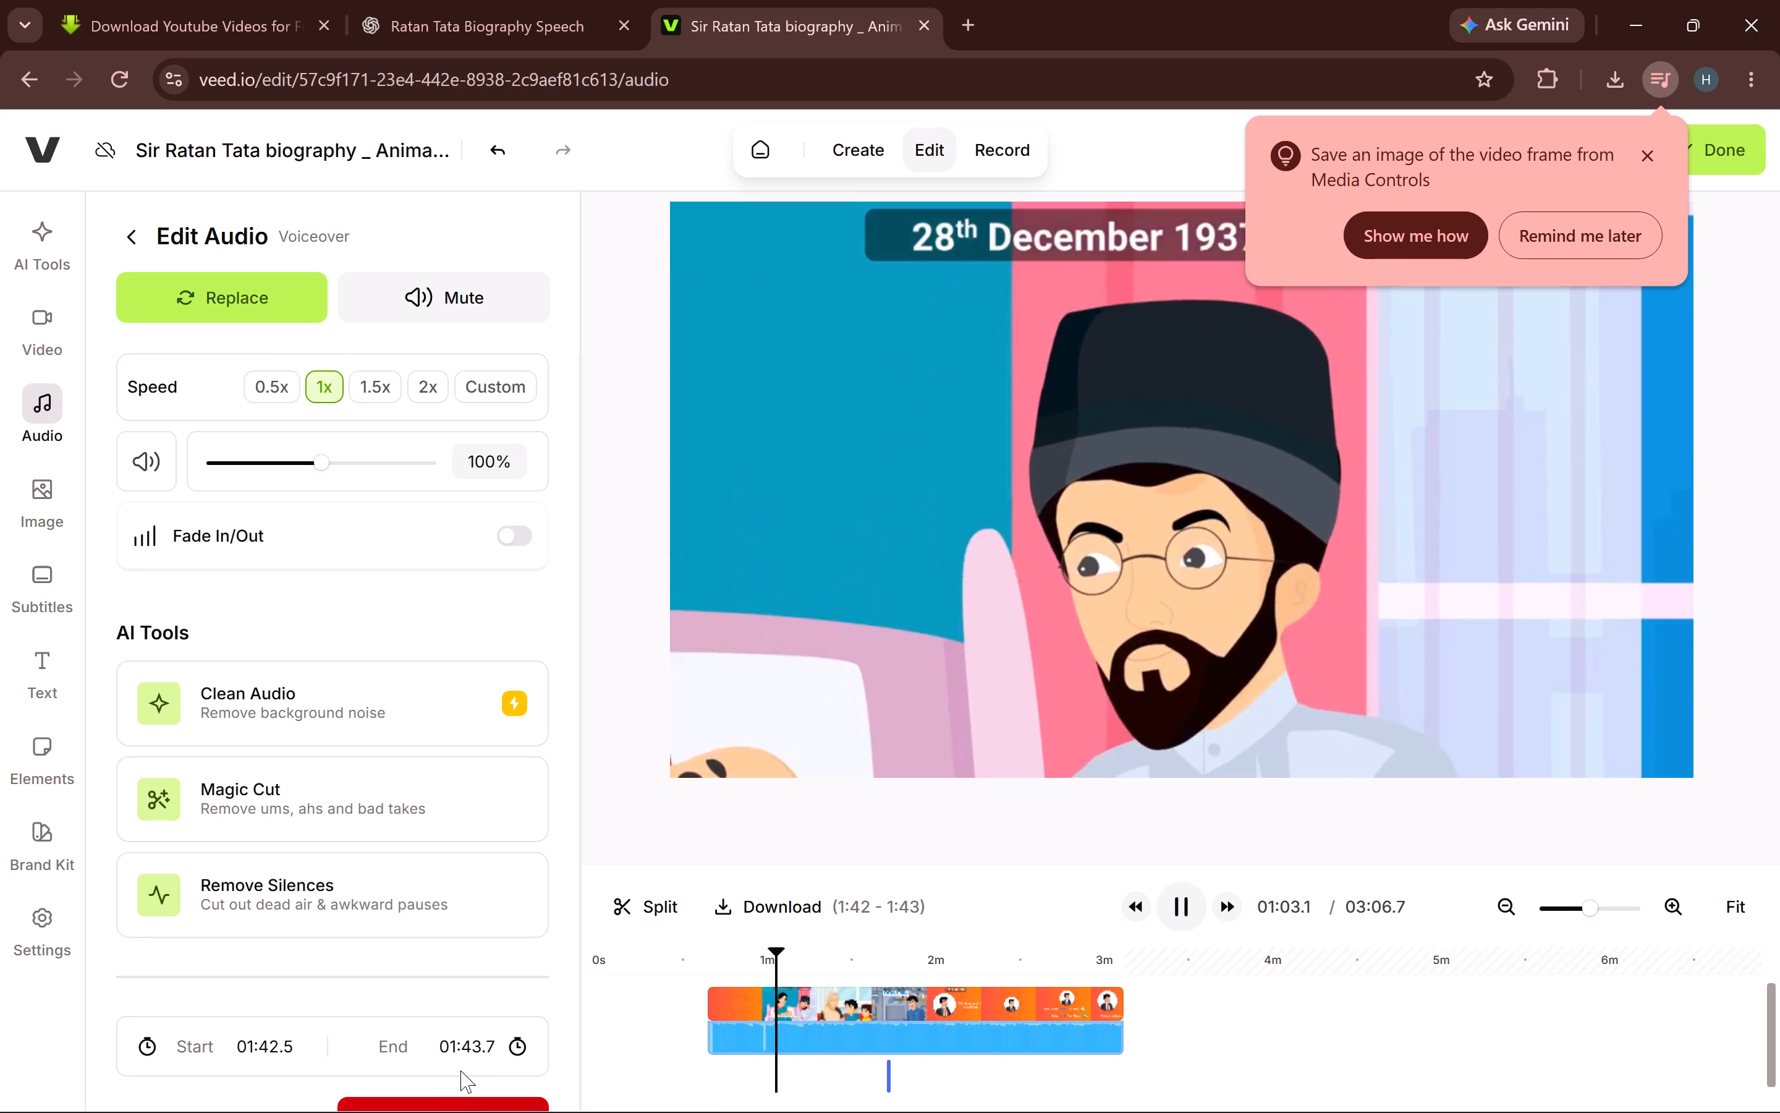
click(448, 1096)
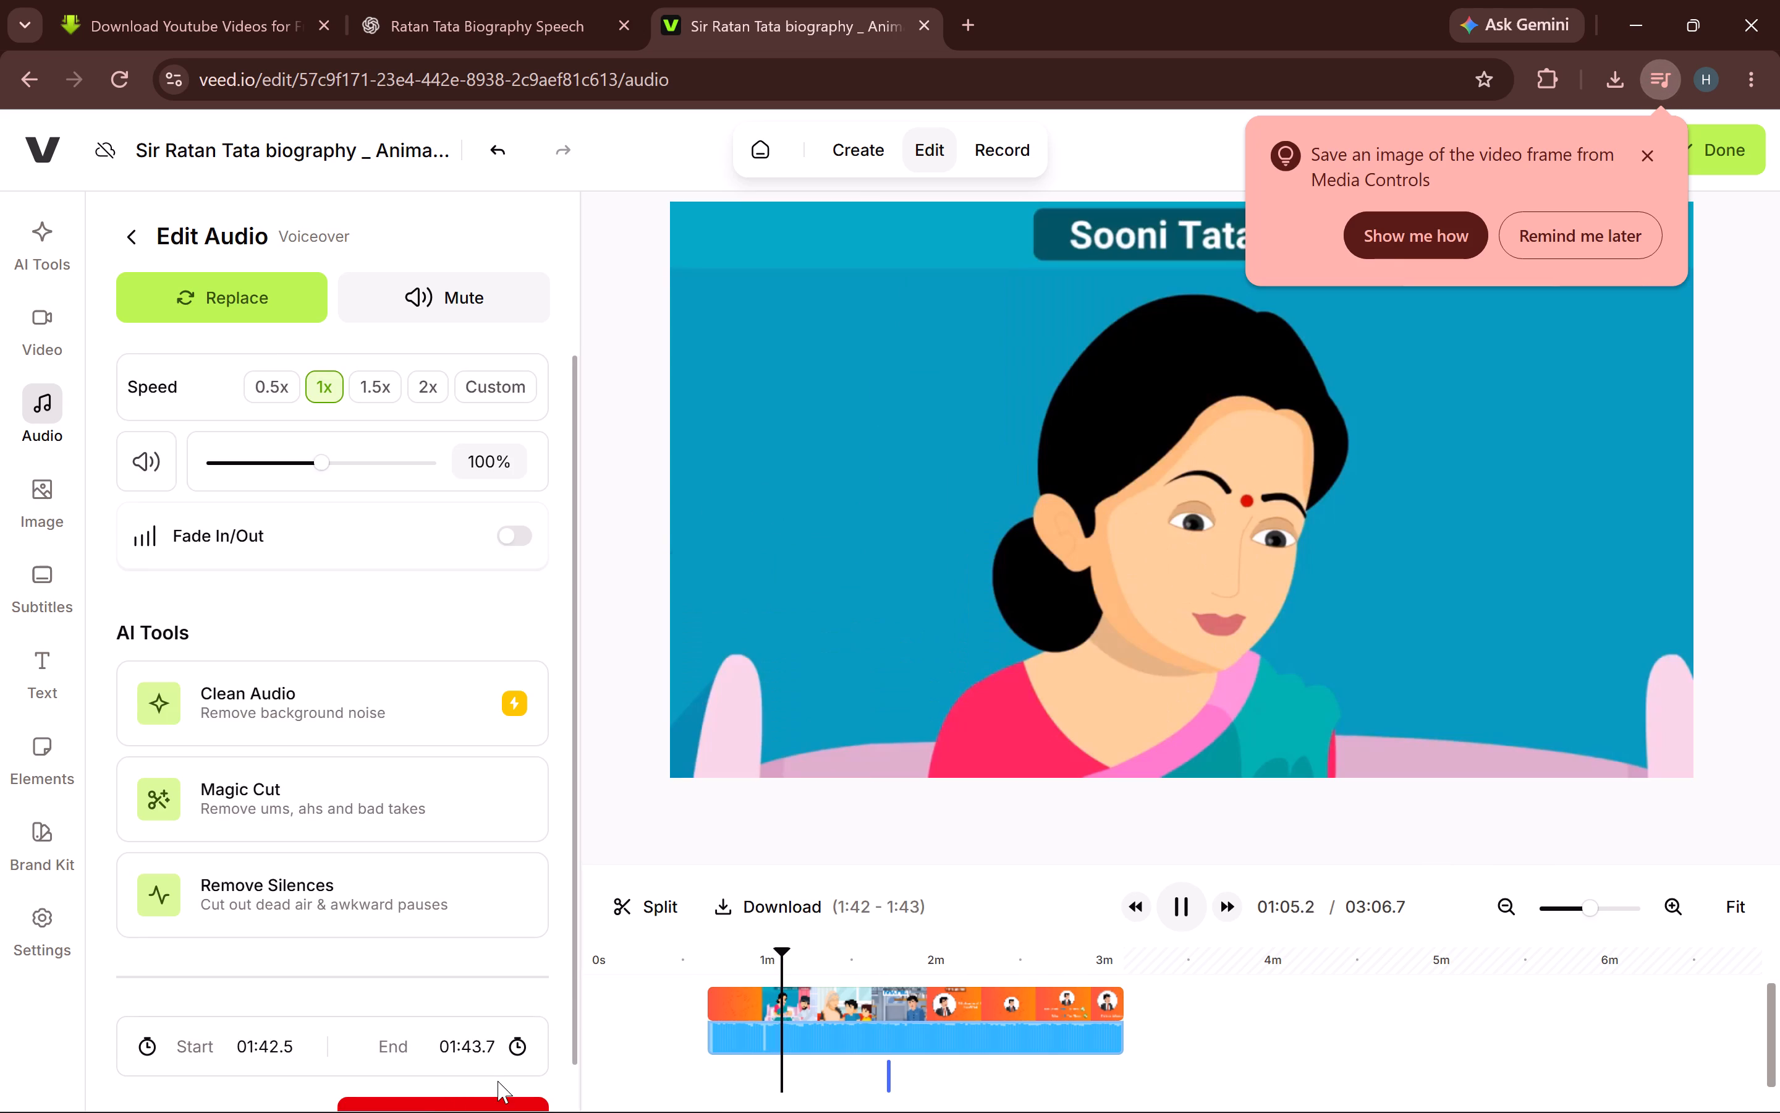
click(489, 1112)
scroll(421, 997, down, 6)
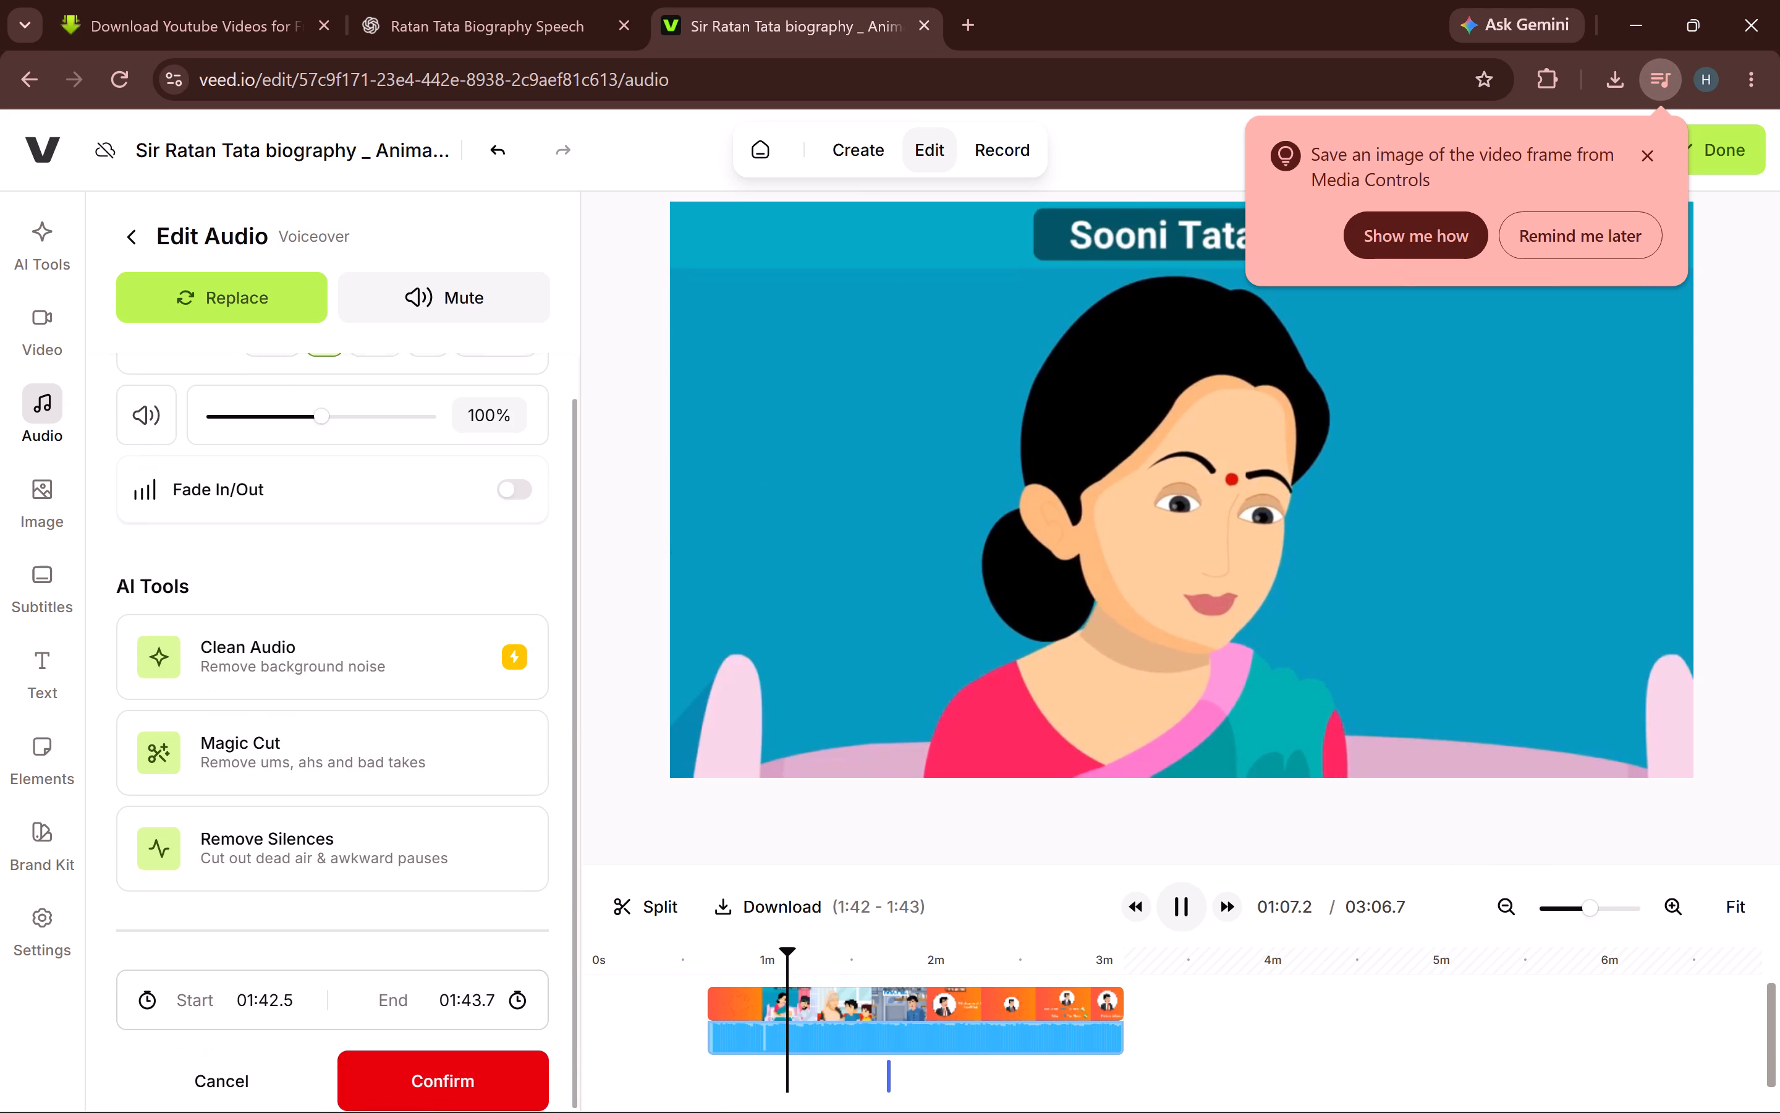
click(441, 1086)
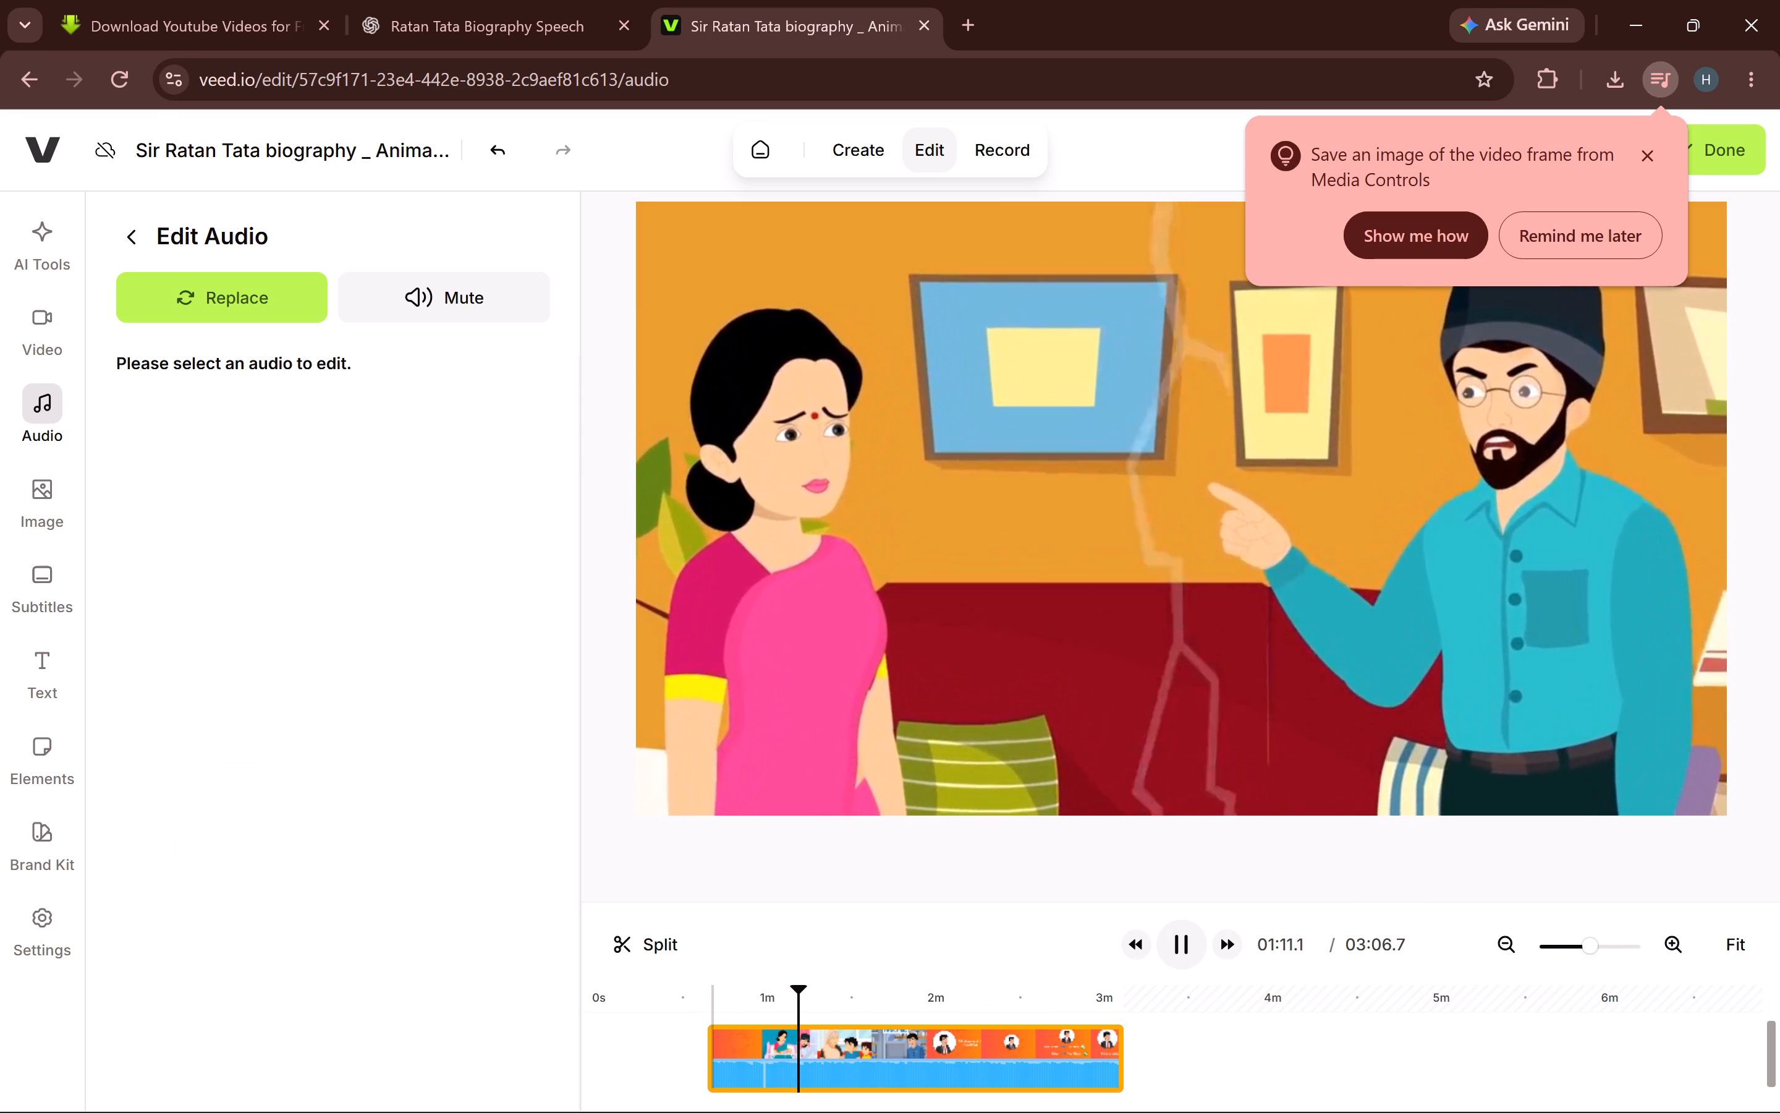
Start recording a new voiceover from about 0:40.3, just after the video clip's start, using the built-in microphone array.
drag(803, 994, 661, 1005)
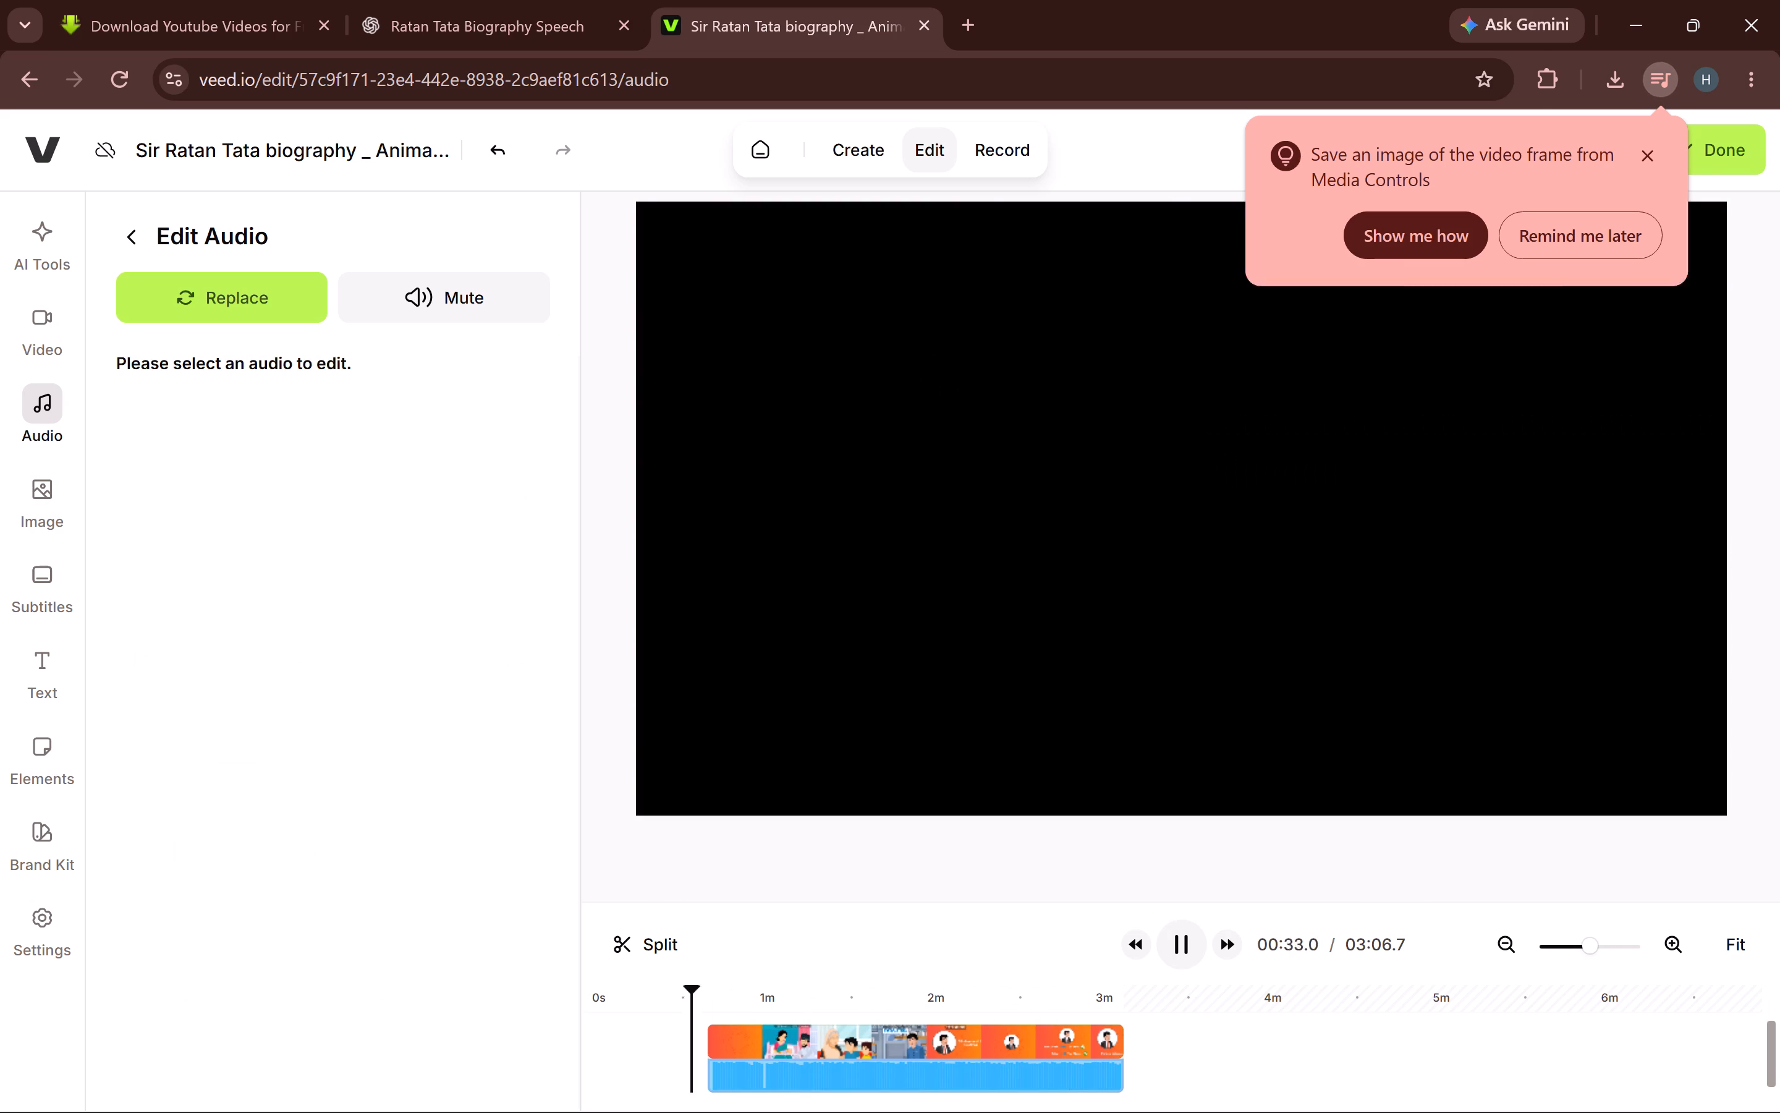
drag(661, 1005, 616, 1015)
drag(619, 1000, 716, 1051)
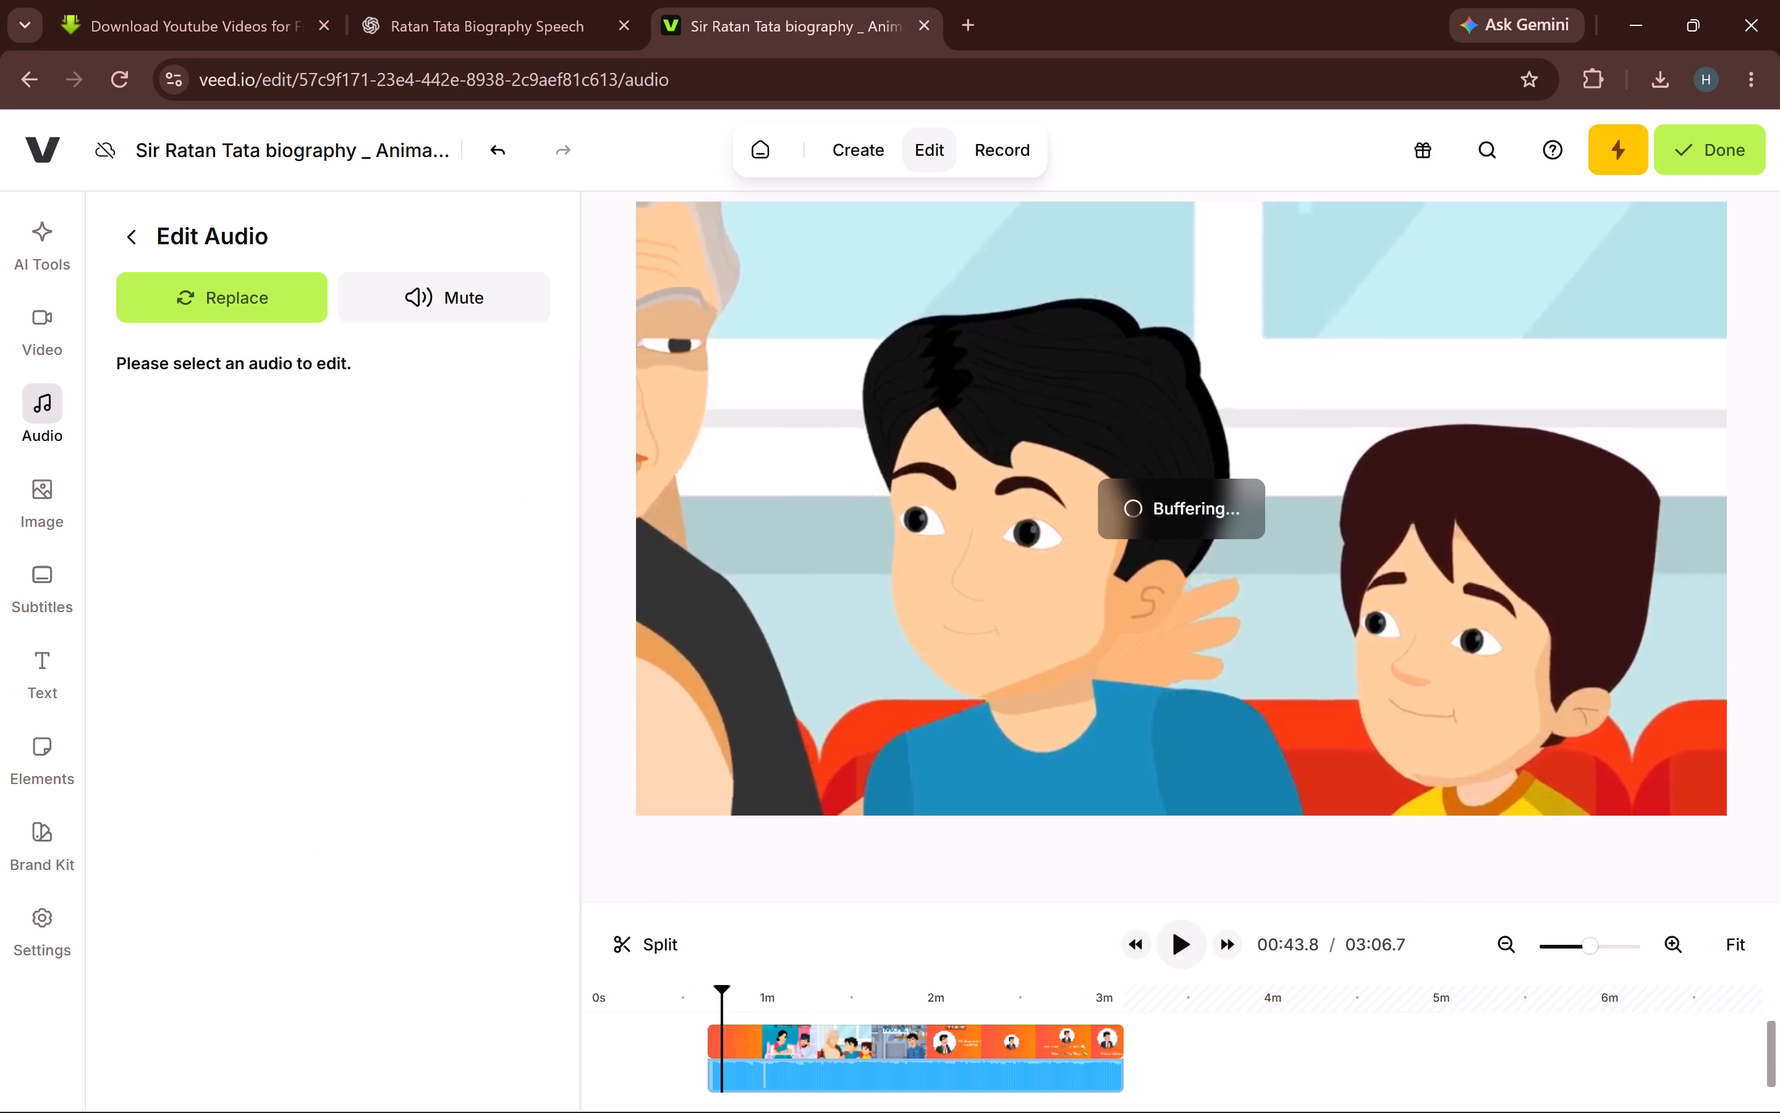
drag(716, 1051, 710, 1051)
key(space)
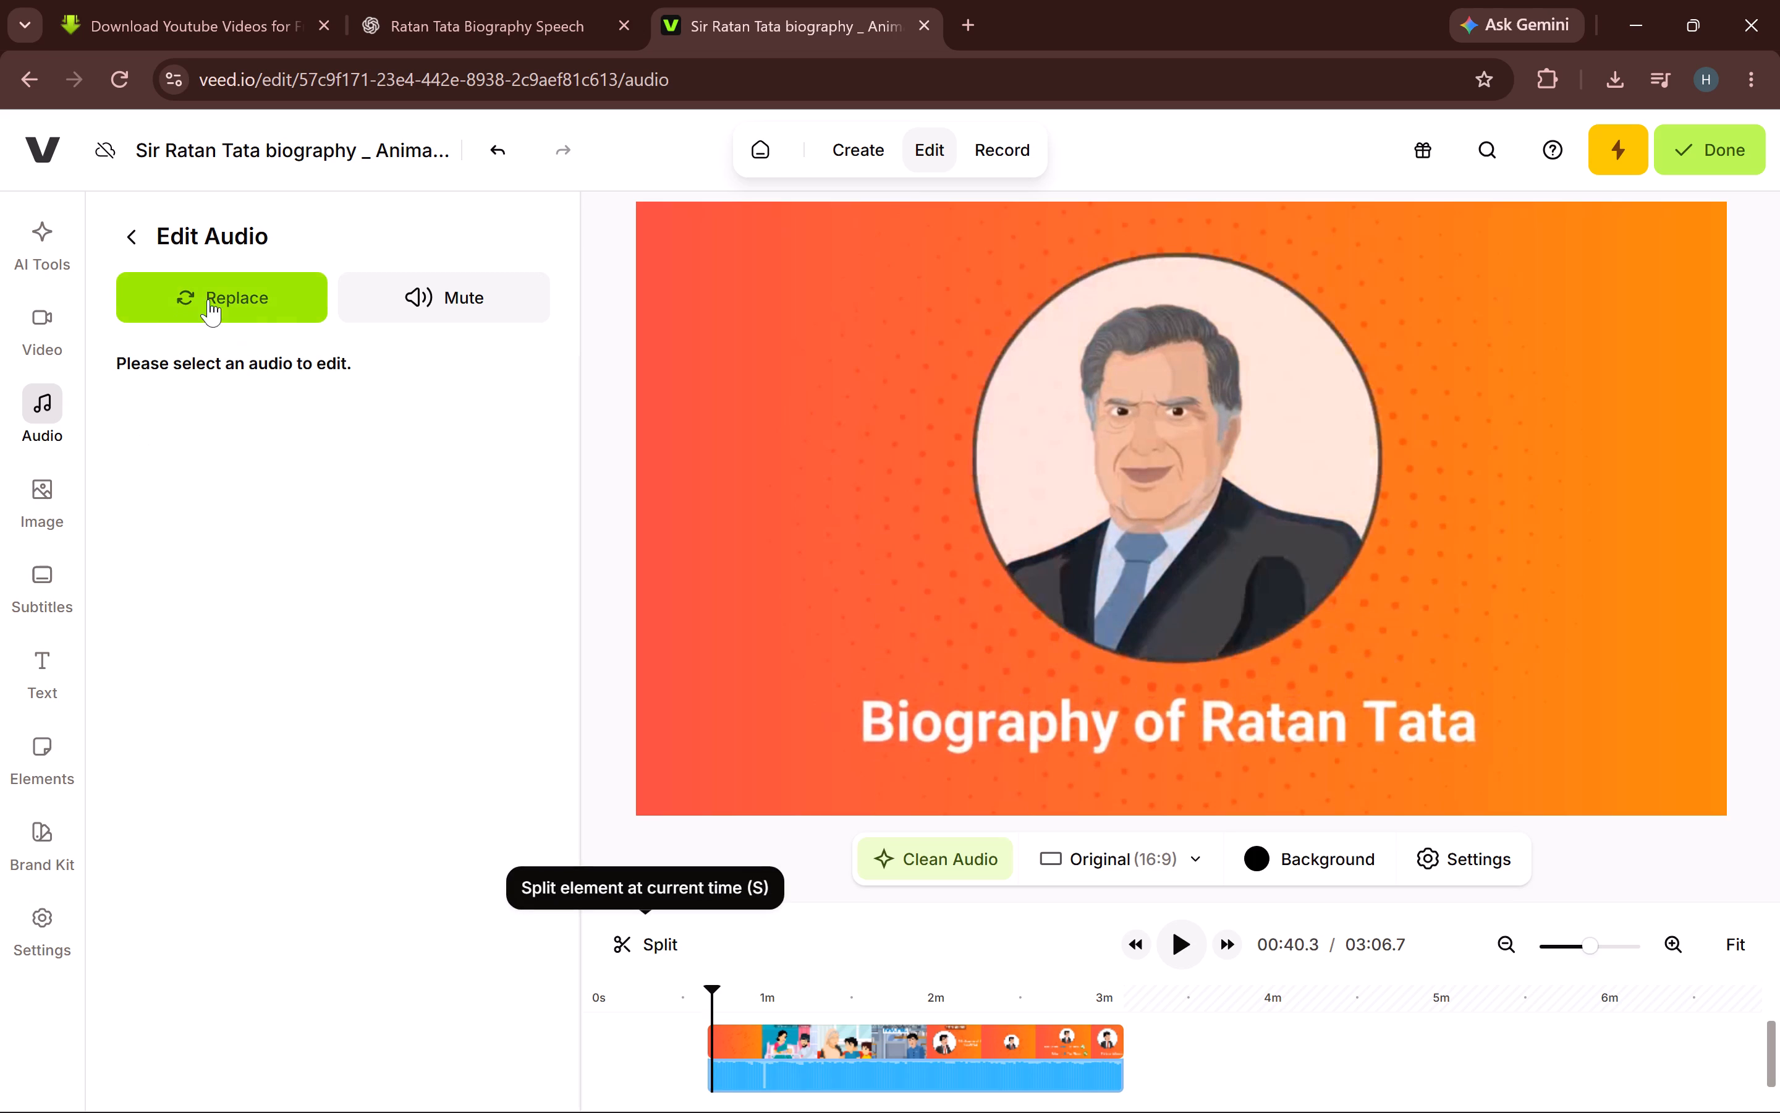
scroll(96, 297, up, 5)
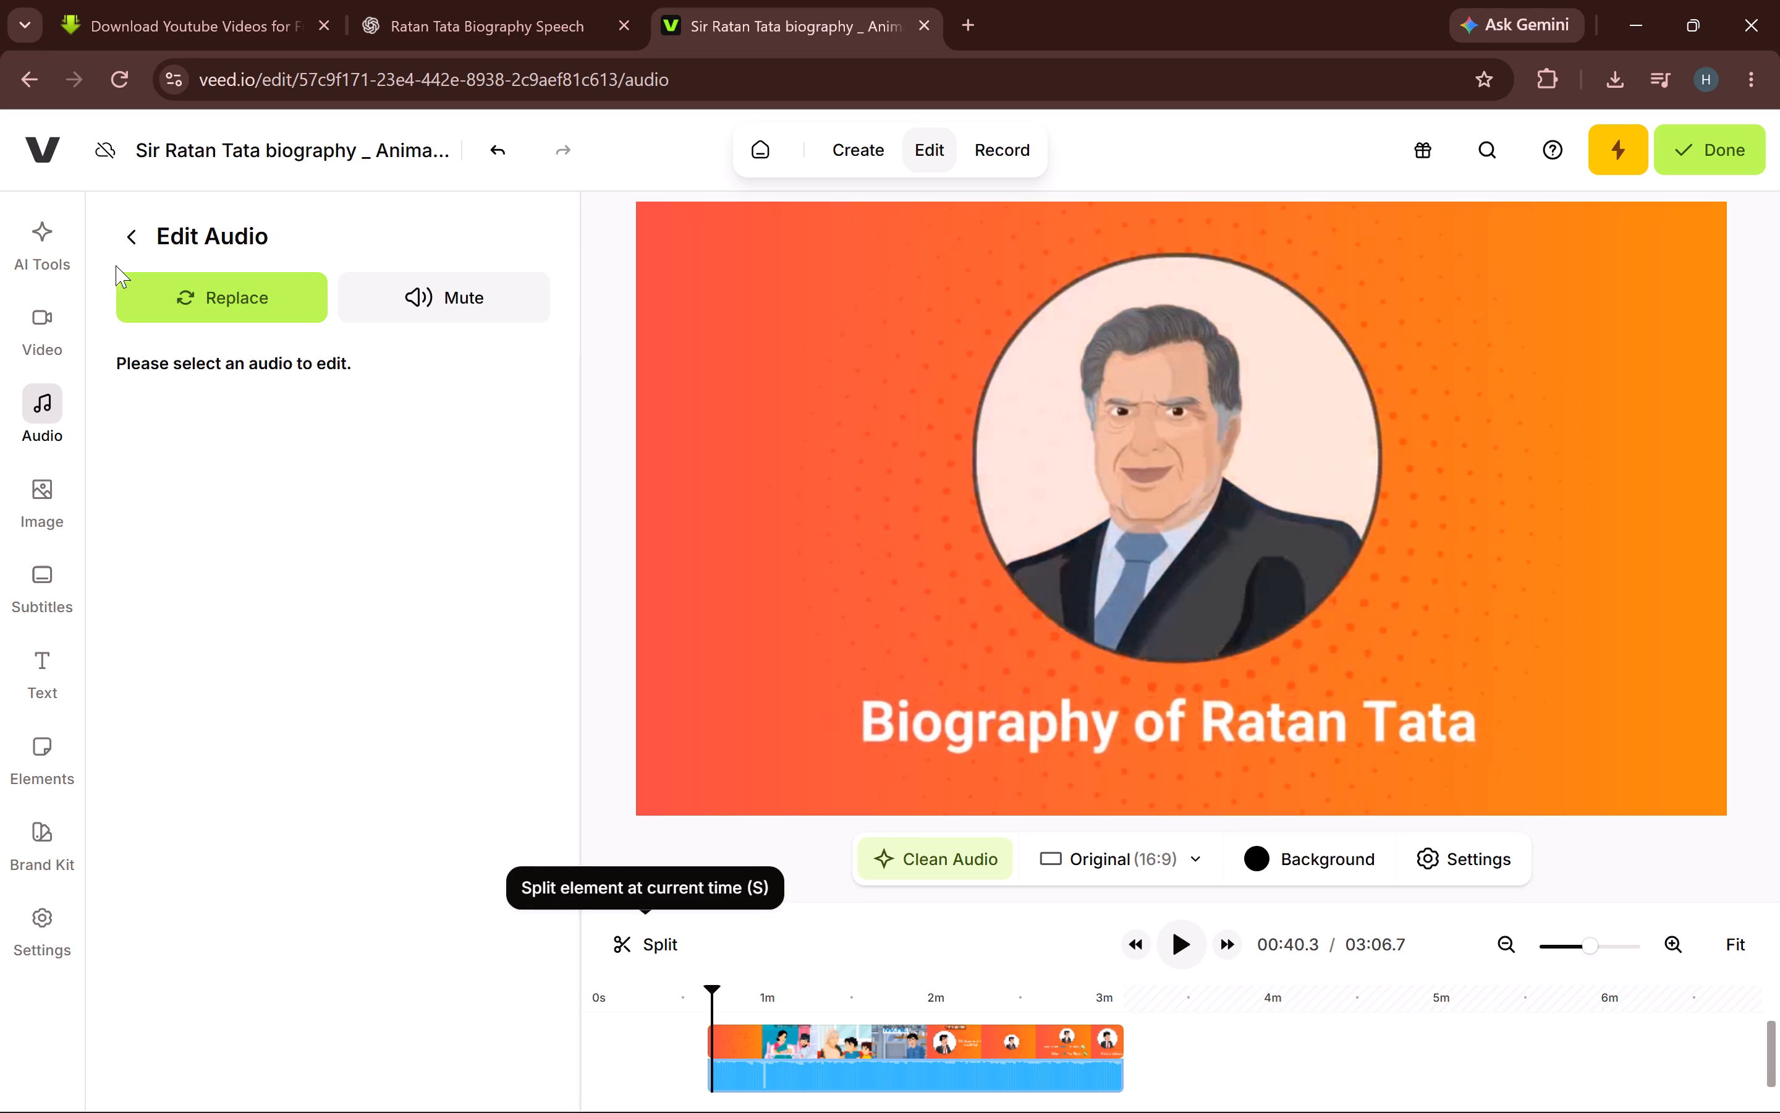
click(132, 237)
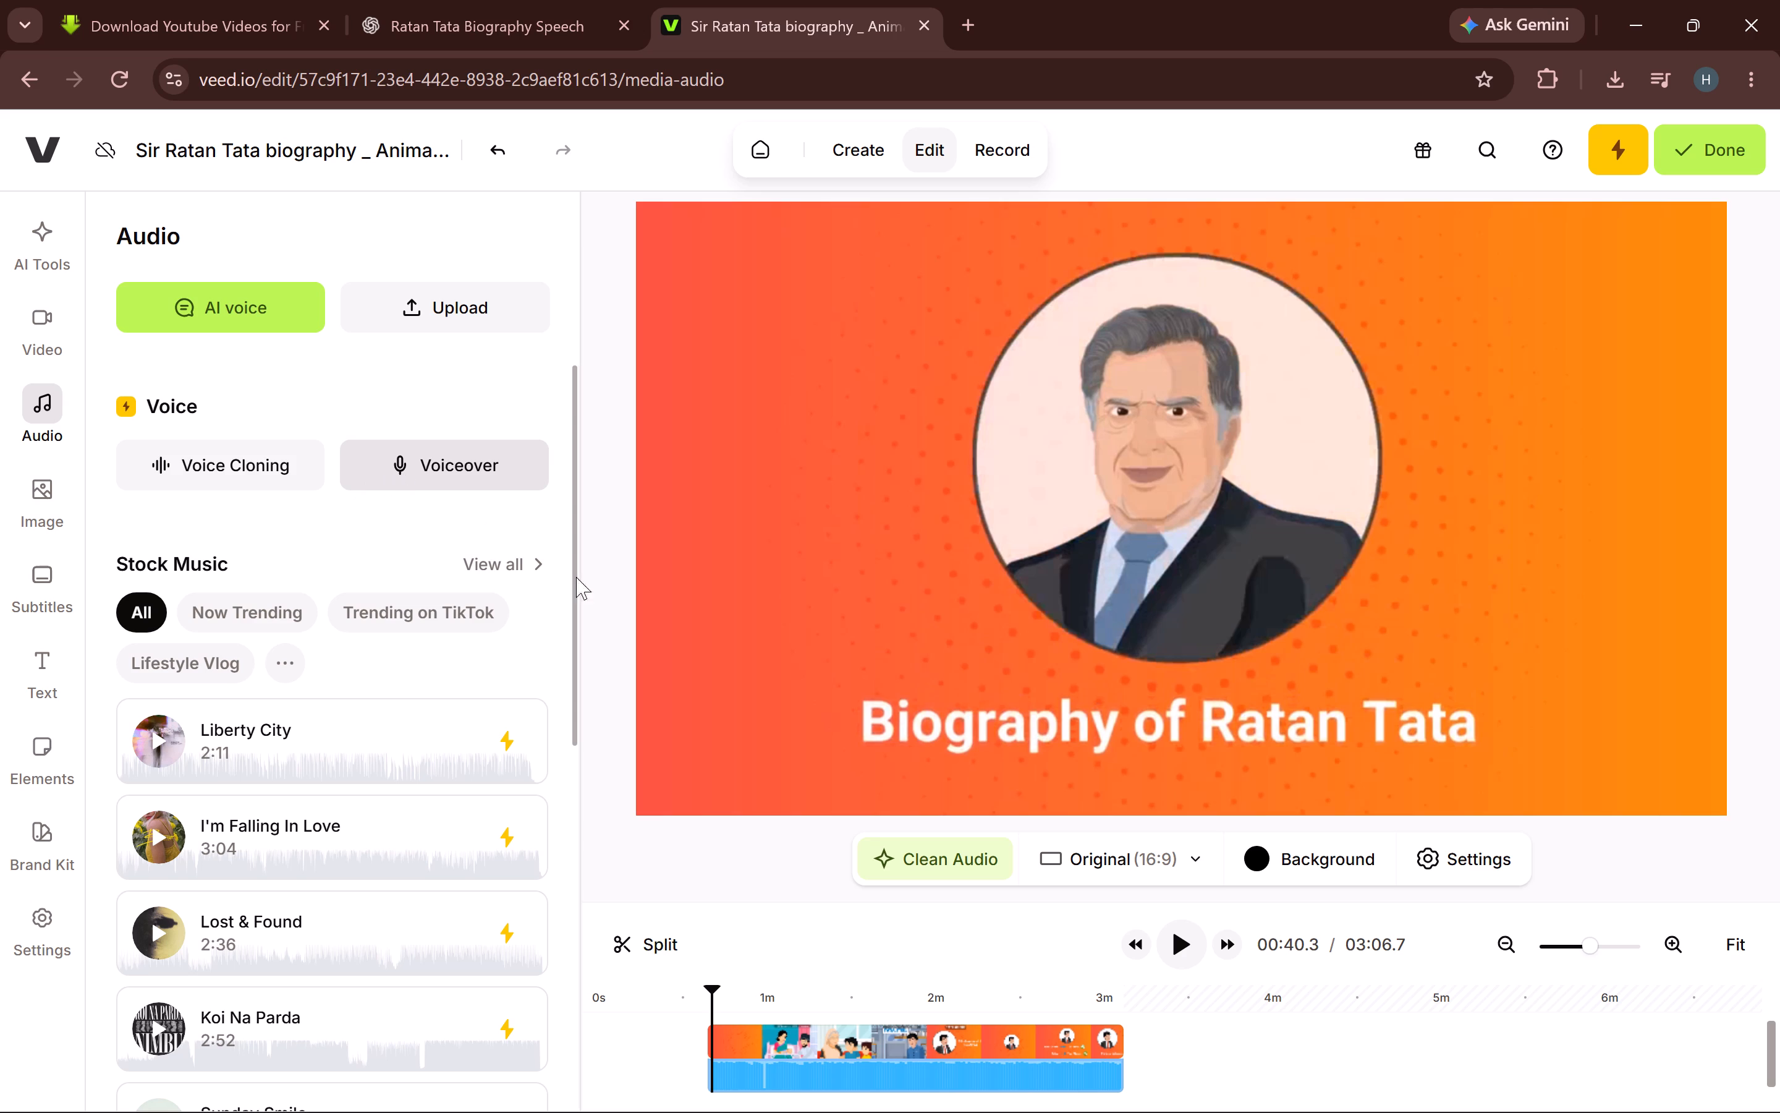
scroll(723, 694, down, 3)
click(435, 468)
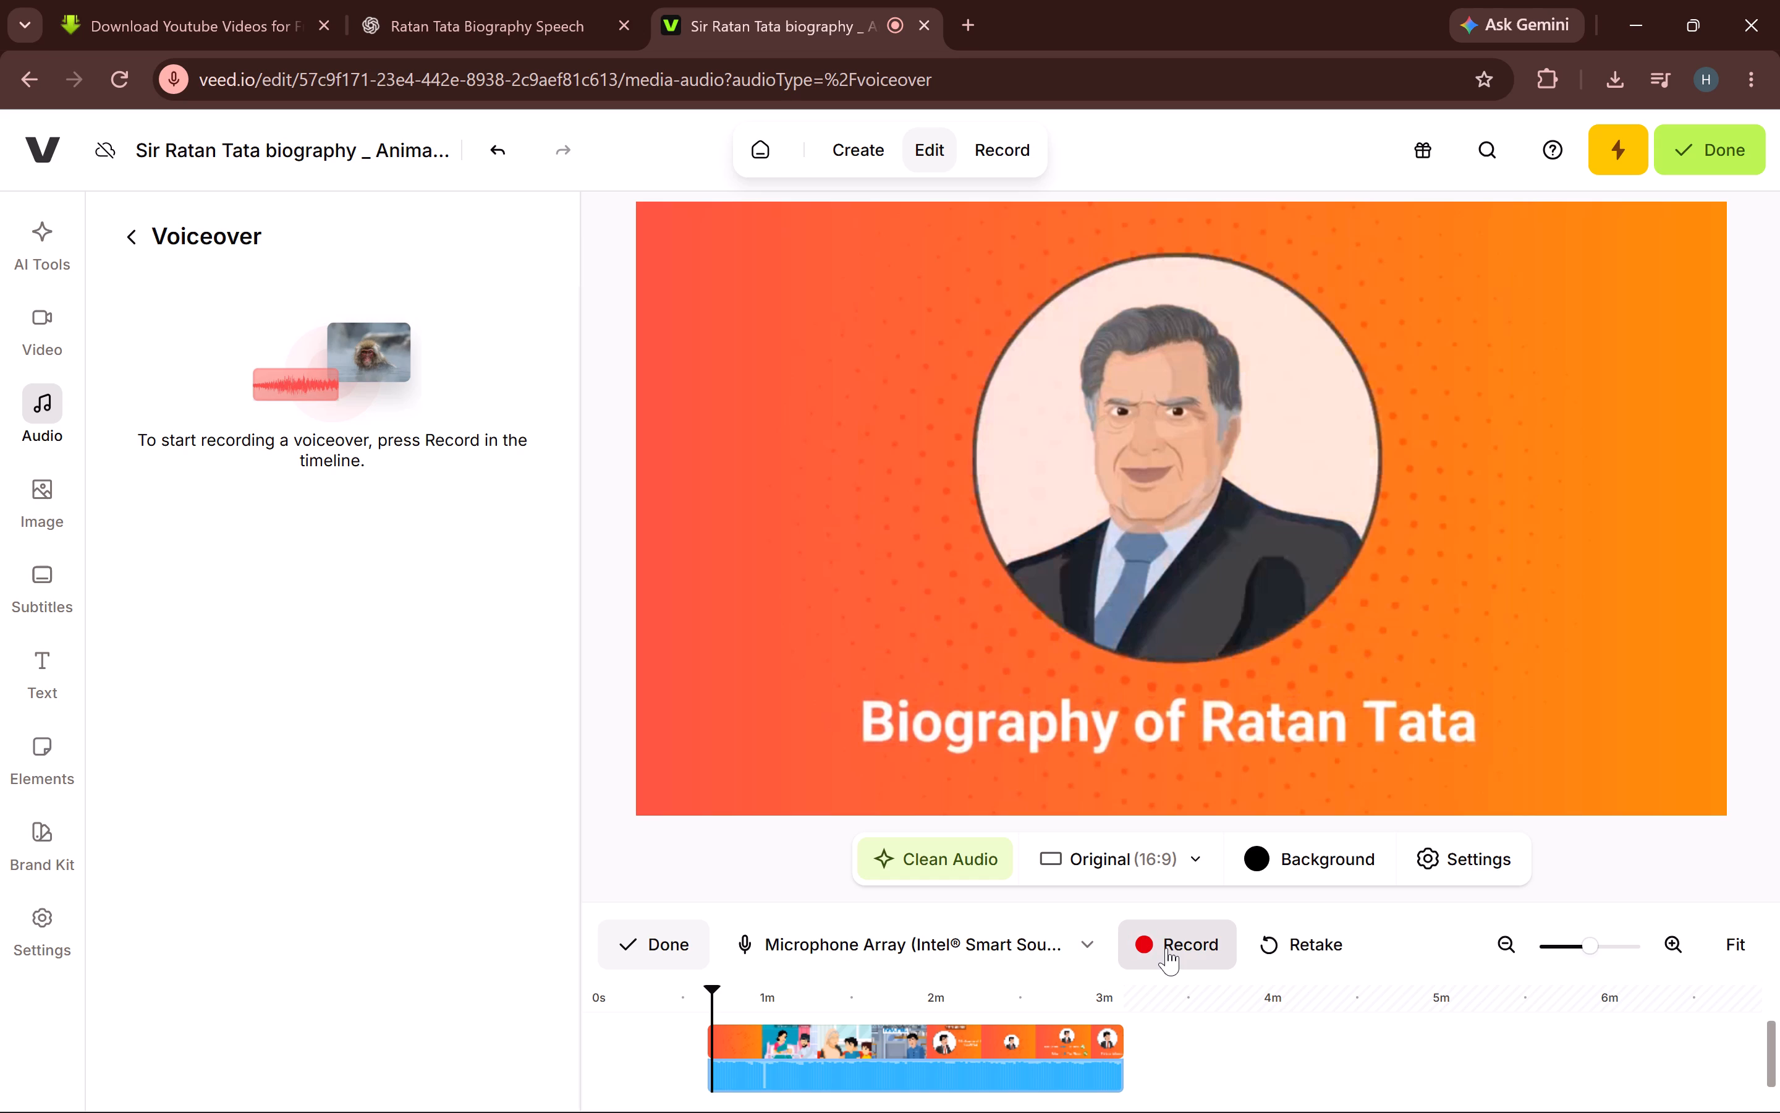
click(1166, 948)
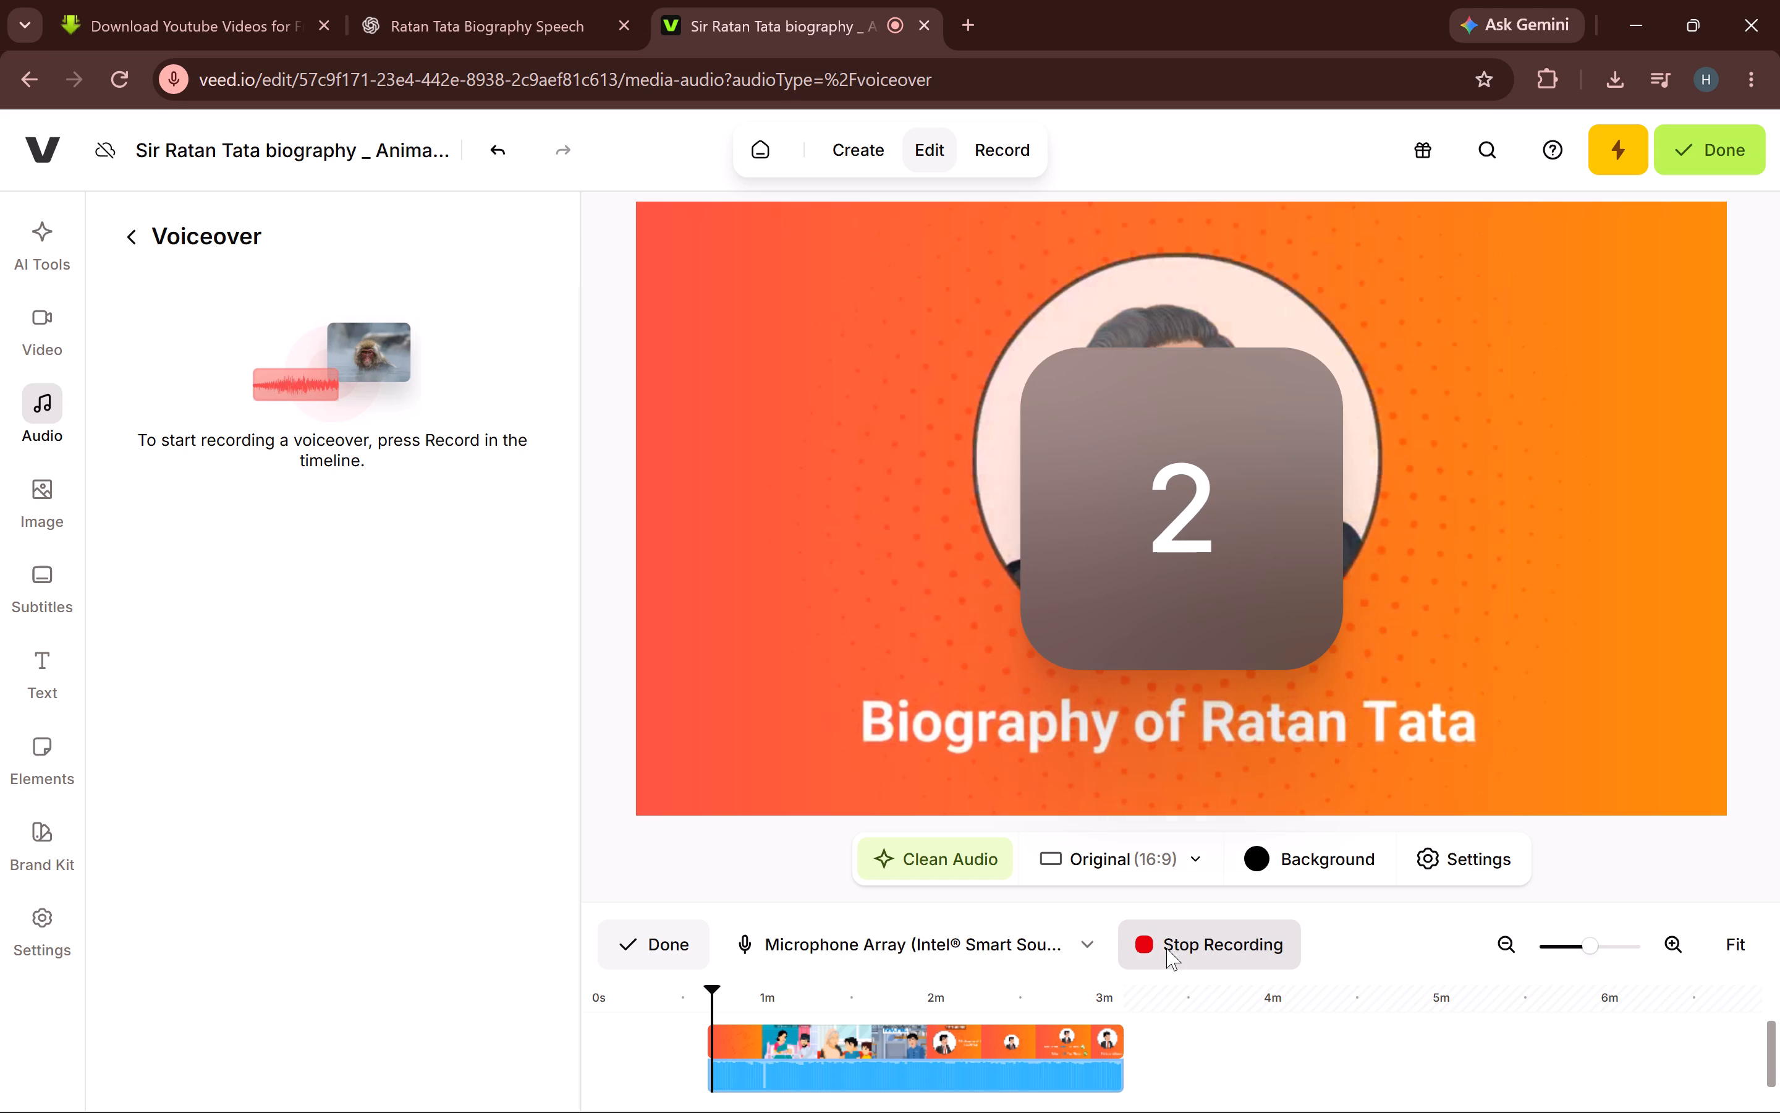
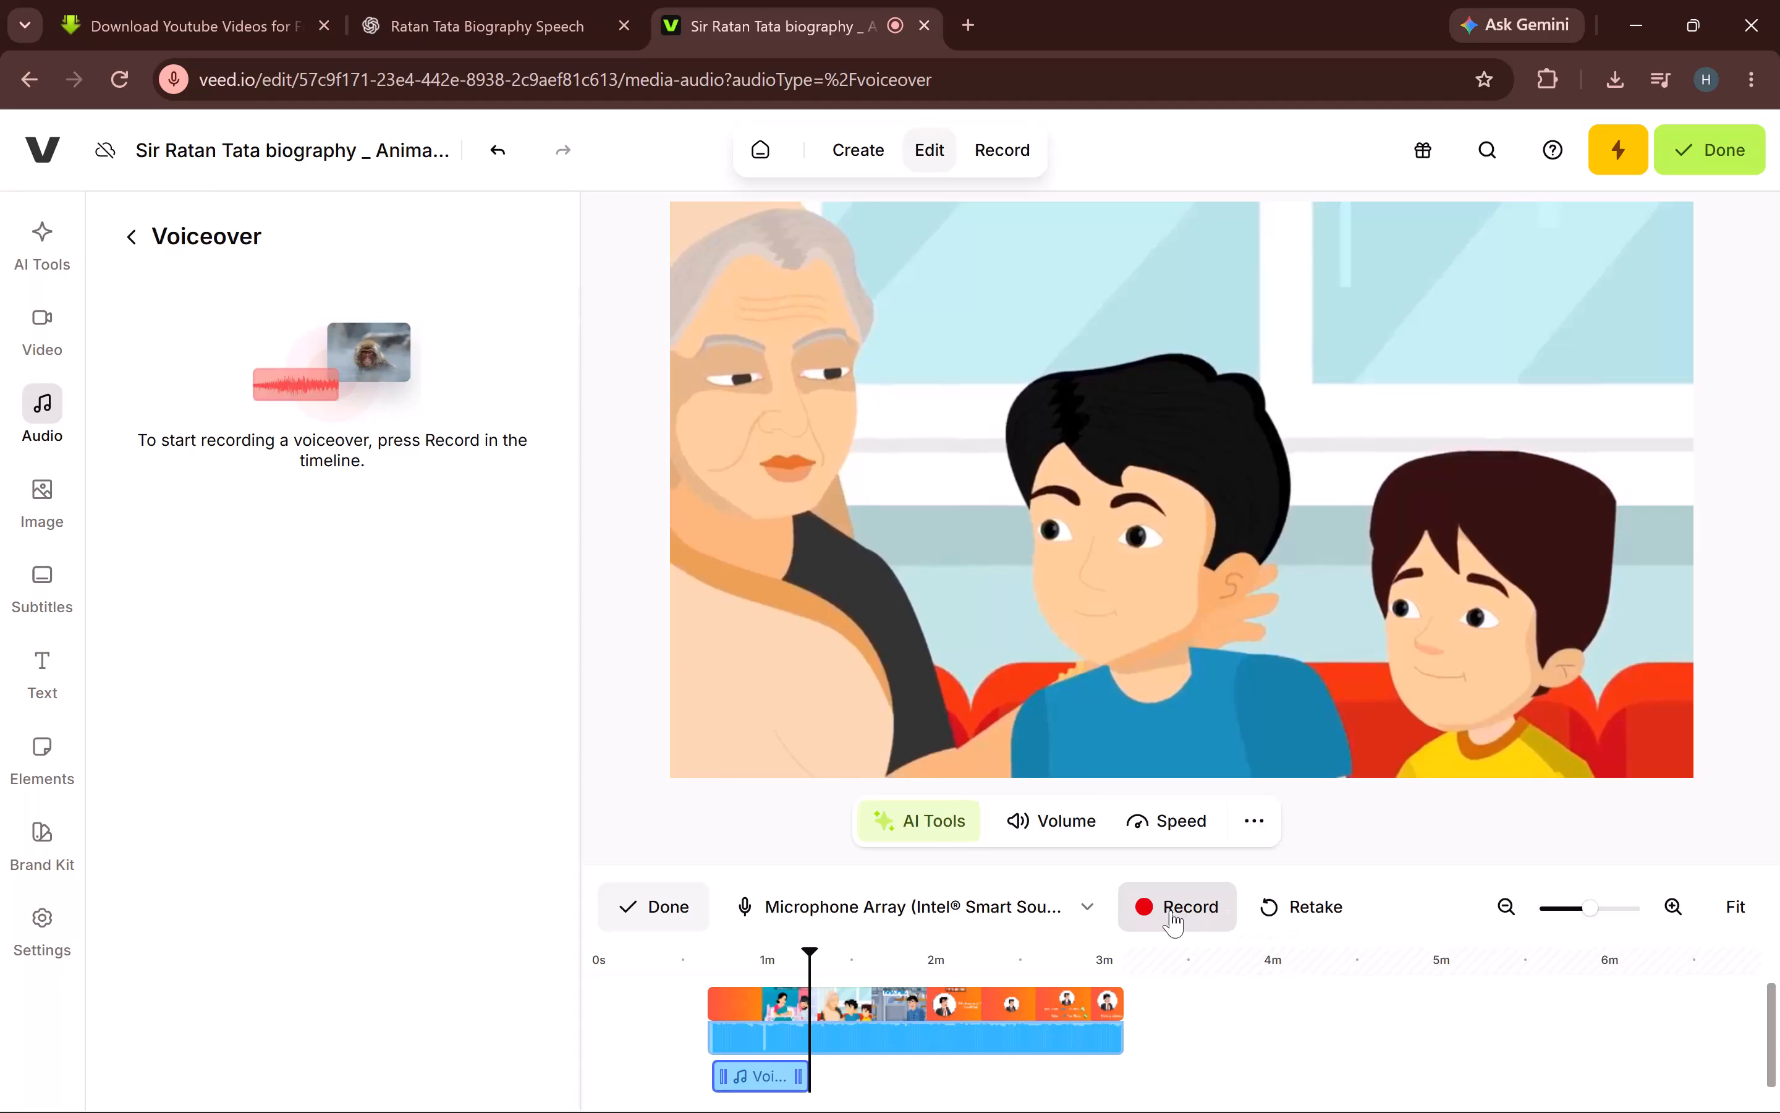
Open the newly recorded voiceover clip's audio settings and go to its start and end times and the delete option.
click(749, 1069)
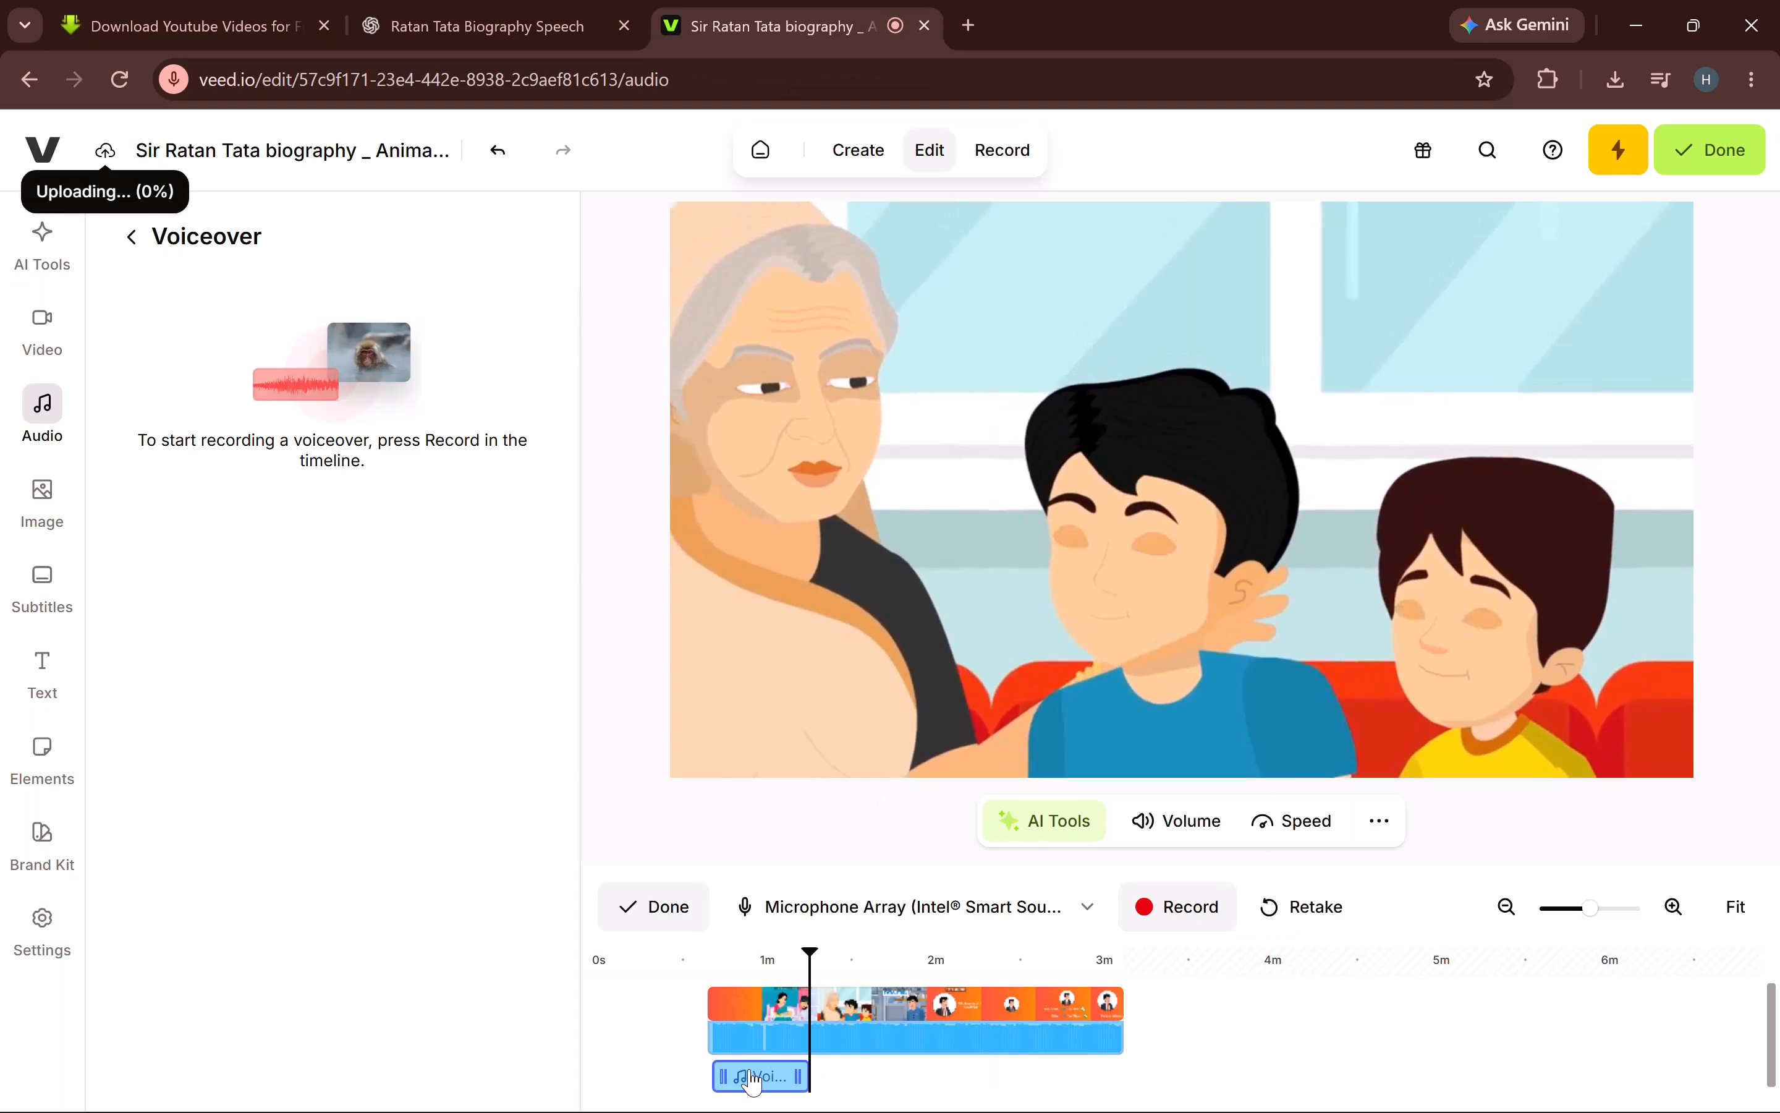
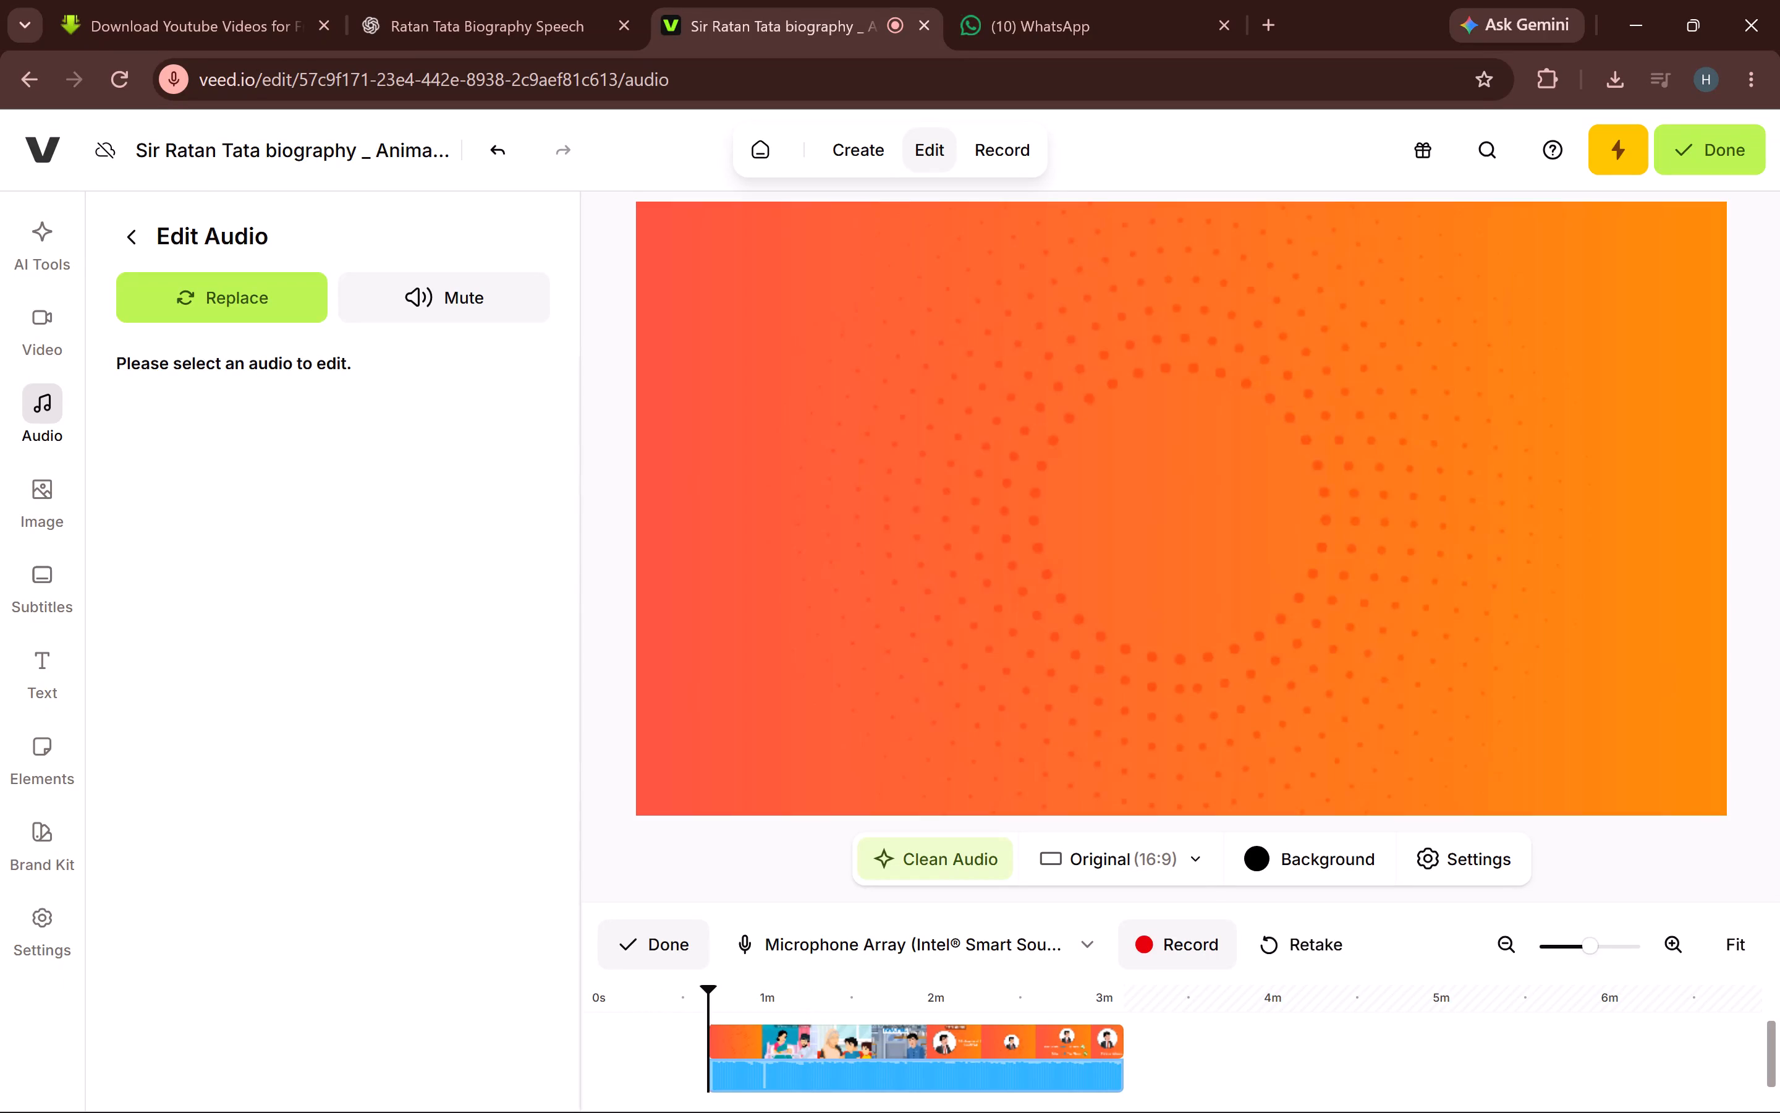
Move the playhead to the "Biography of Ratan Tata" title near the video clip's start and return to the voiceover recording view.
drag(711, 998, 712, 998)
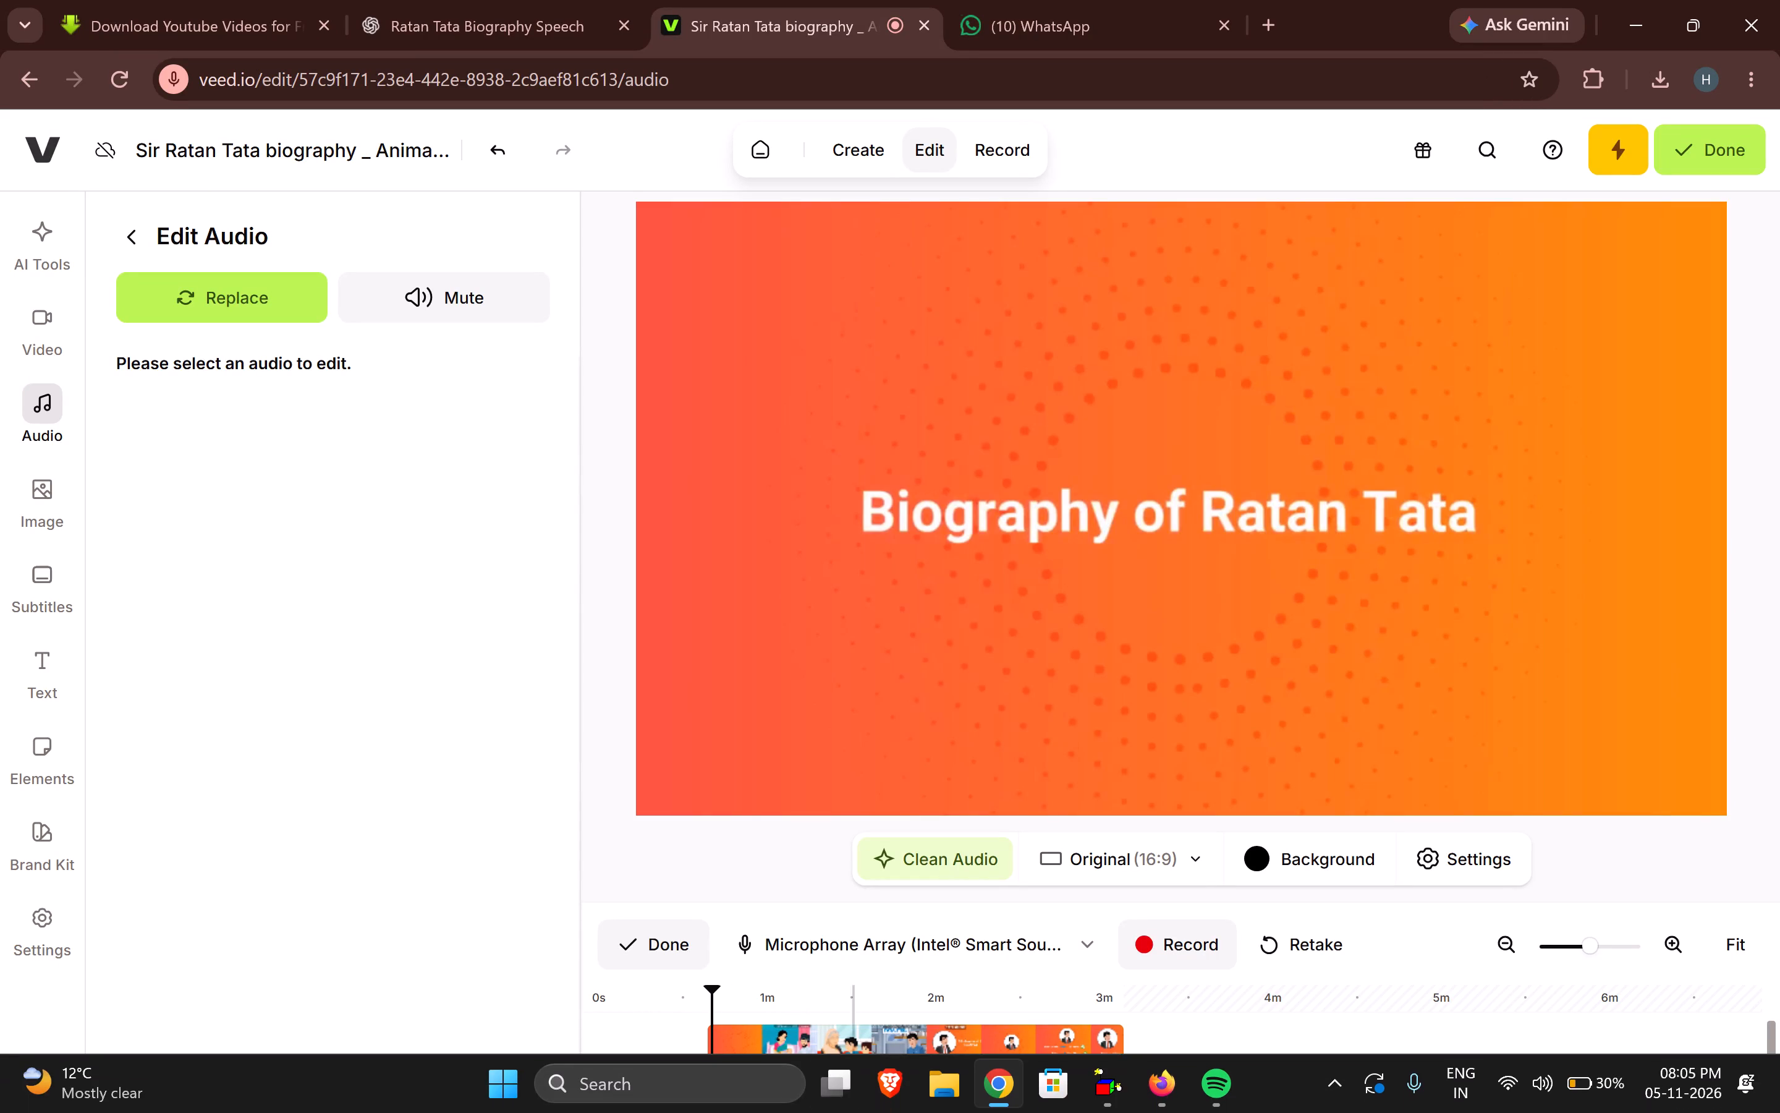
click(892, 1066)
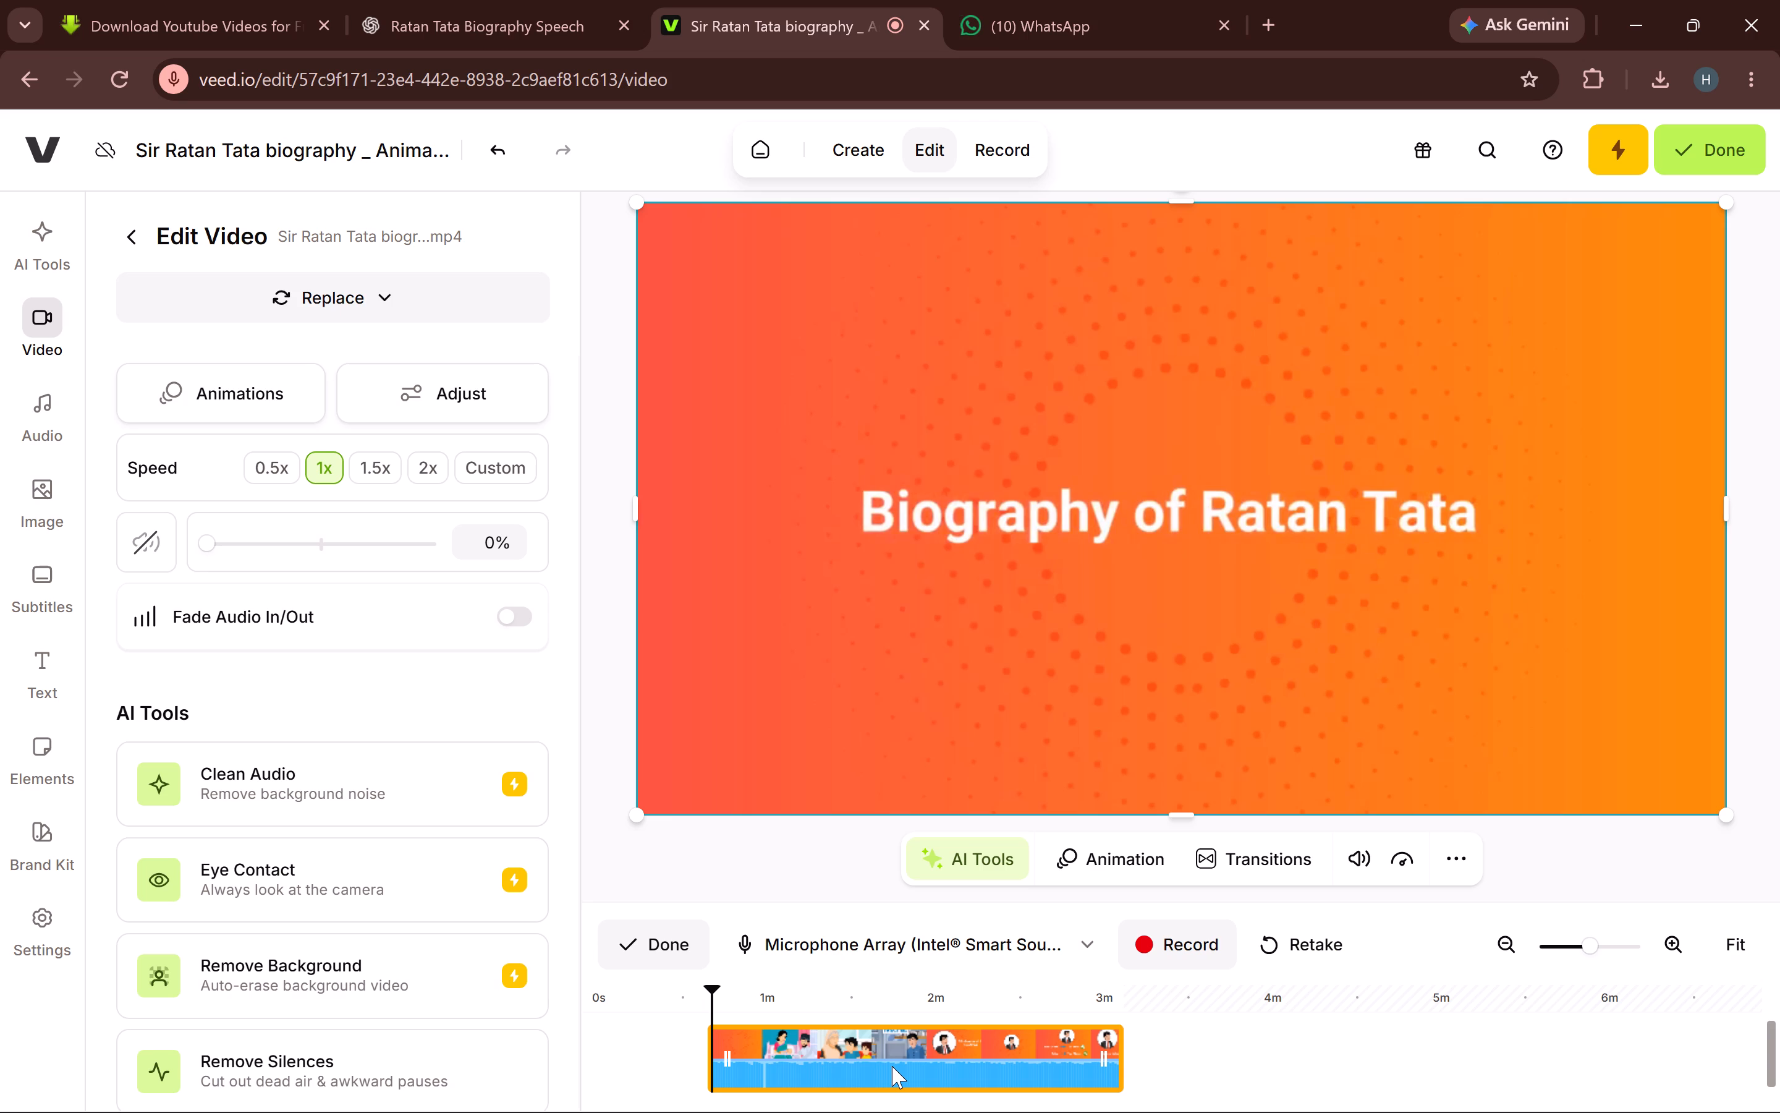
click(142, 234)
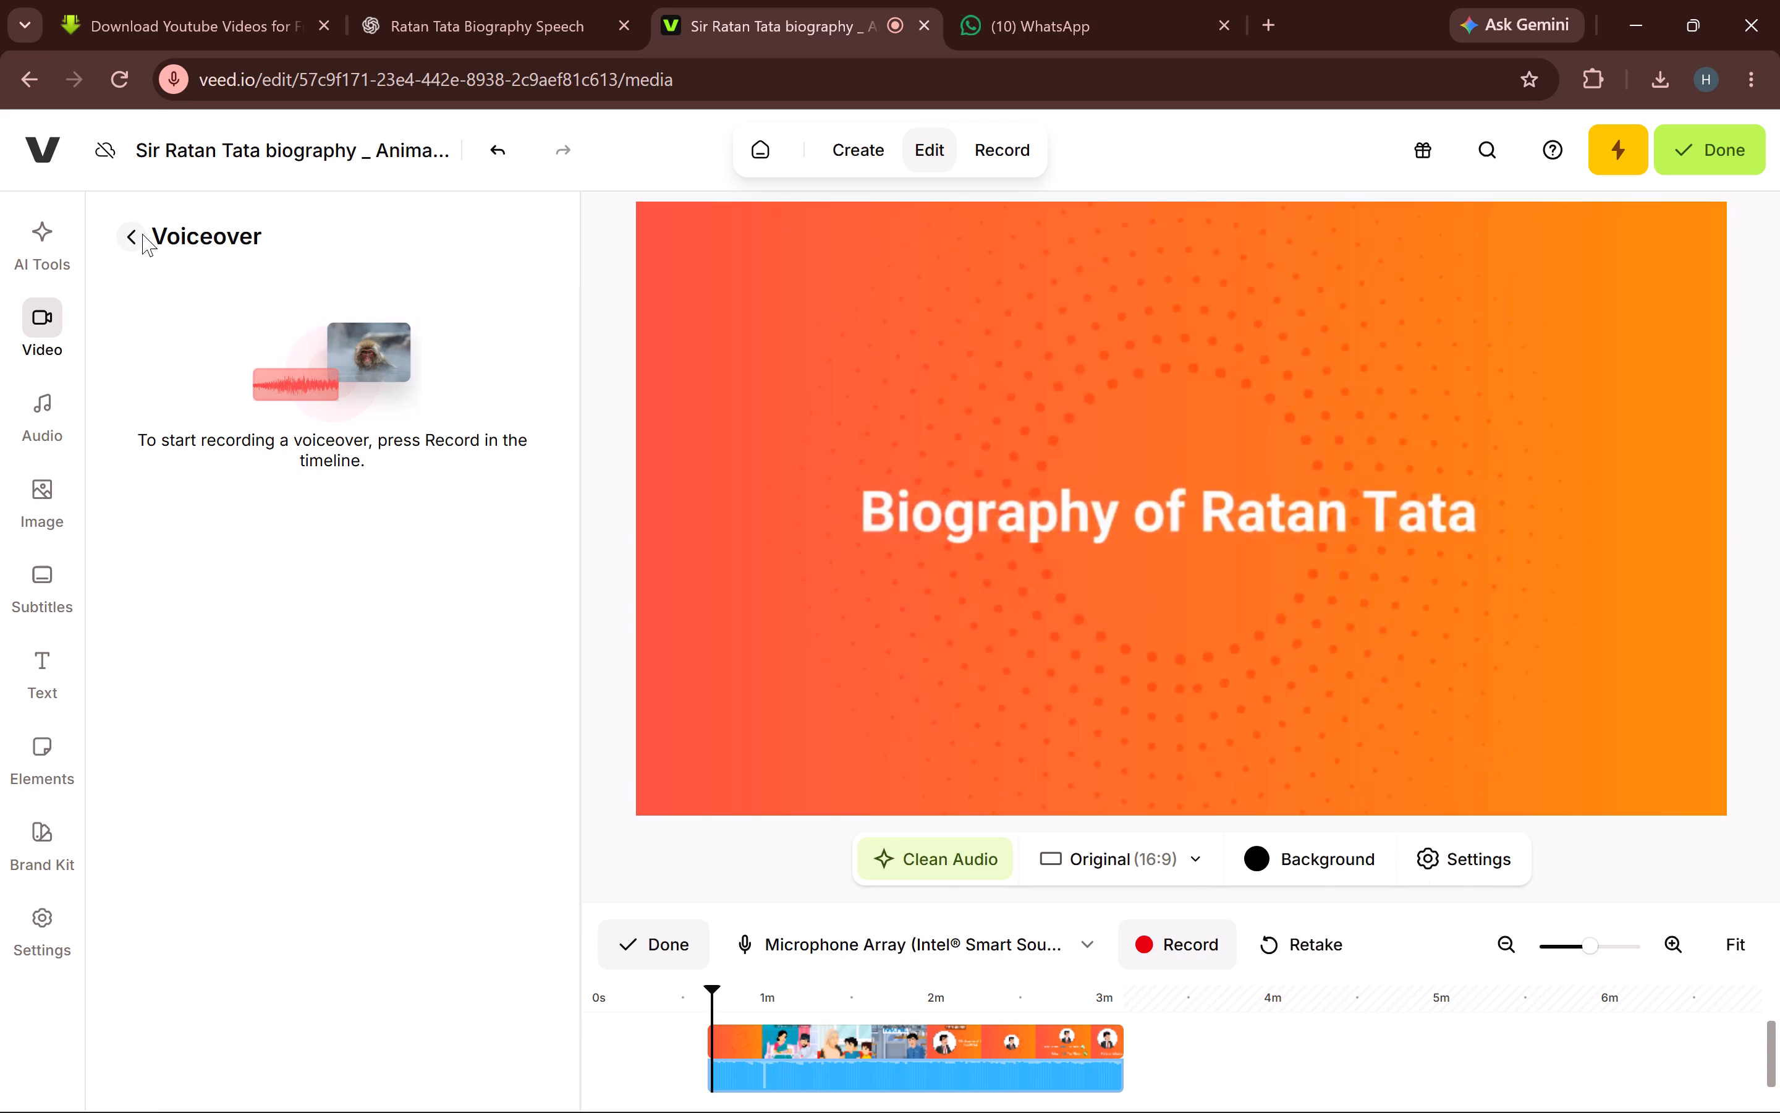
Reopen the voiceover recorder and record a new voiceover take from the start of the biography clip at 00:40.2.
click(140, 235)
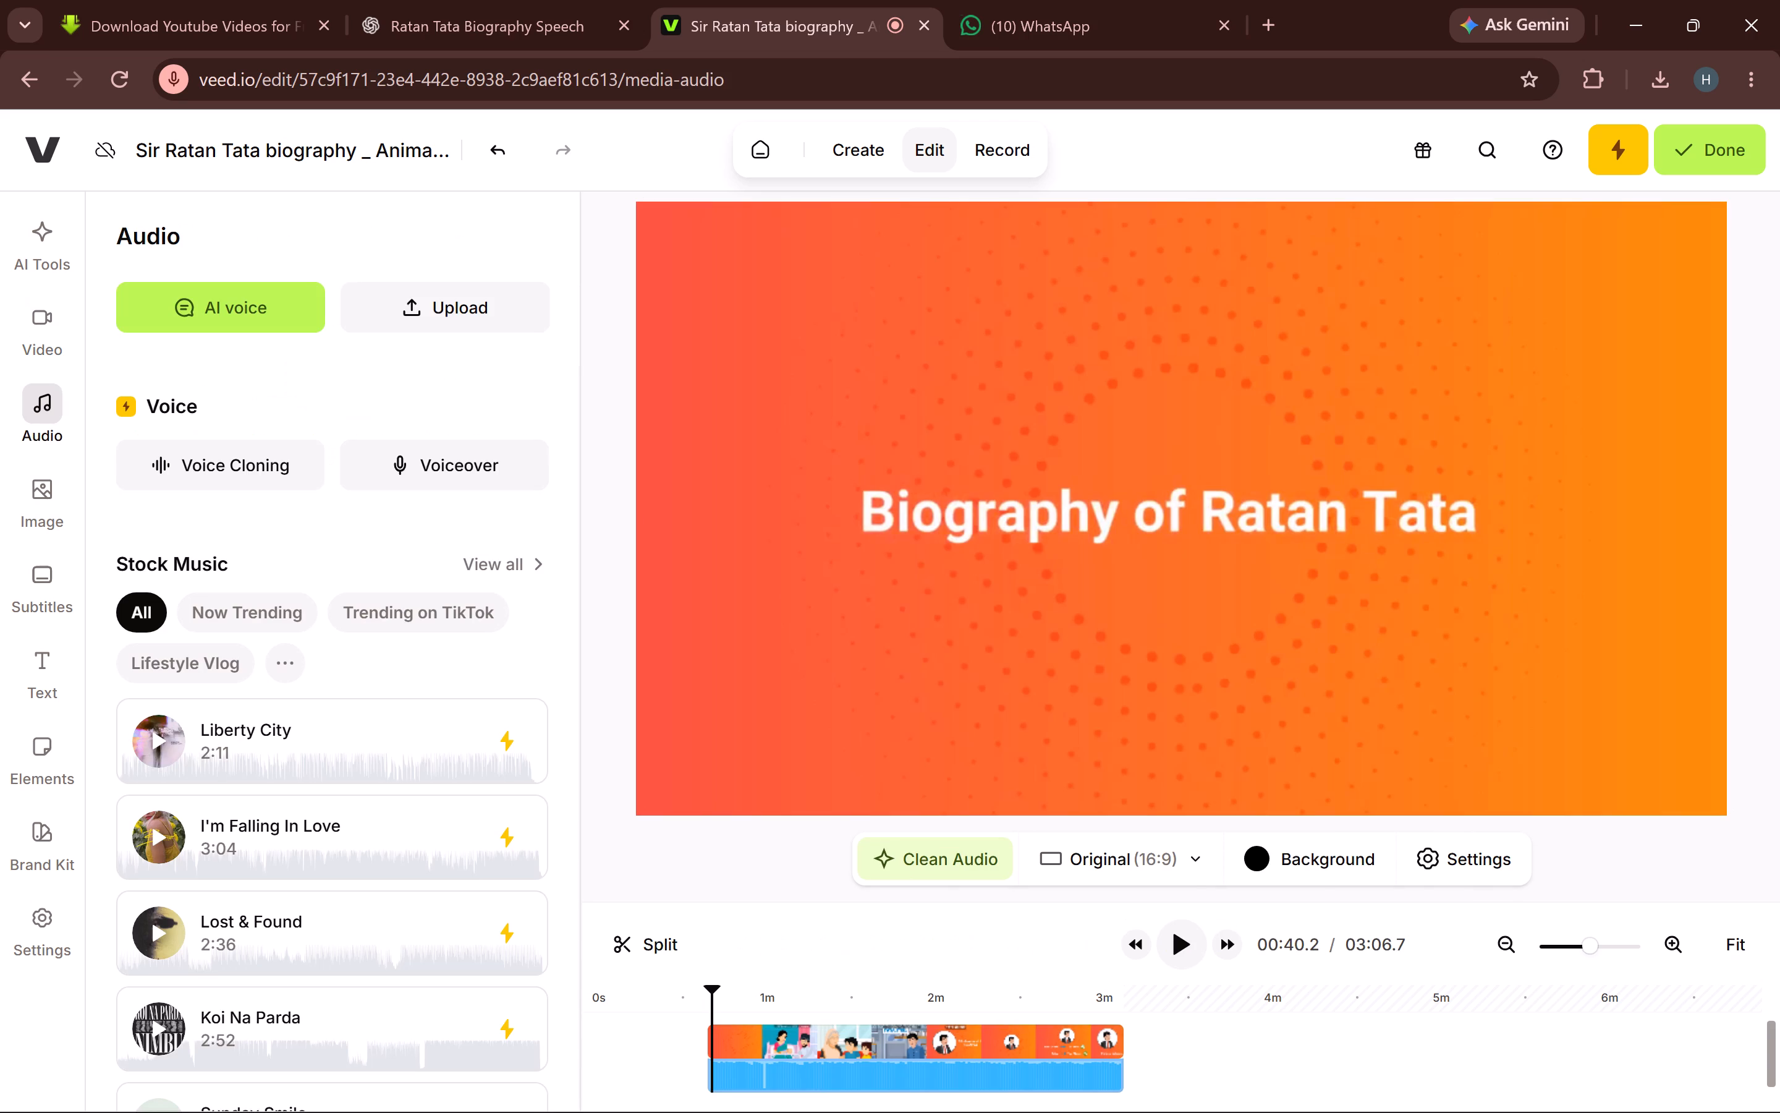
click(429, 461)
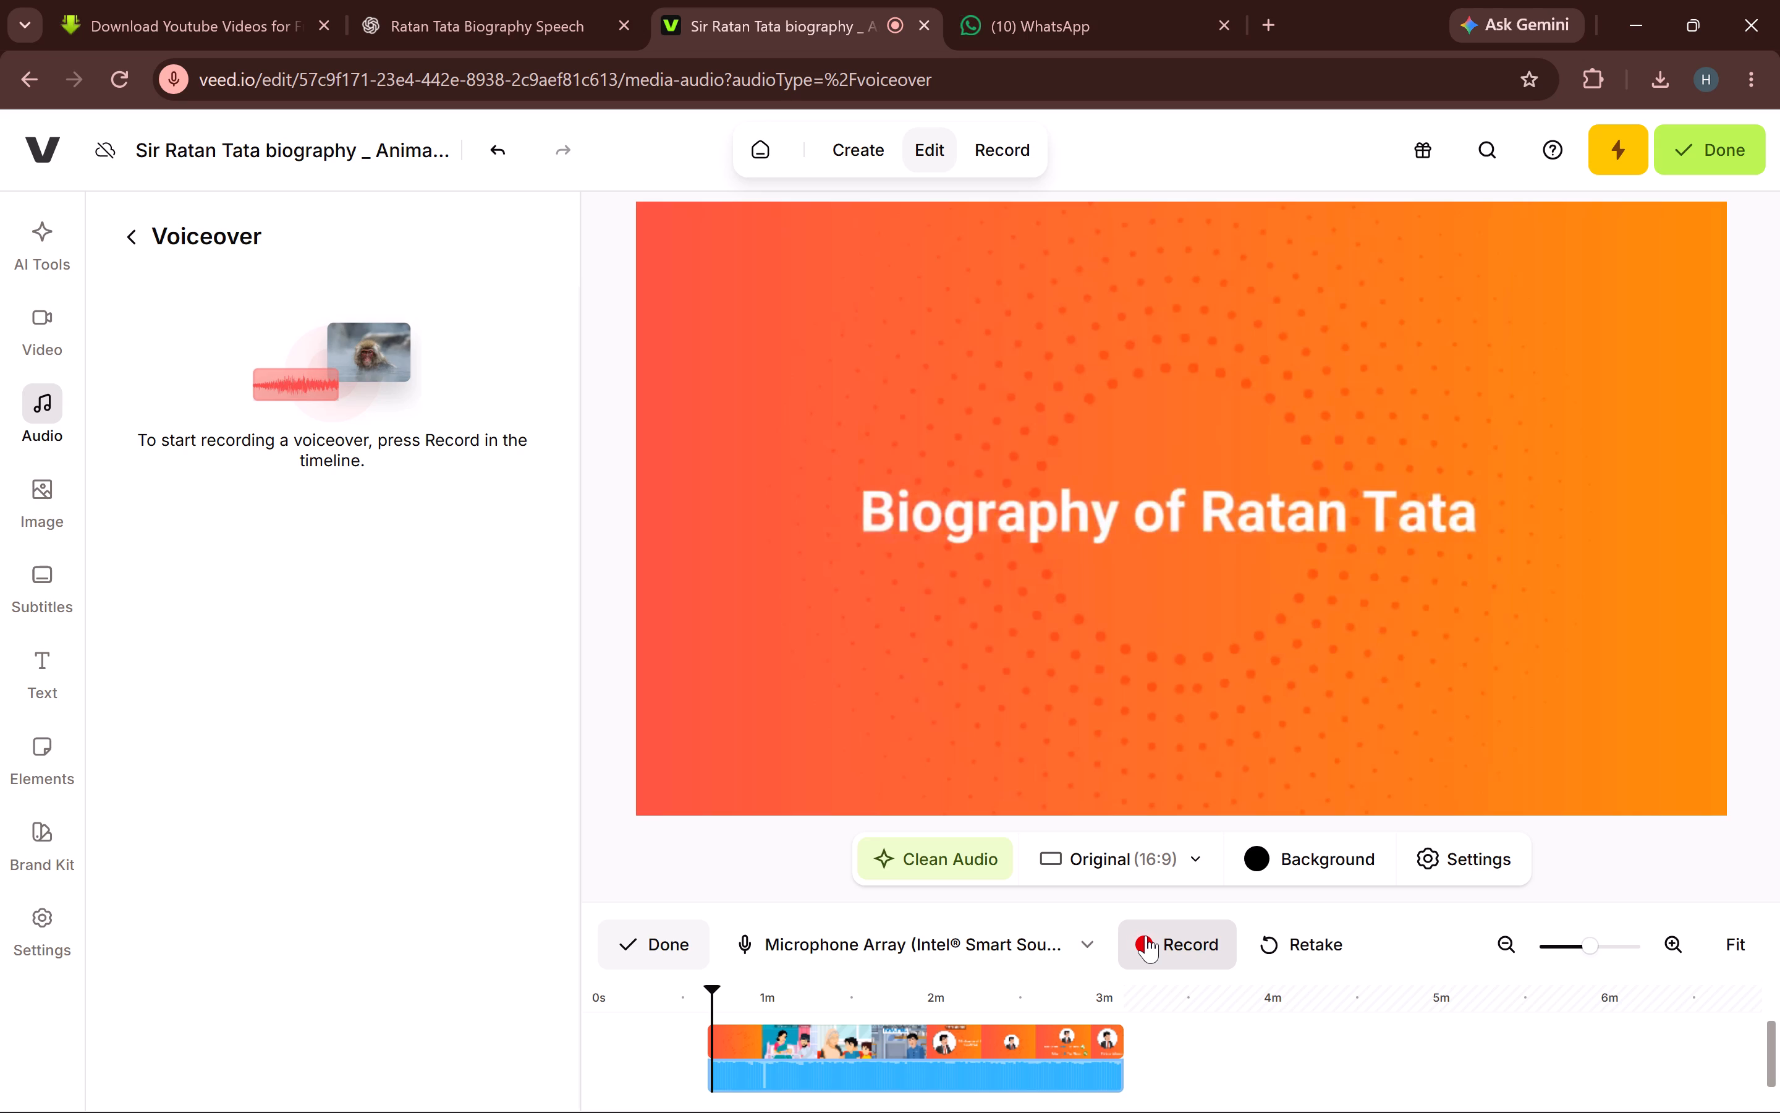
click(1146, 936)
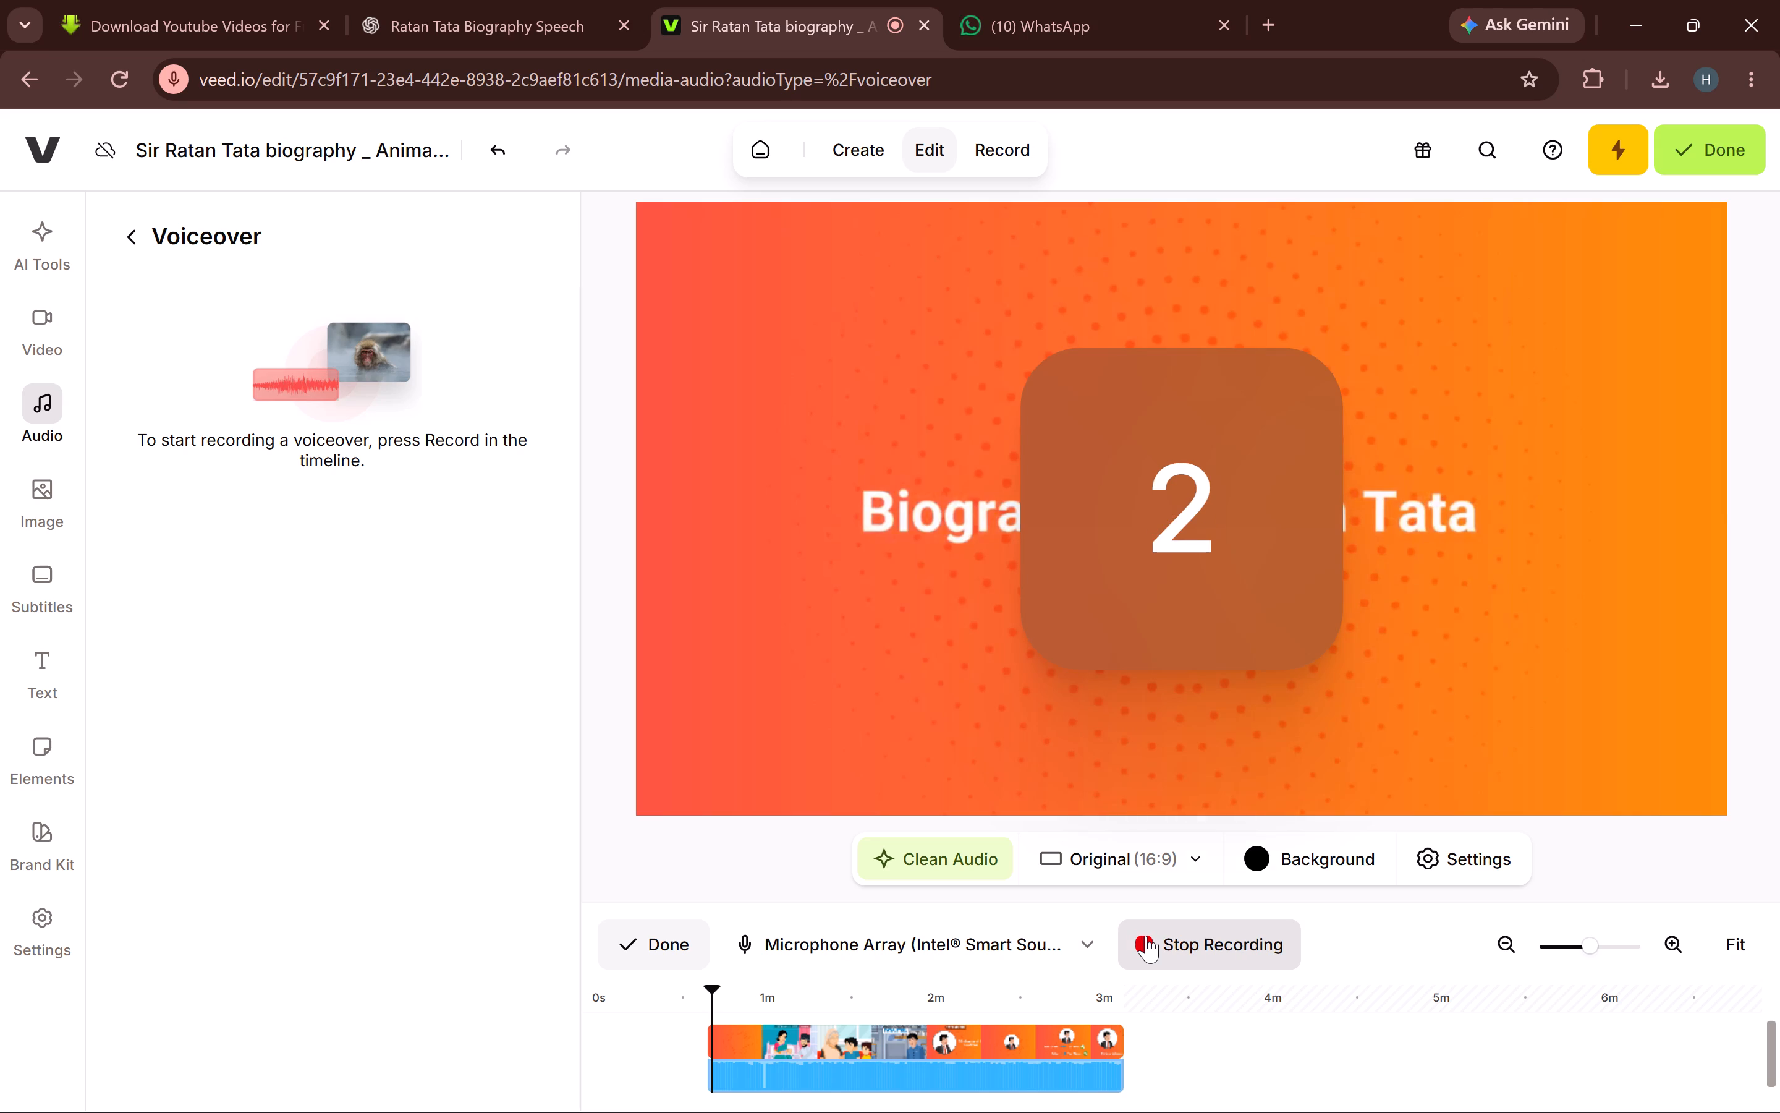
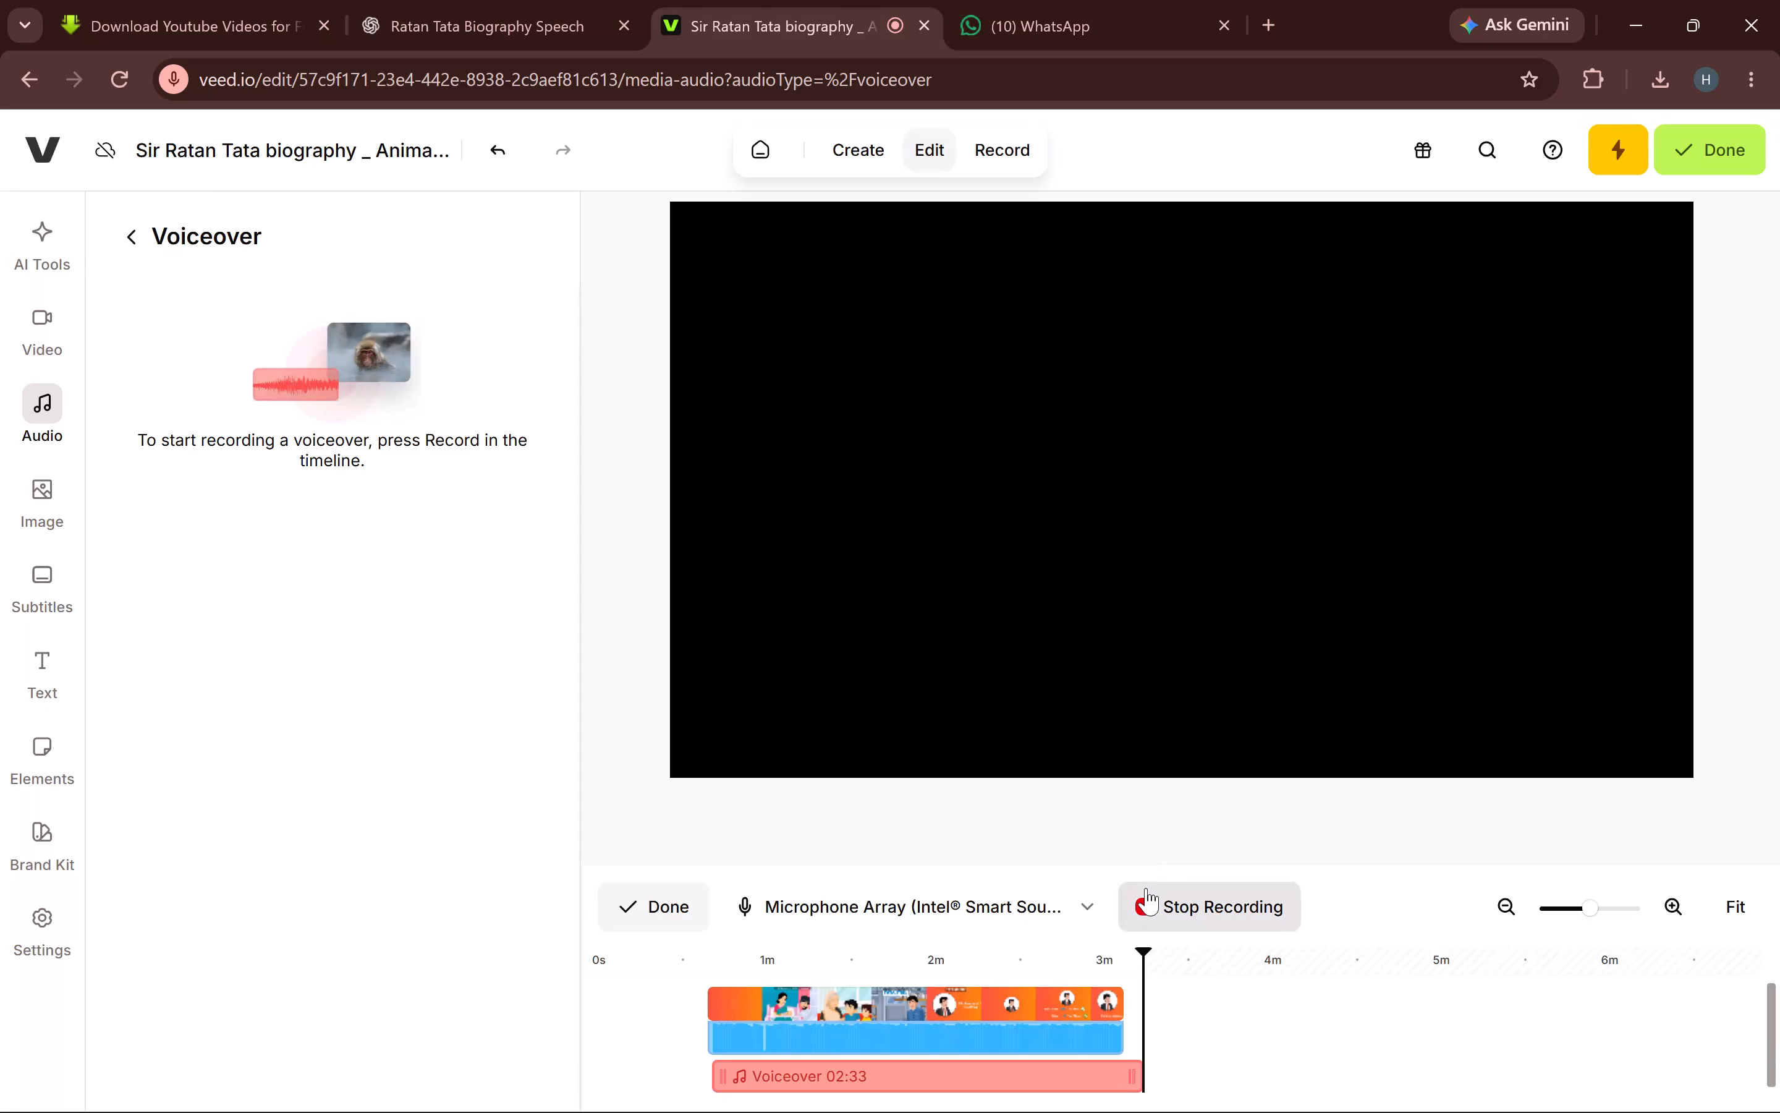
Stop the voiceover recording and finish the recording session, keeping the new take on the timeline.
click(1145, 892)
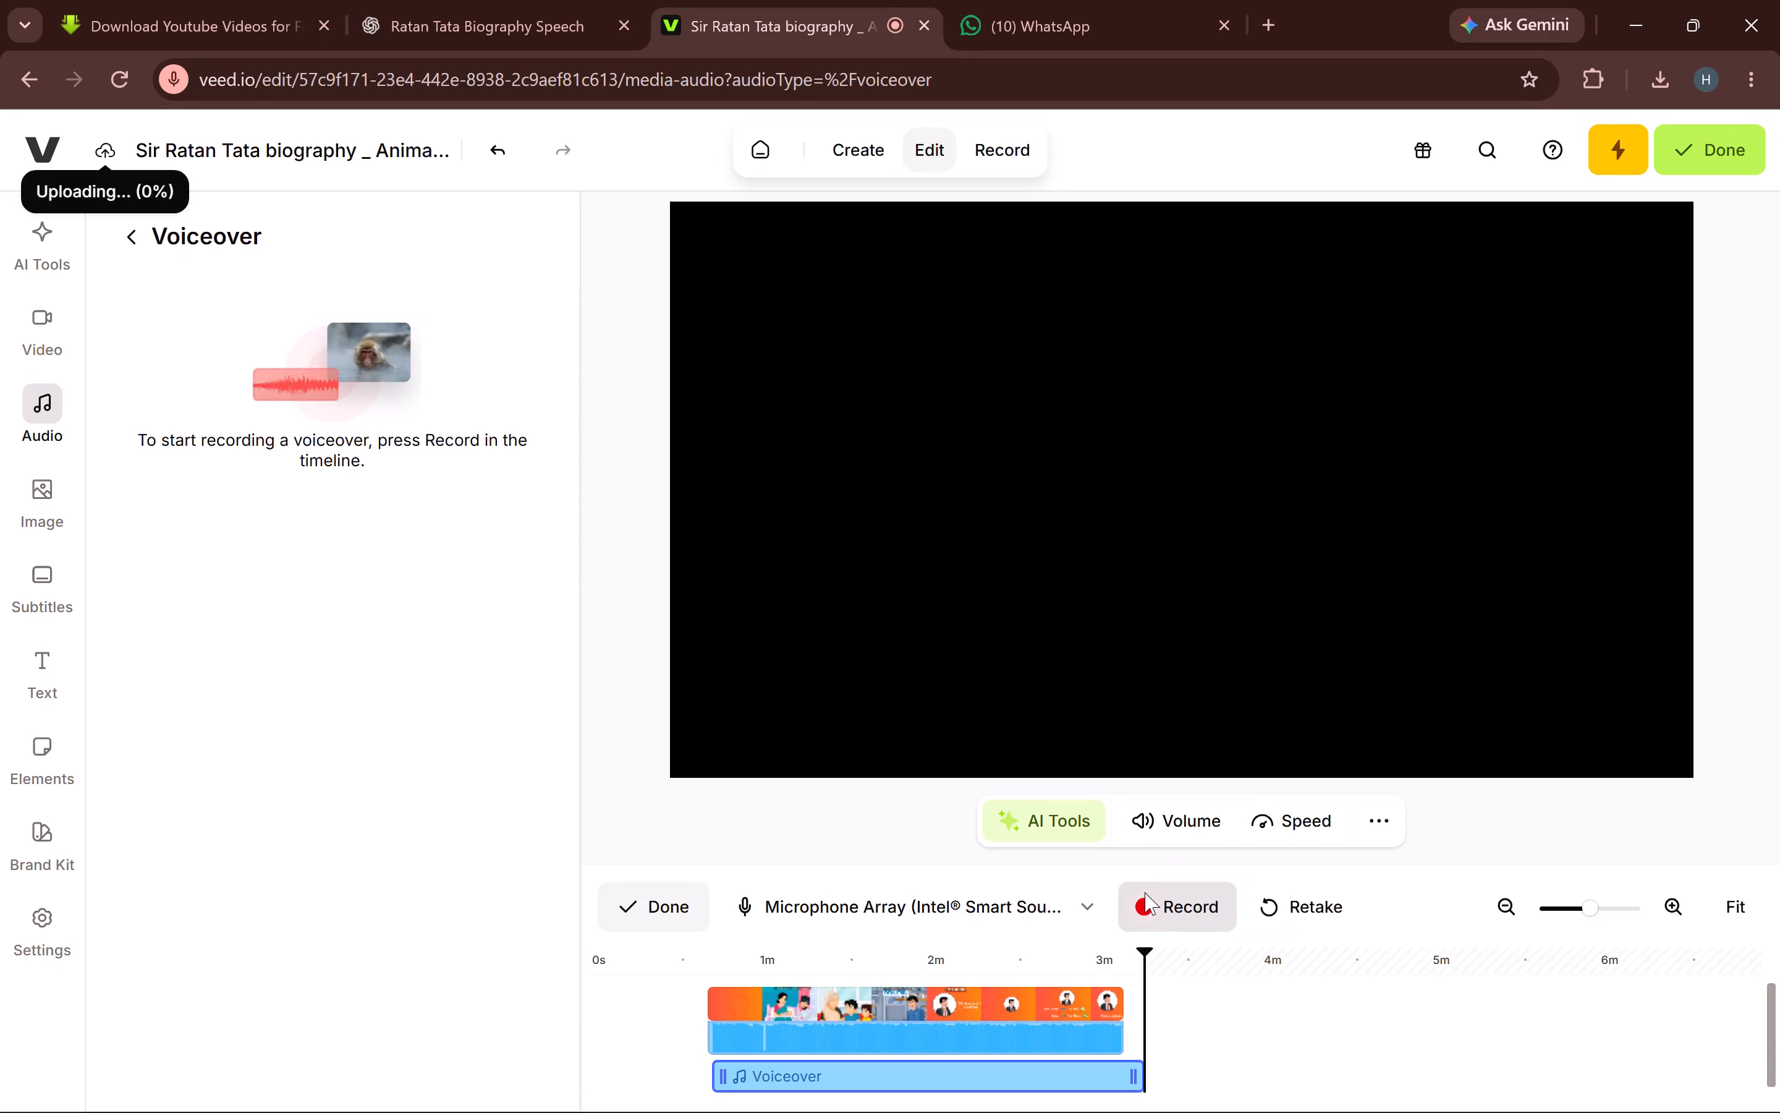
click(1095, 1001)
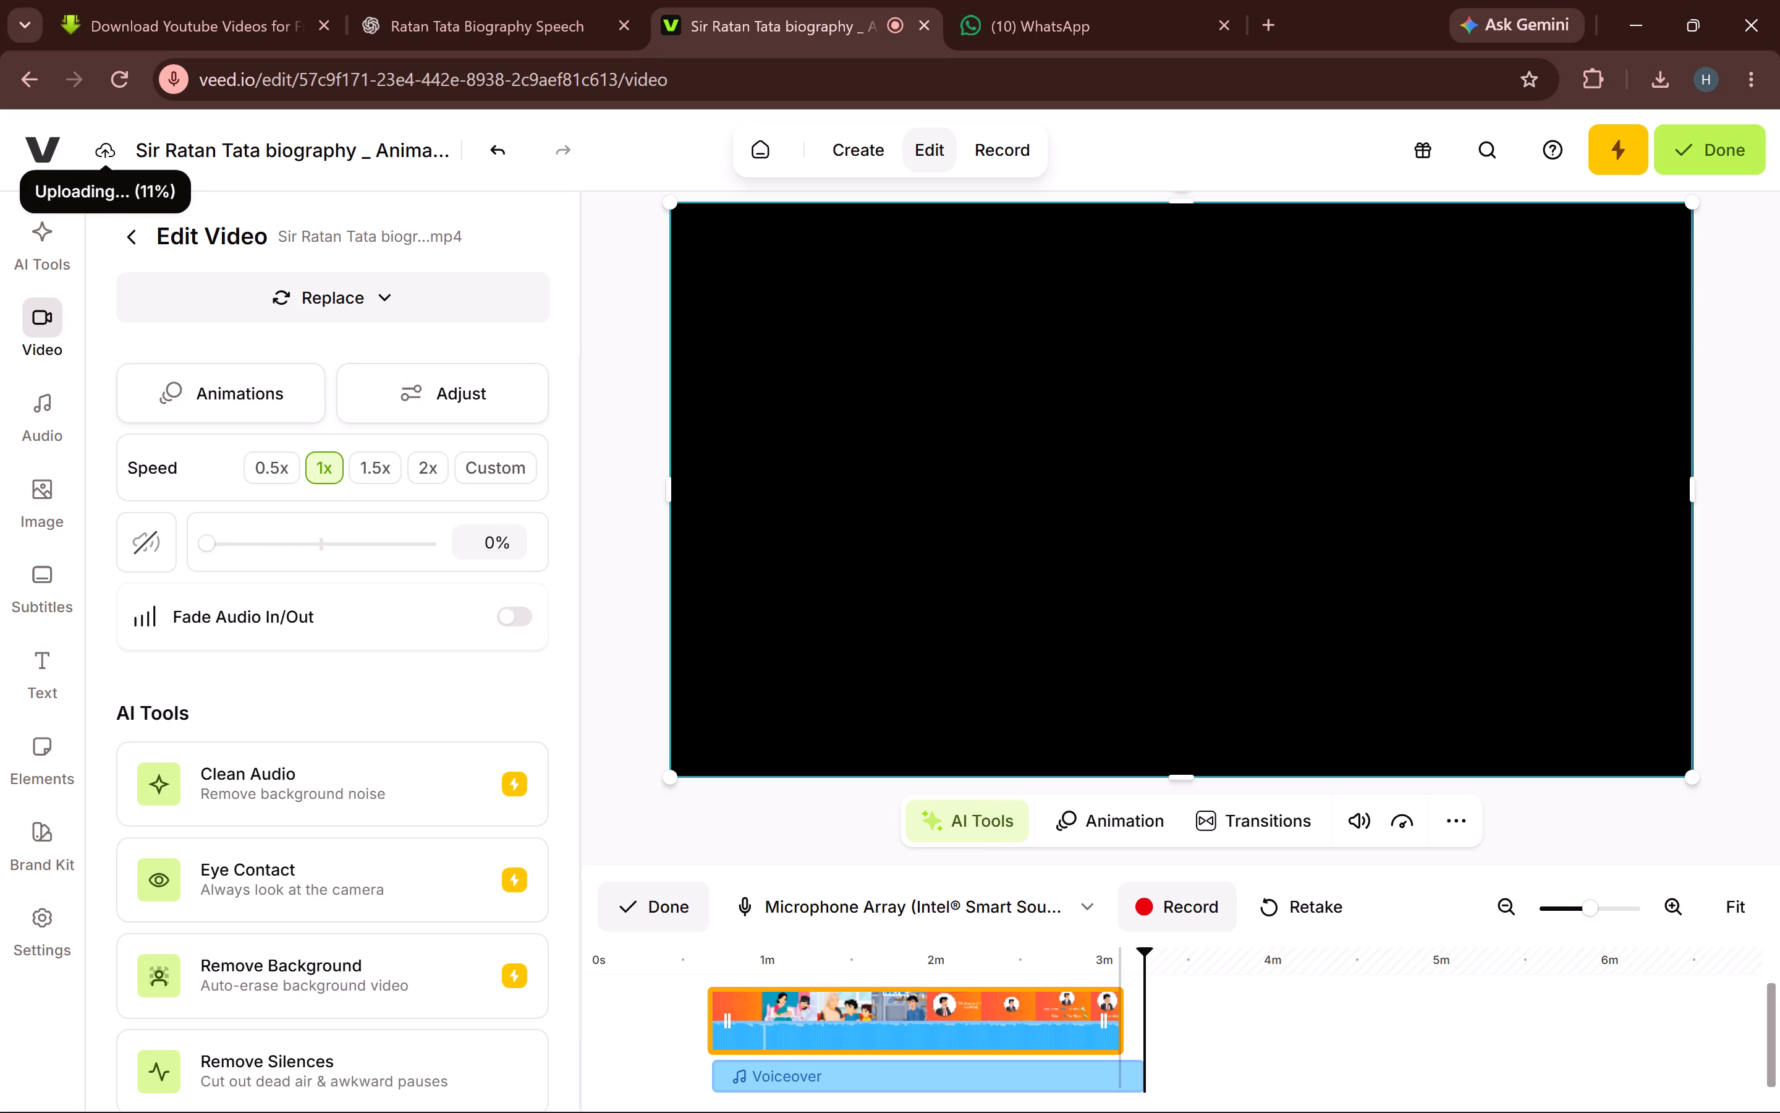
click(1119, 1013)
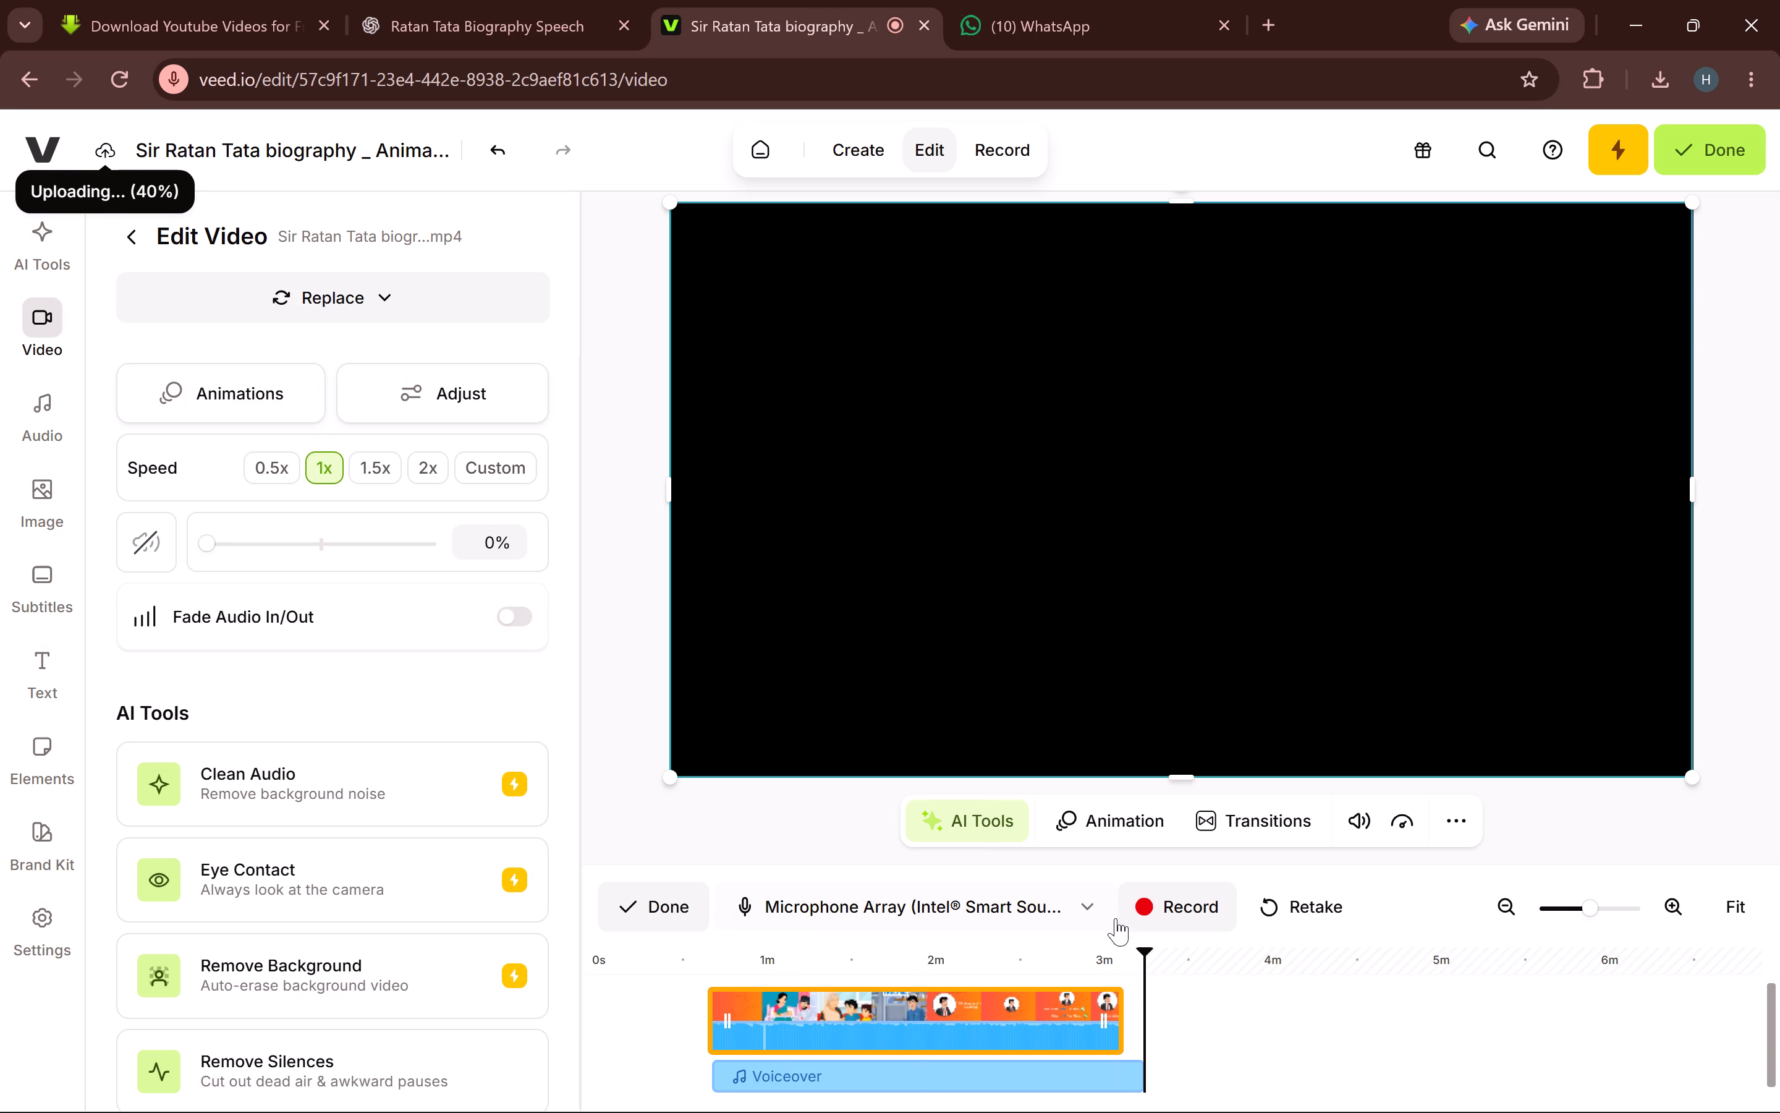
click(634, 905)
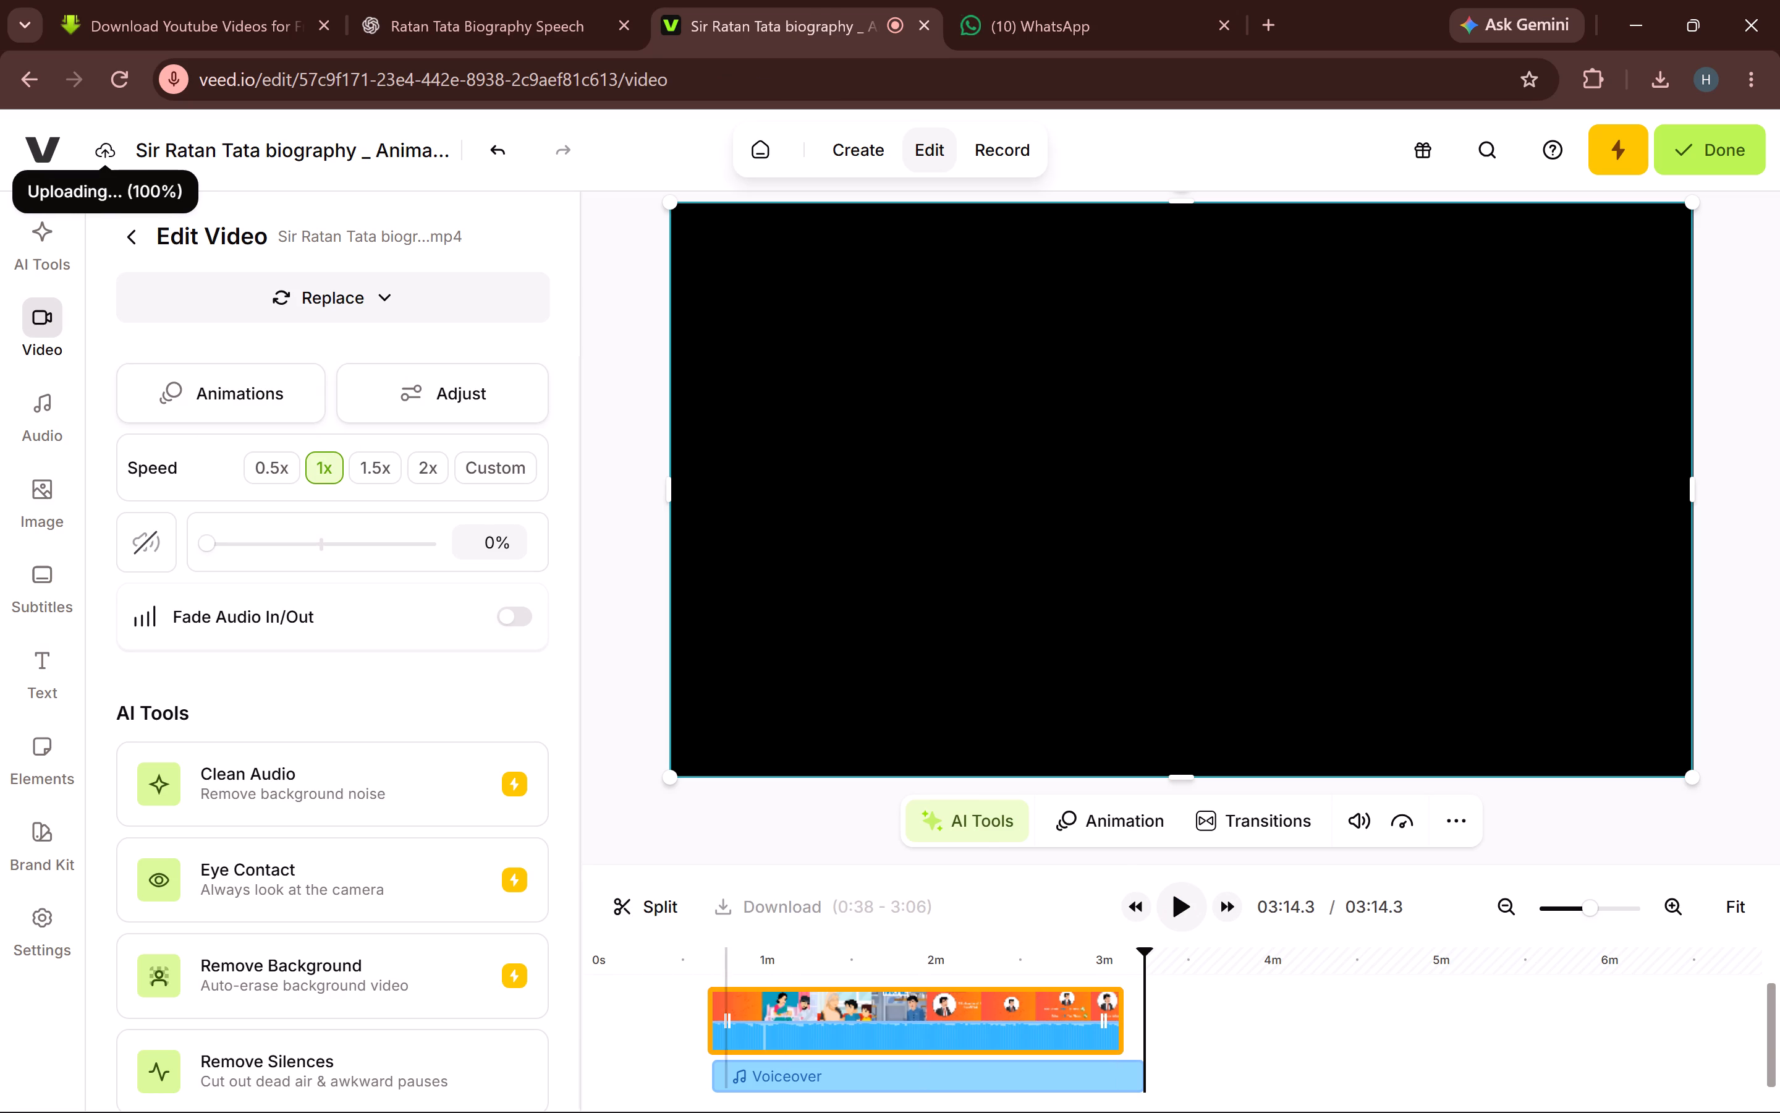
Shift the new voiceover track earlier so it starts together with the biography video clip at 0:38.
click(712, 1002)
drag(713, 1002, 693, 1005)
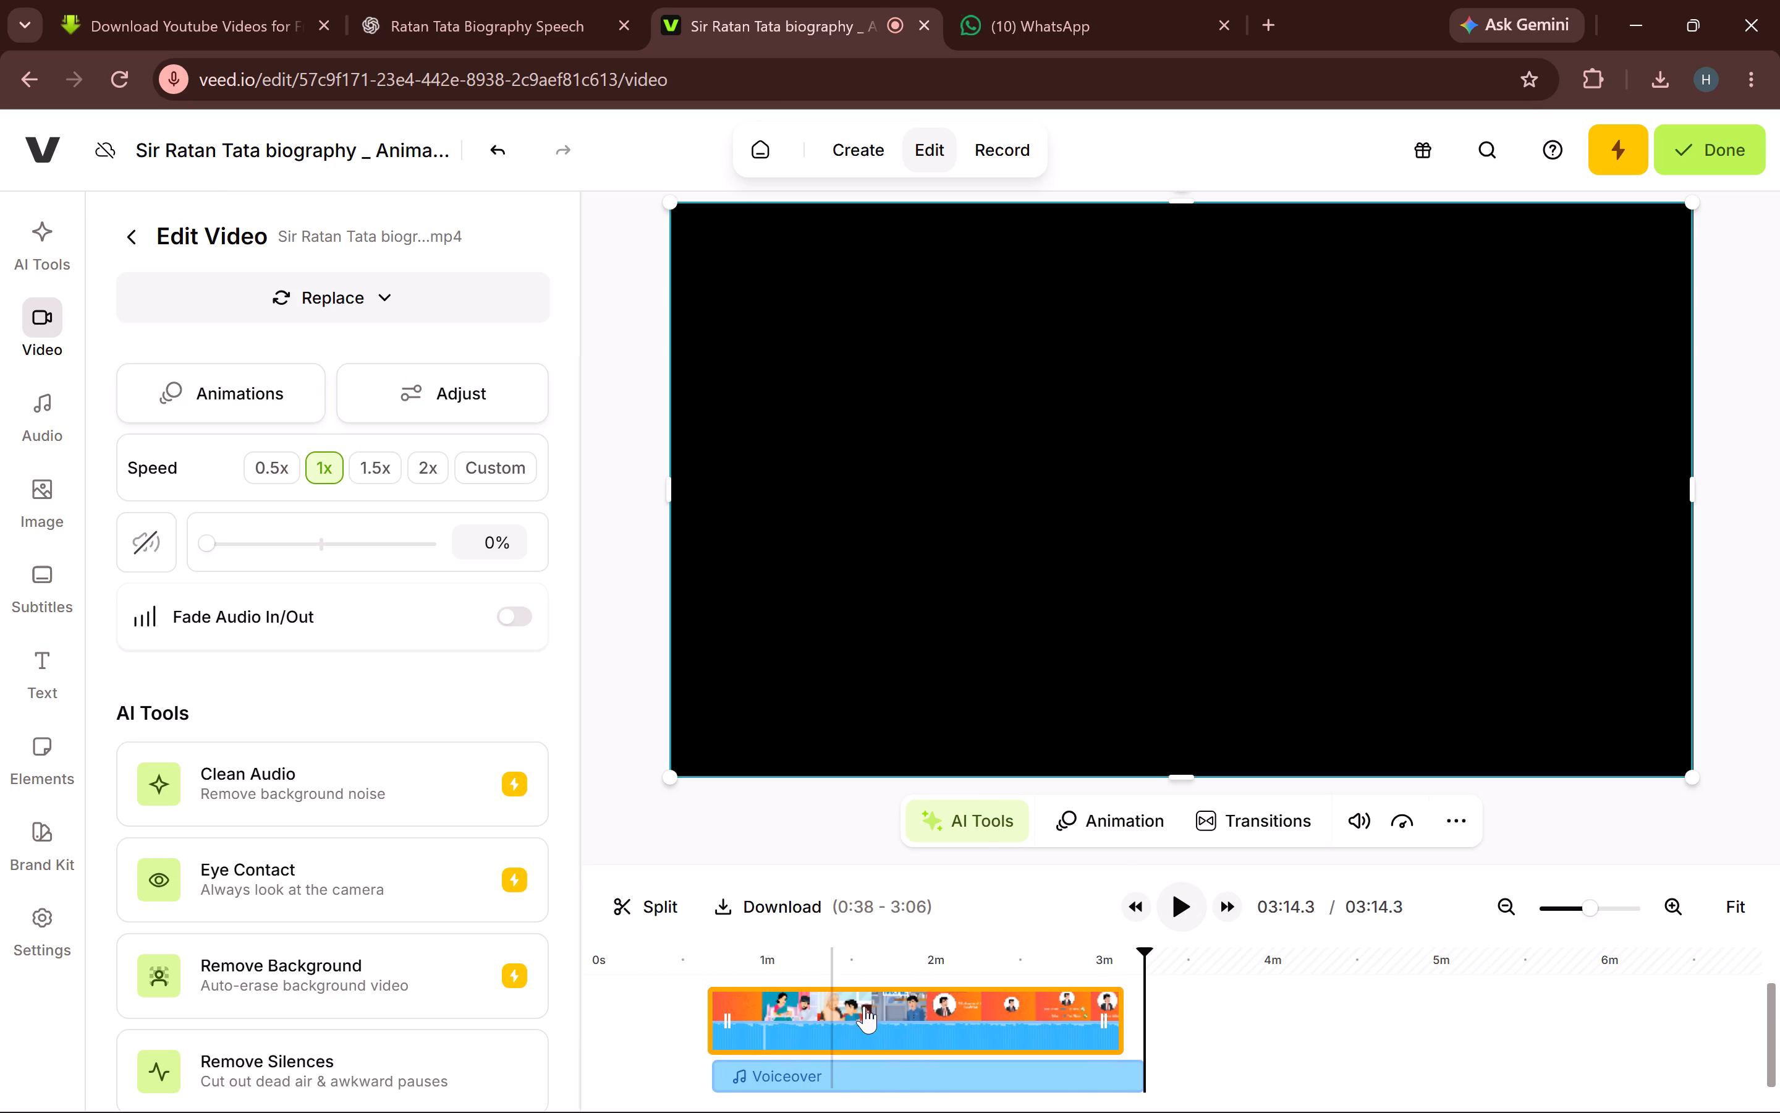
click(739, 1072)
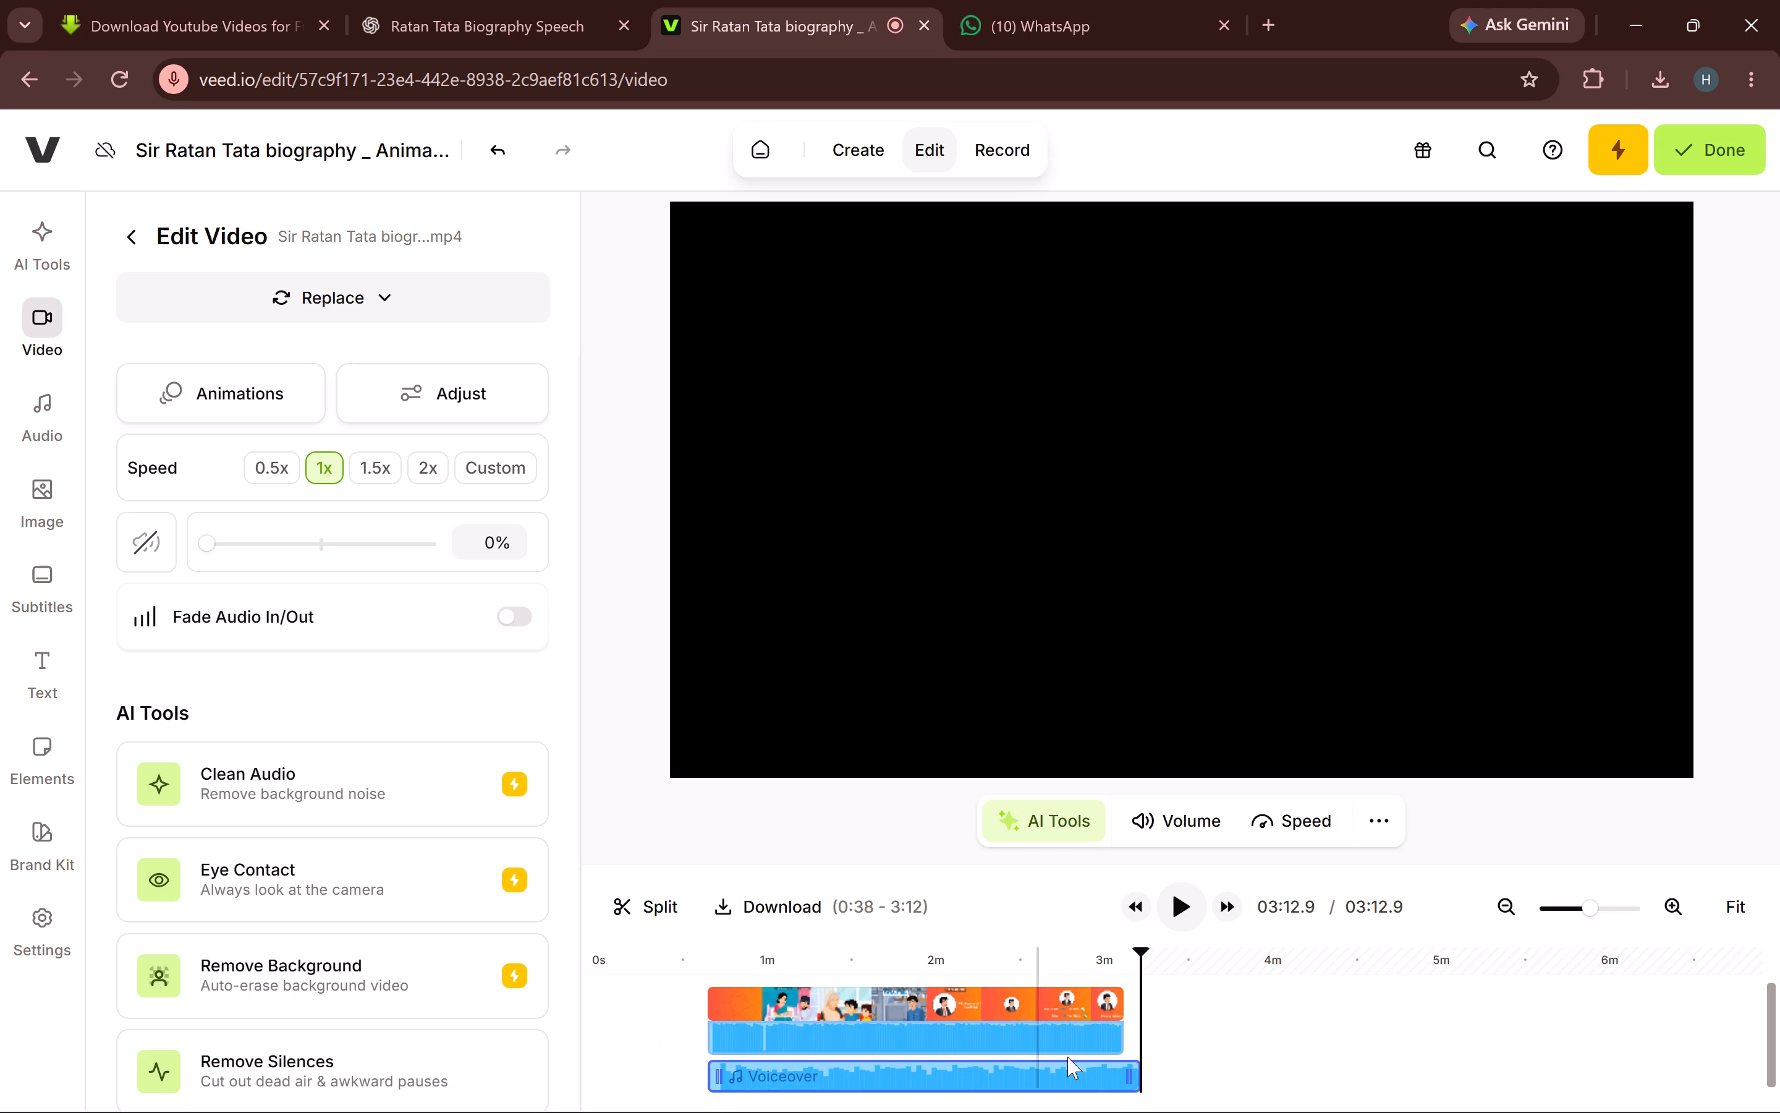
click(627, 888)
Trim the end of the voiceover track to match the end of the video clip at 03:06.7.
drag(1142, 1081, 1126, 1086)
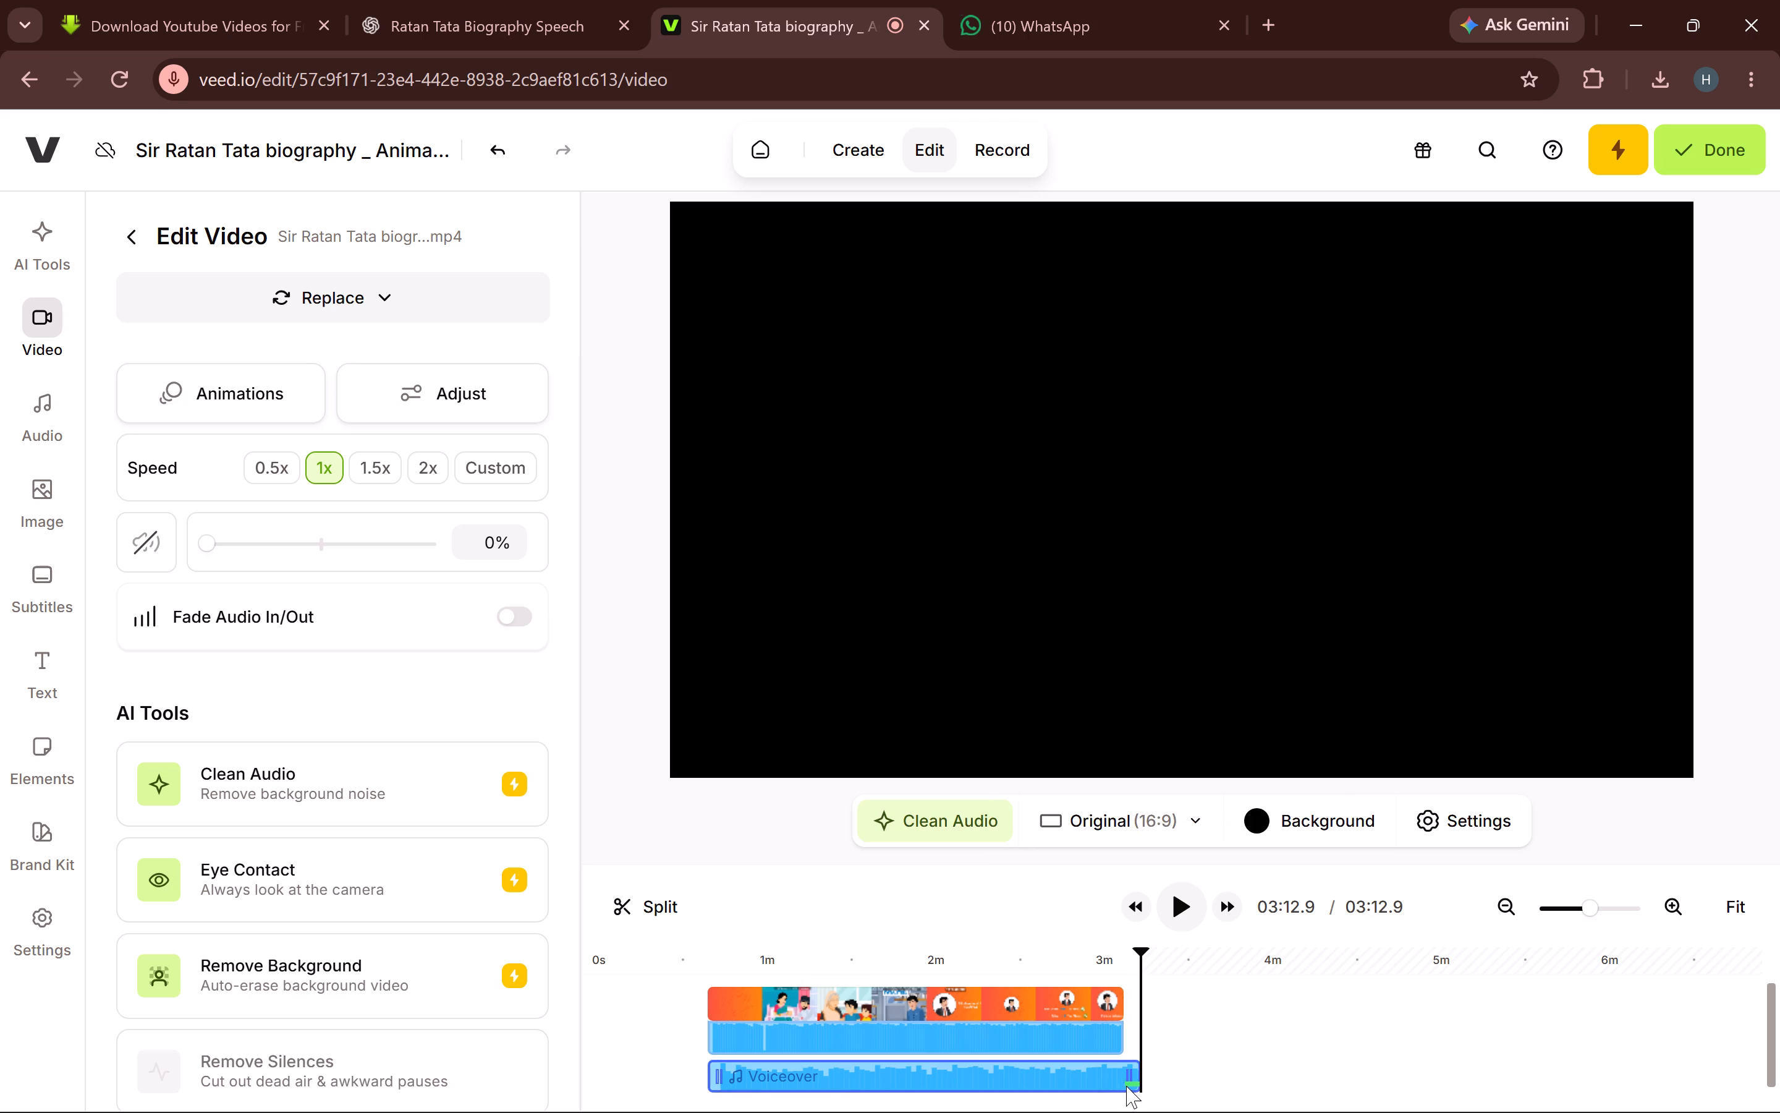
drag(1126, 1086, 1112, 1085)
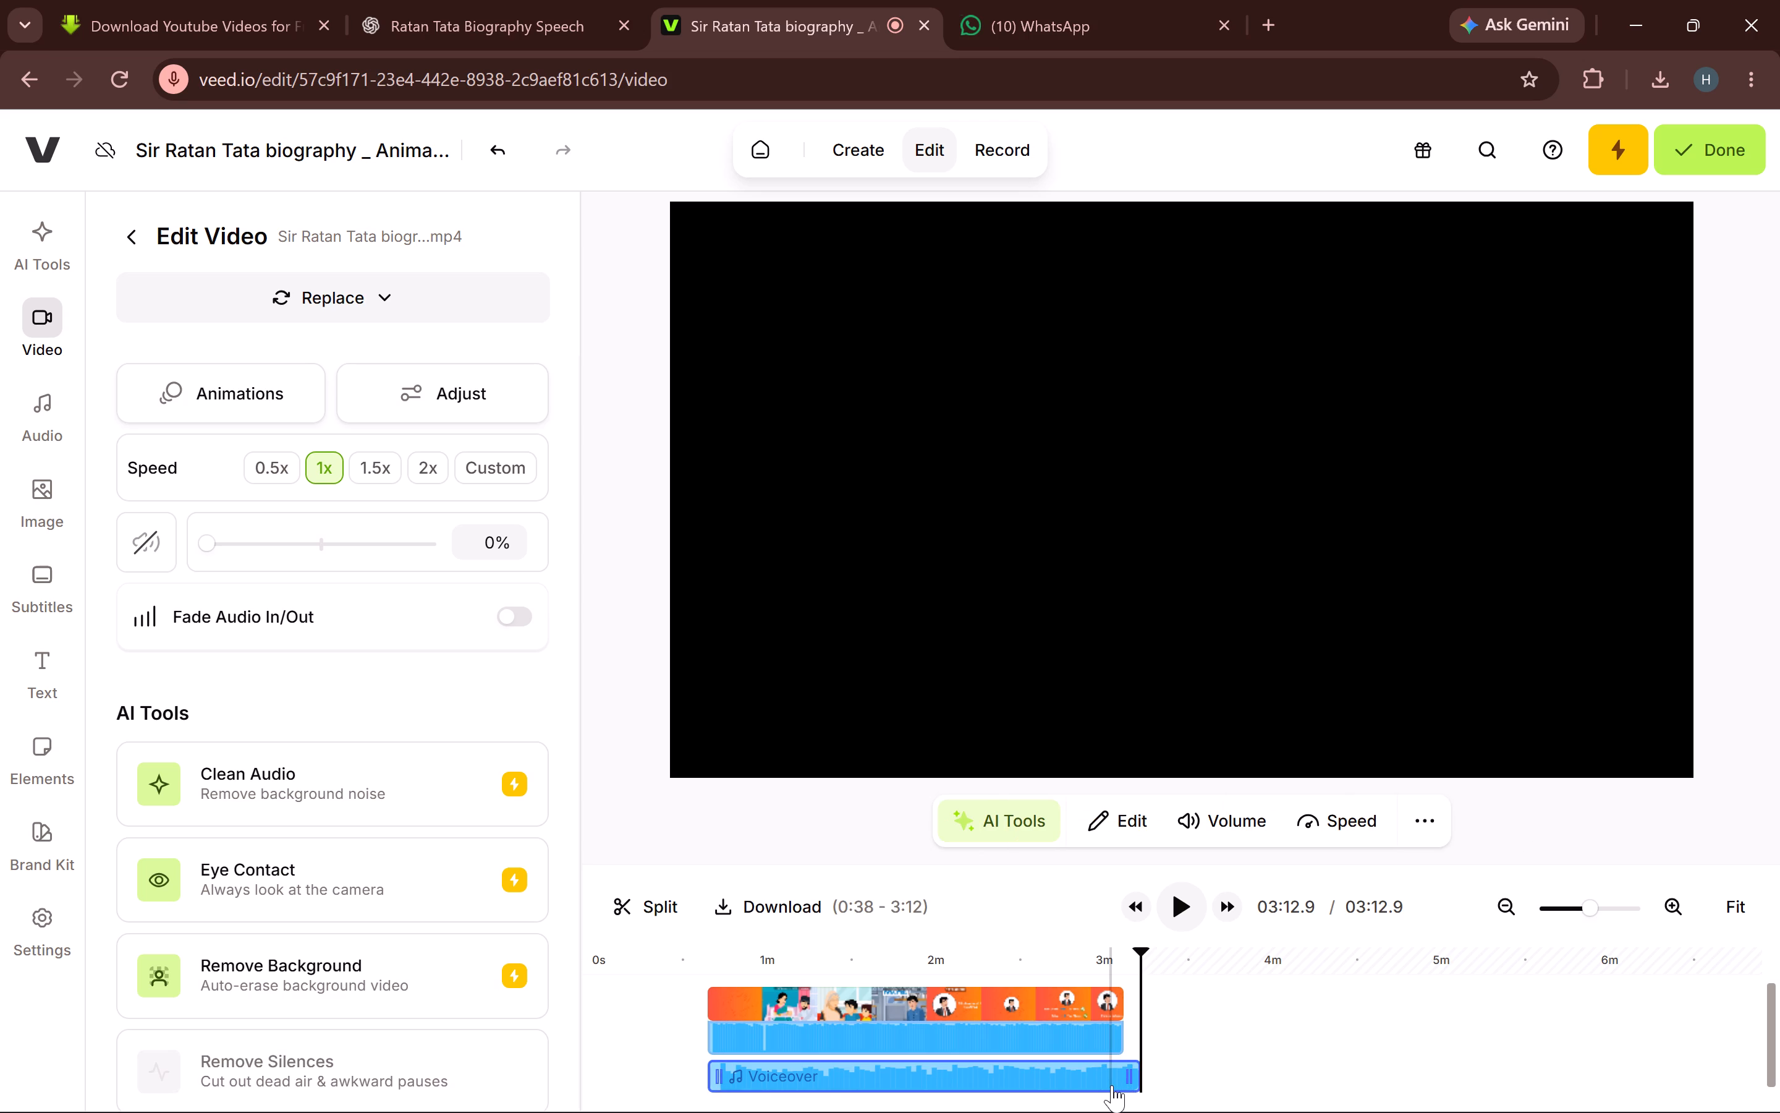
drag(1138, 1073, 1113, 1074)
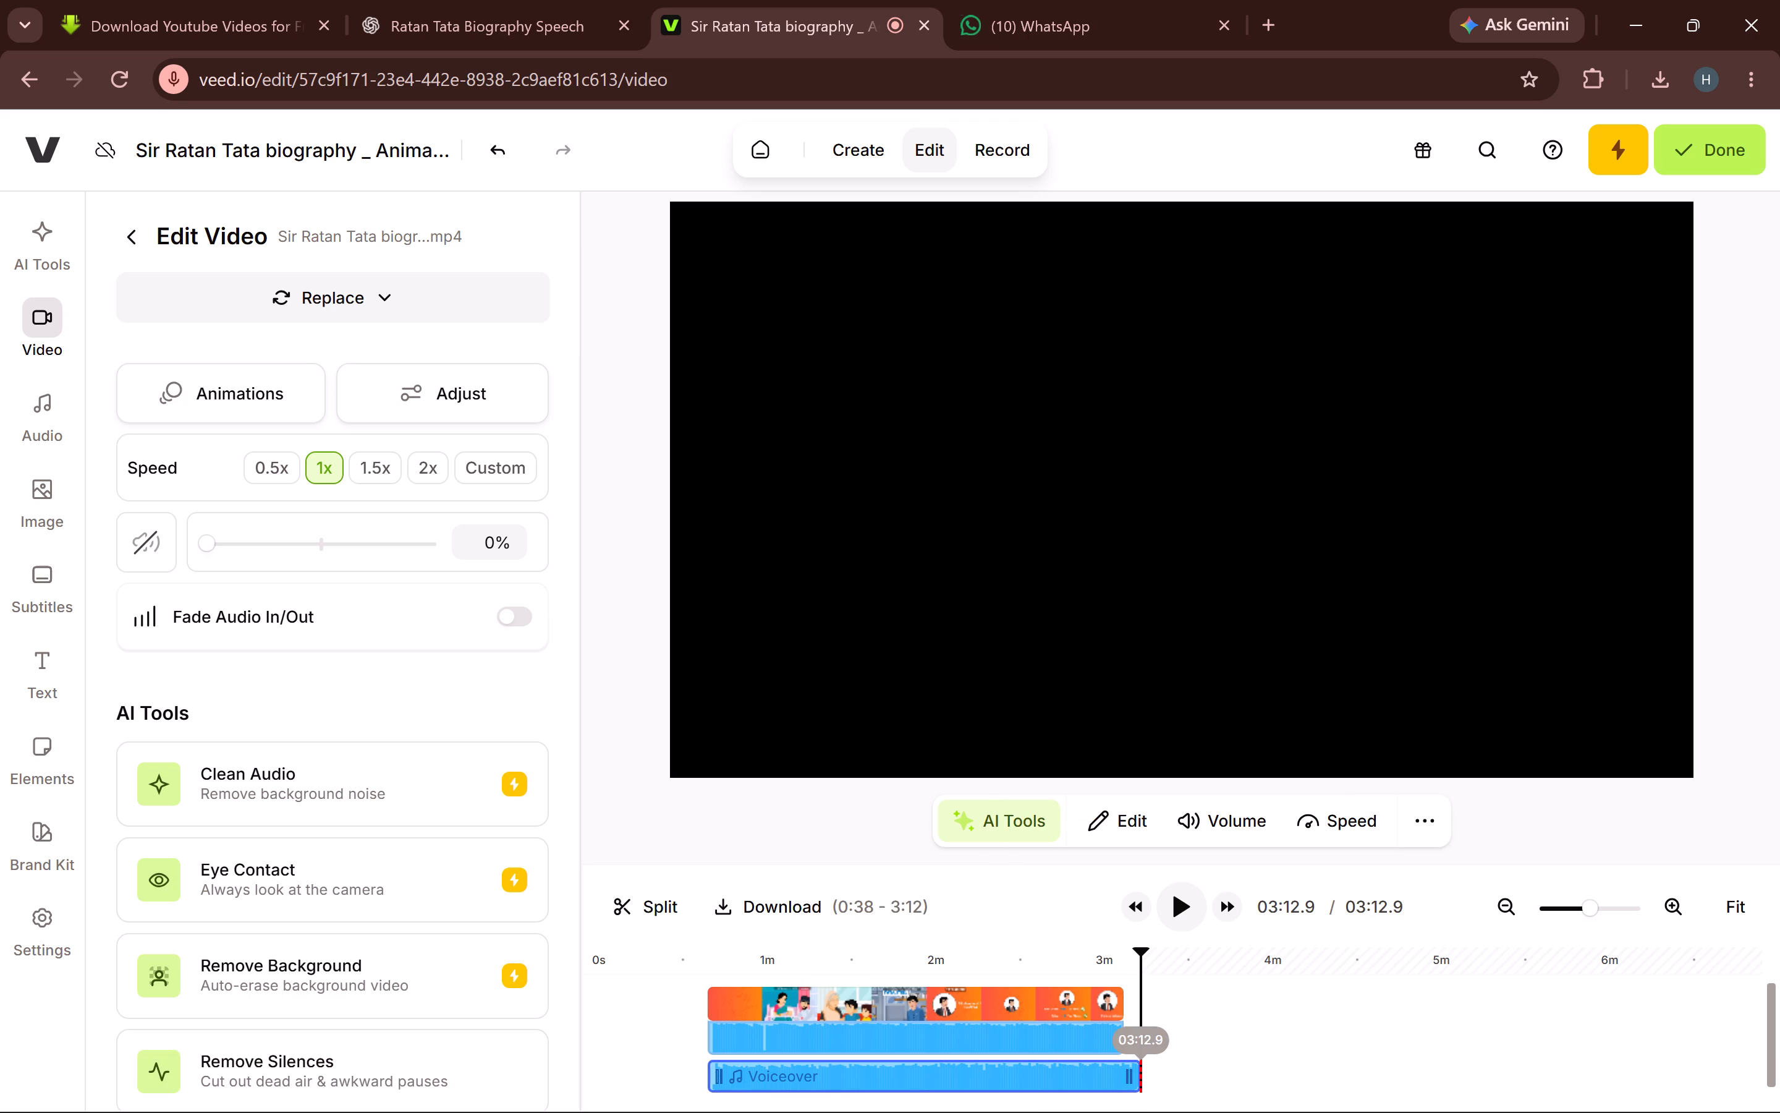
drag(1113, 1074, 1117, 1078)
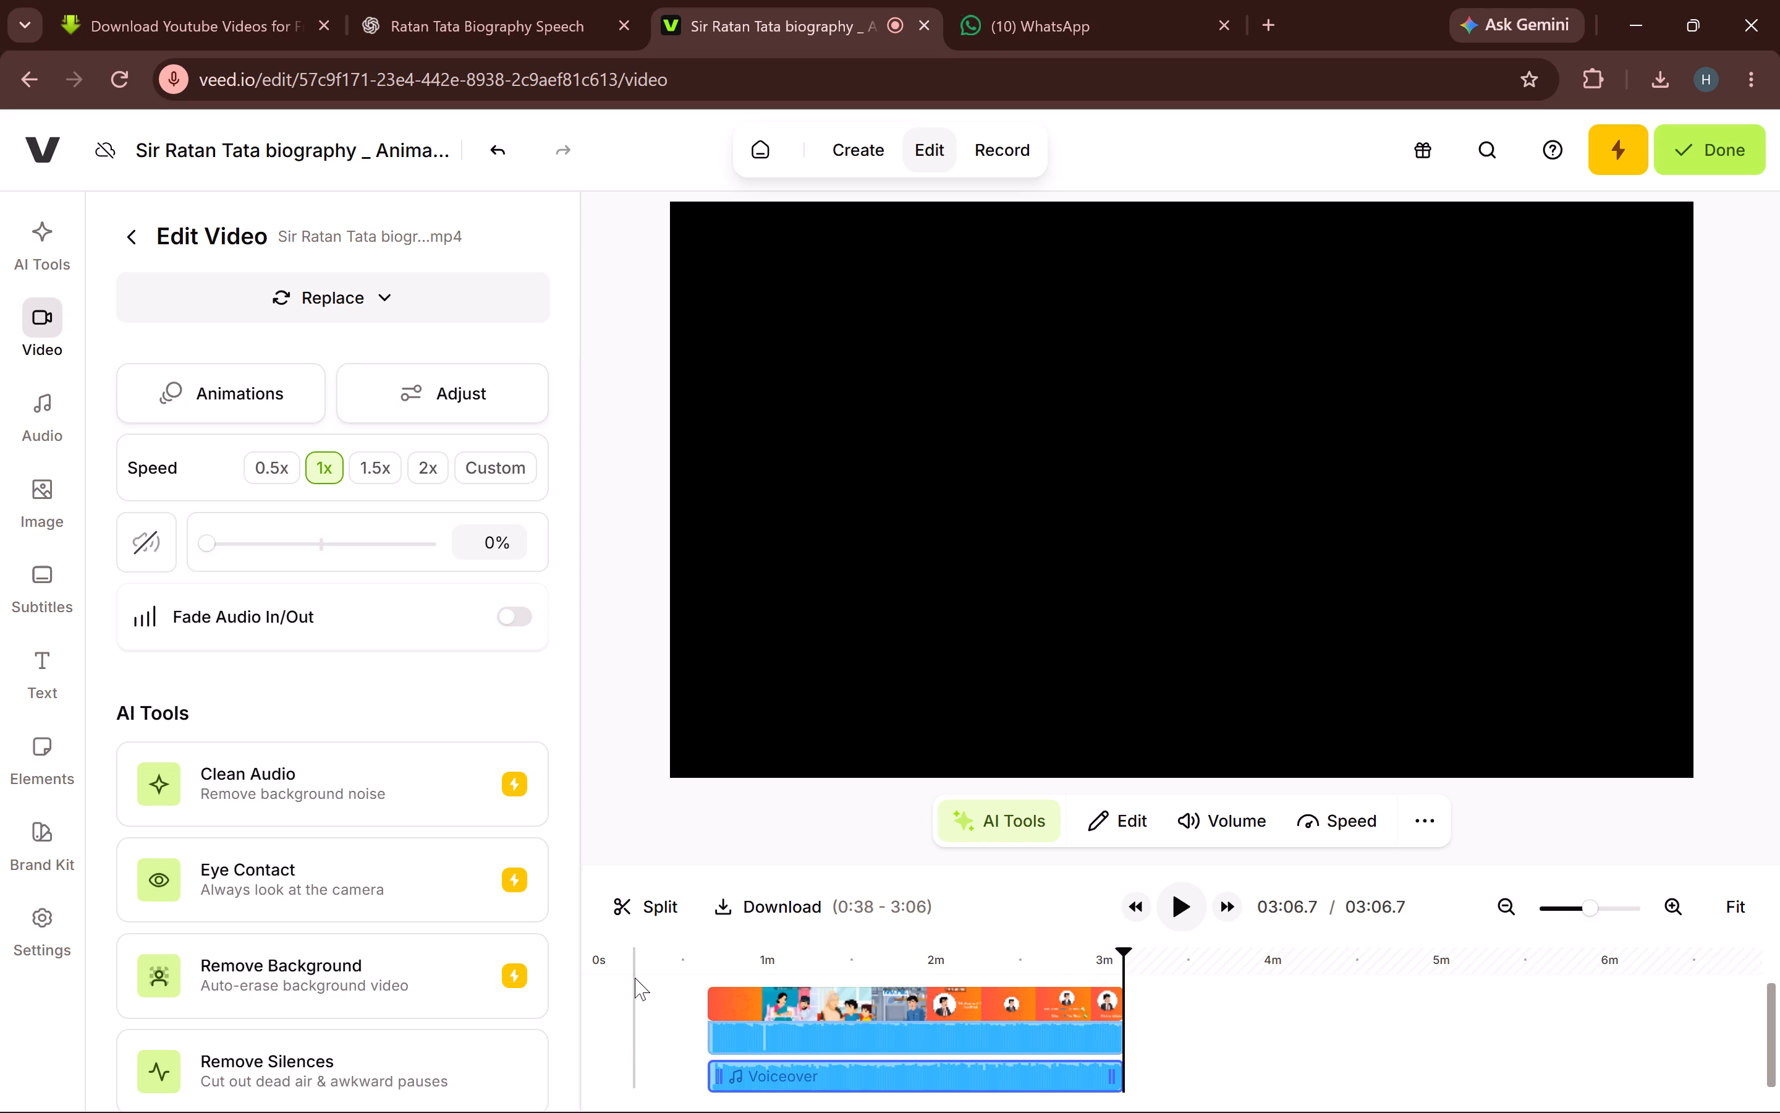
Play back the project from the start of the biography clip to check the voiceover against the video.
click(1184, 897)
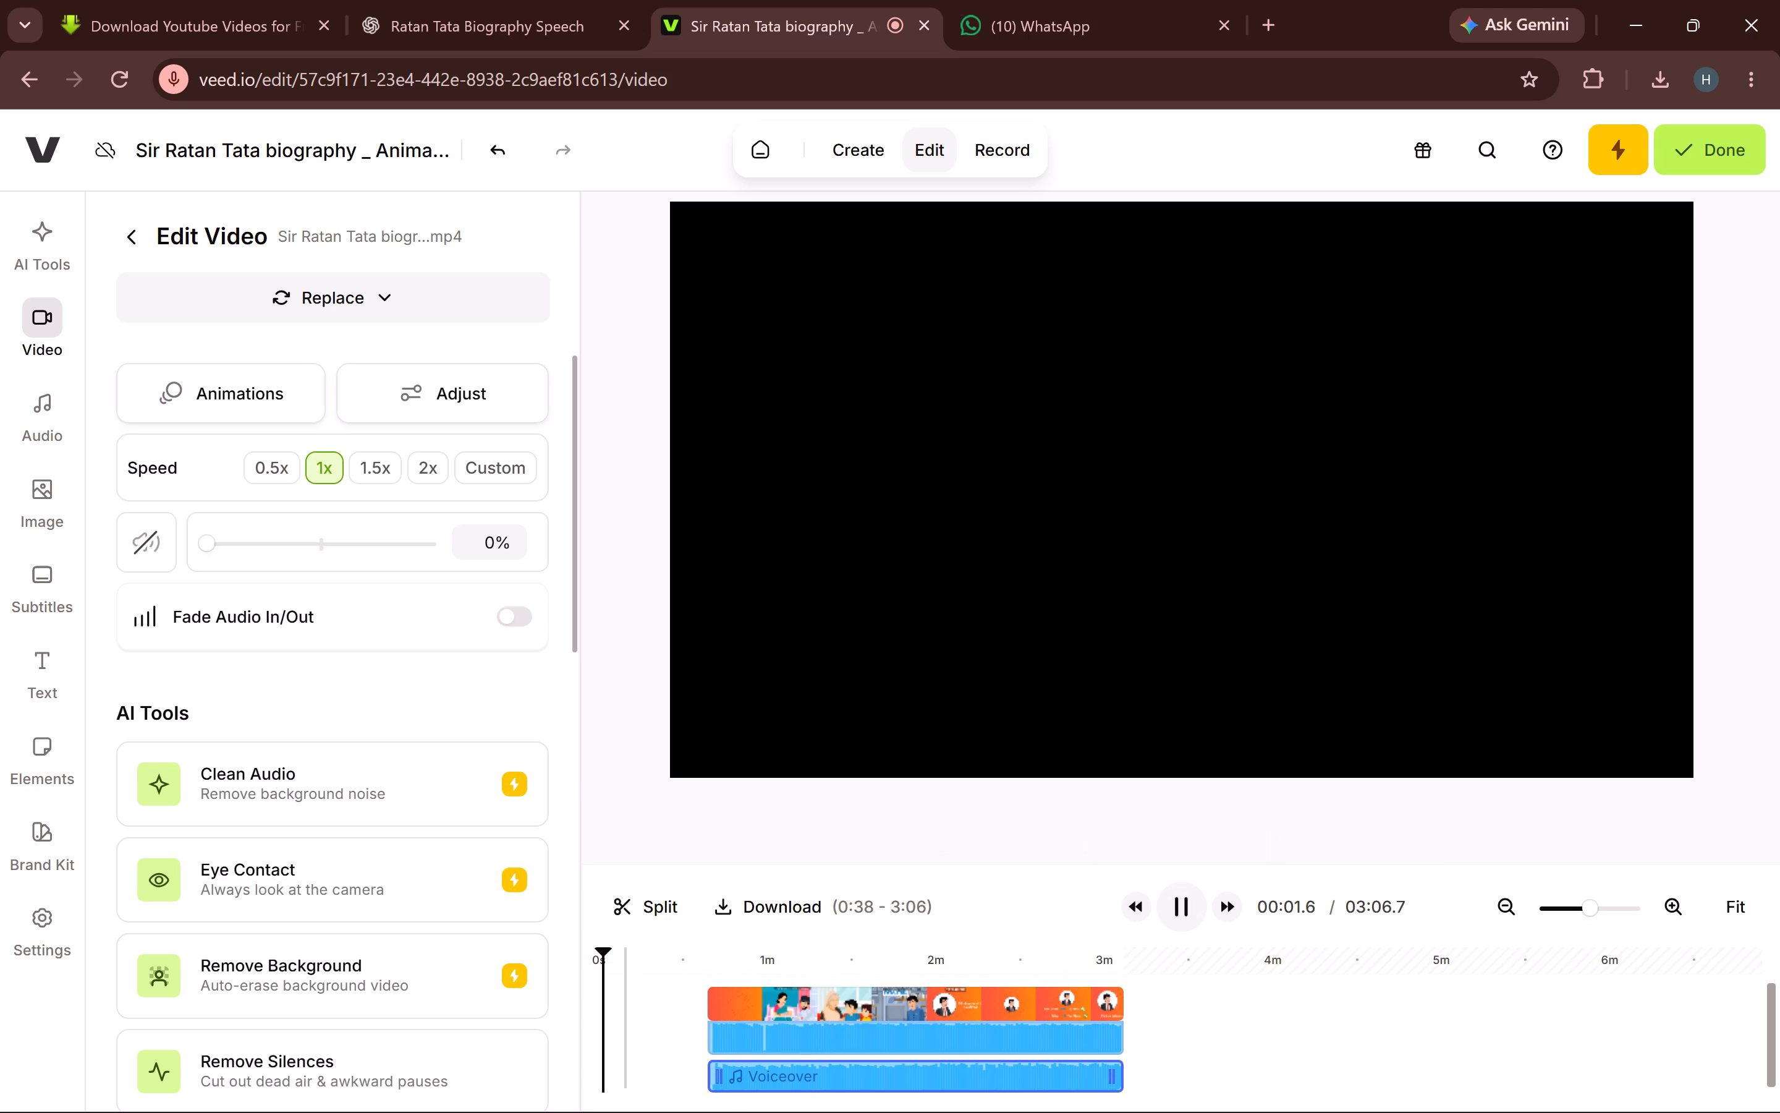
drag(607, 951, 710, 956)
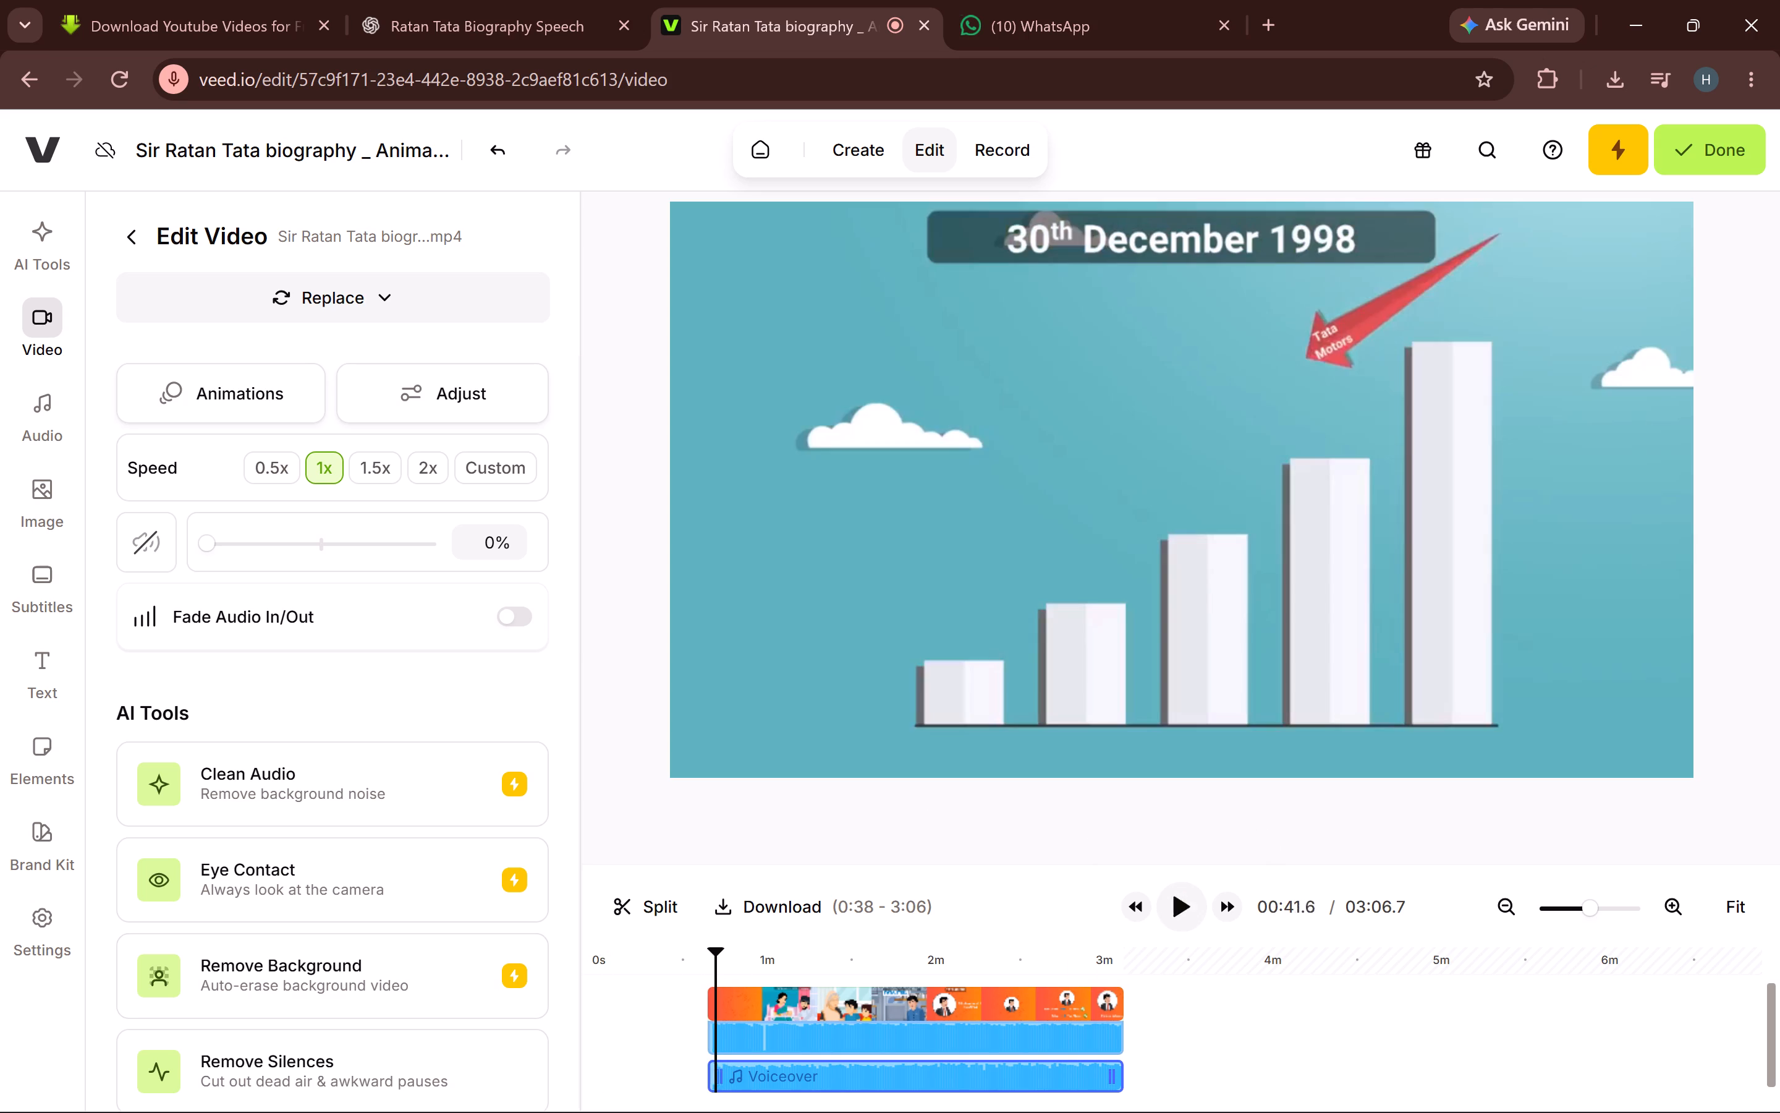
drag(710, 956, 705, 957)
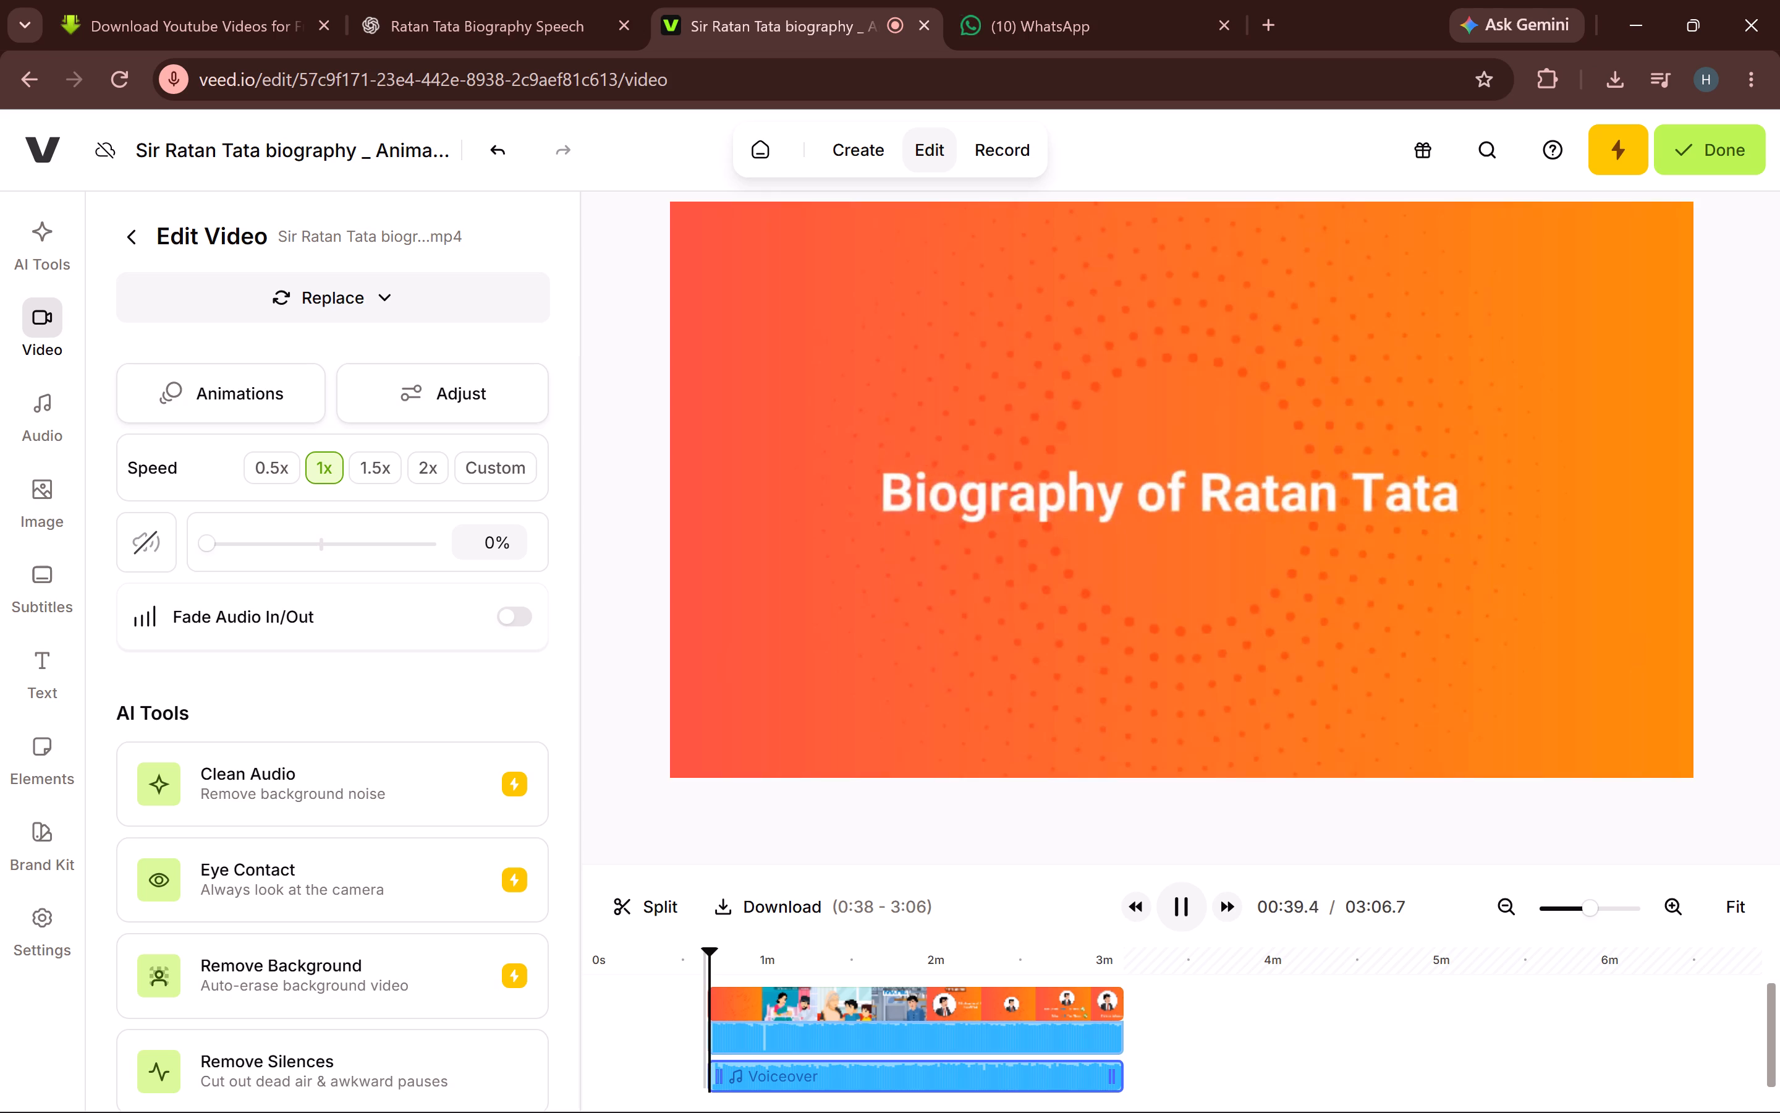
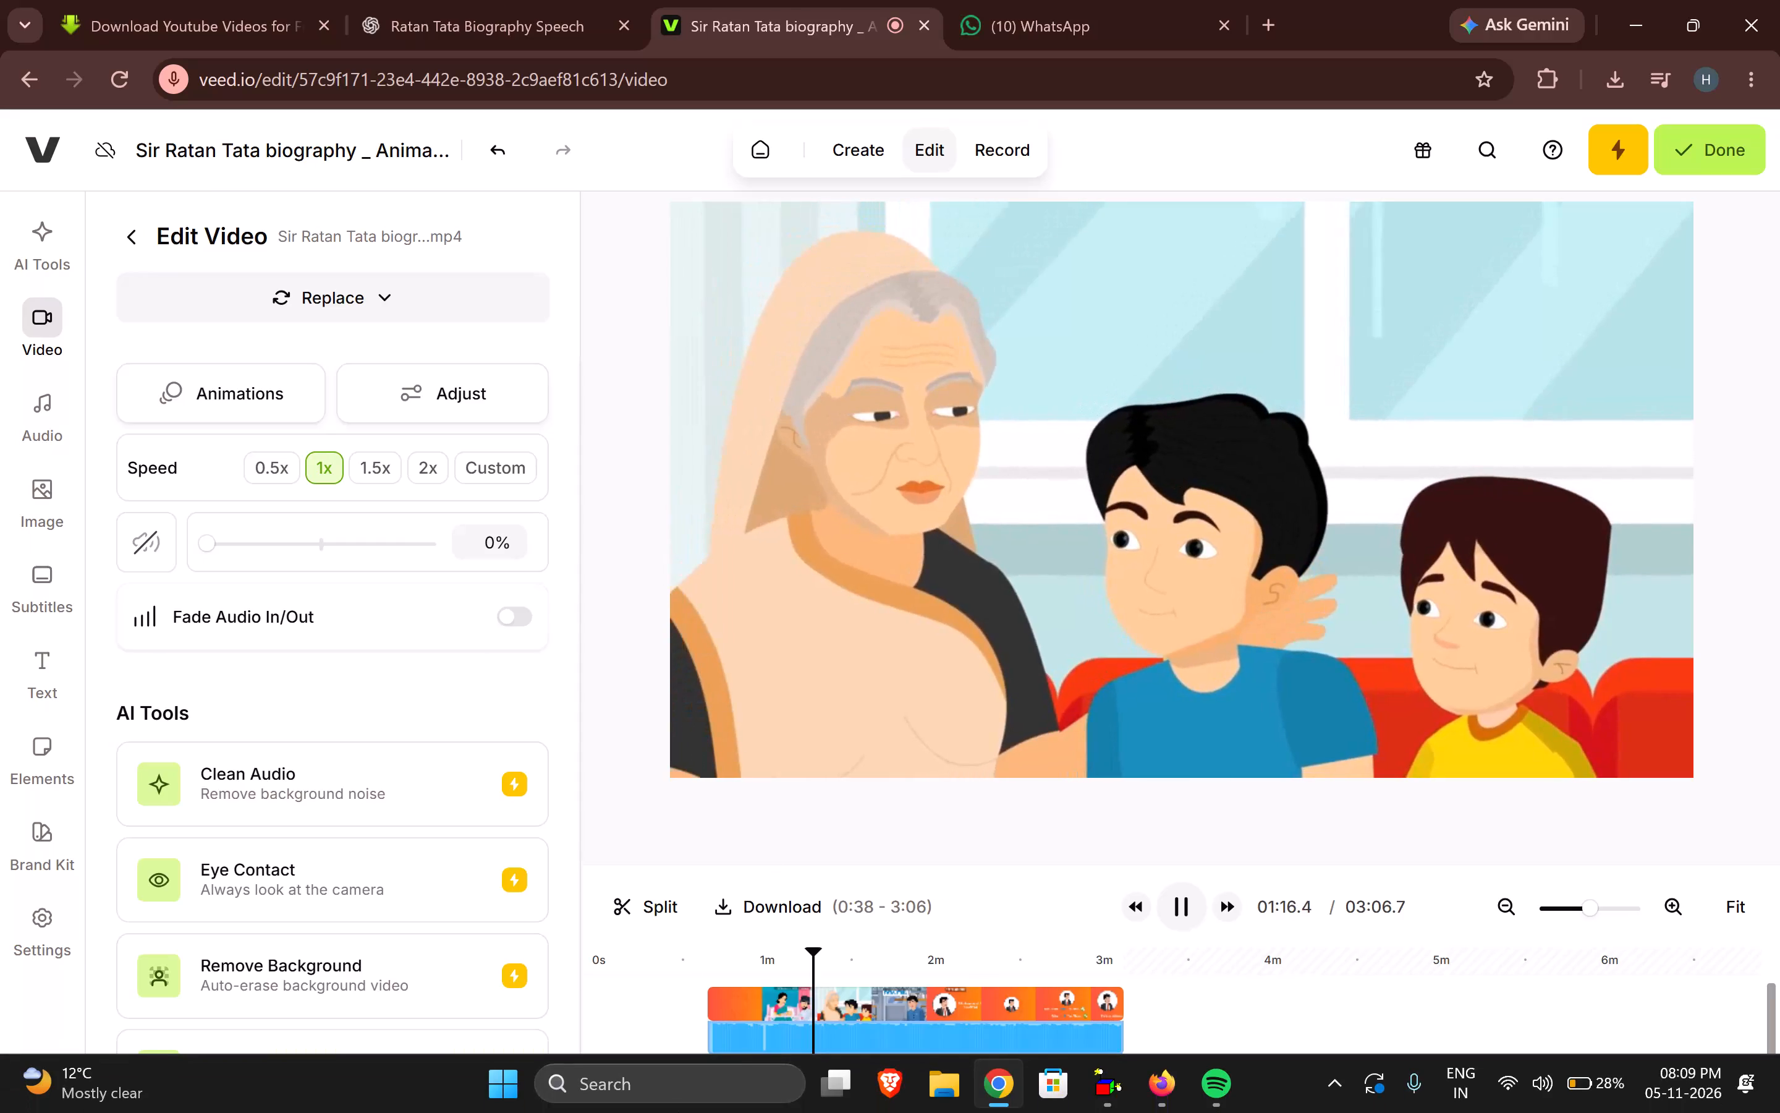
Start downloading the 0:38 to 3:06 section of the video and begin creating the free VEED account for the export.
click(748, 903)
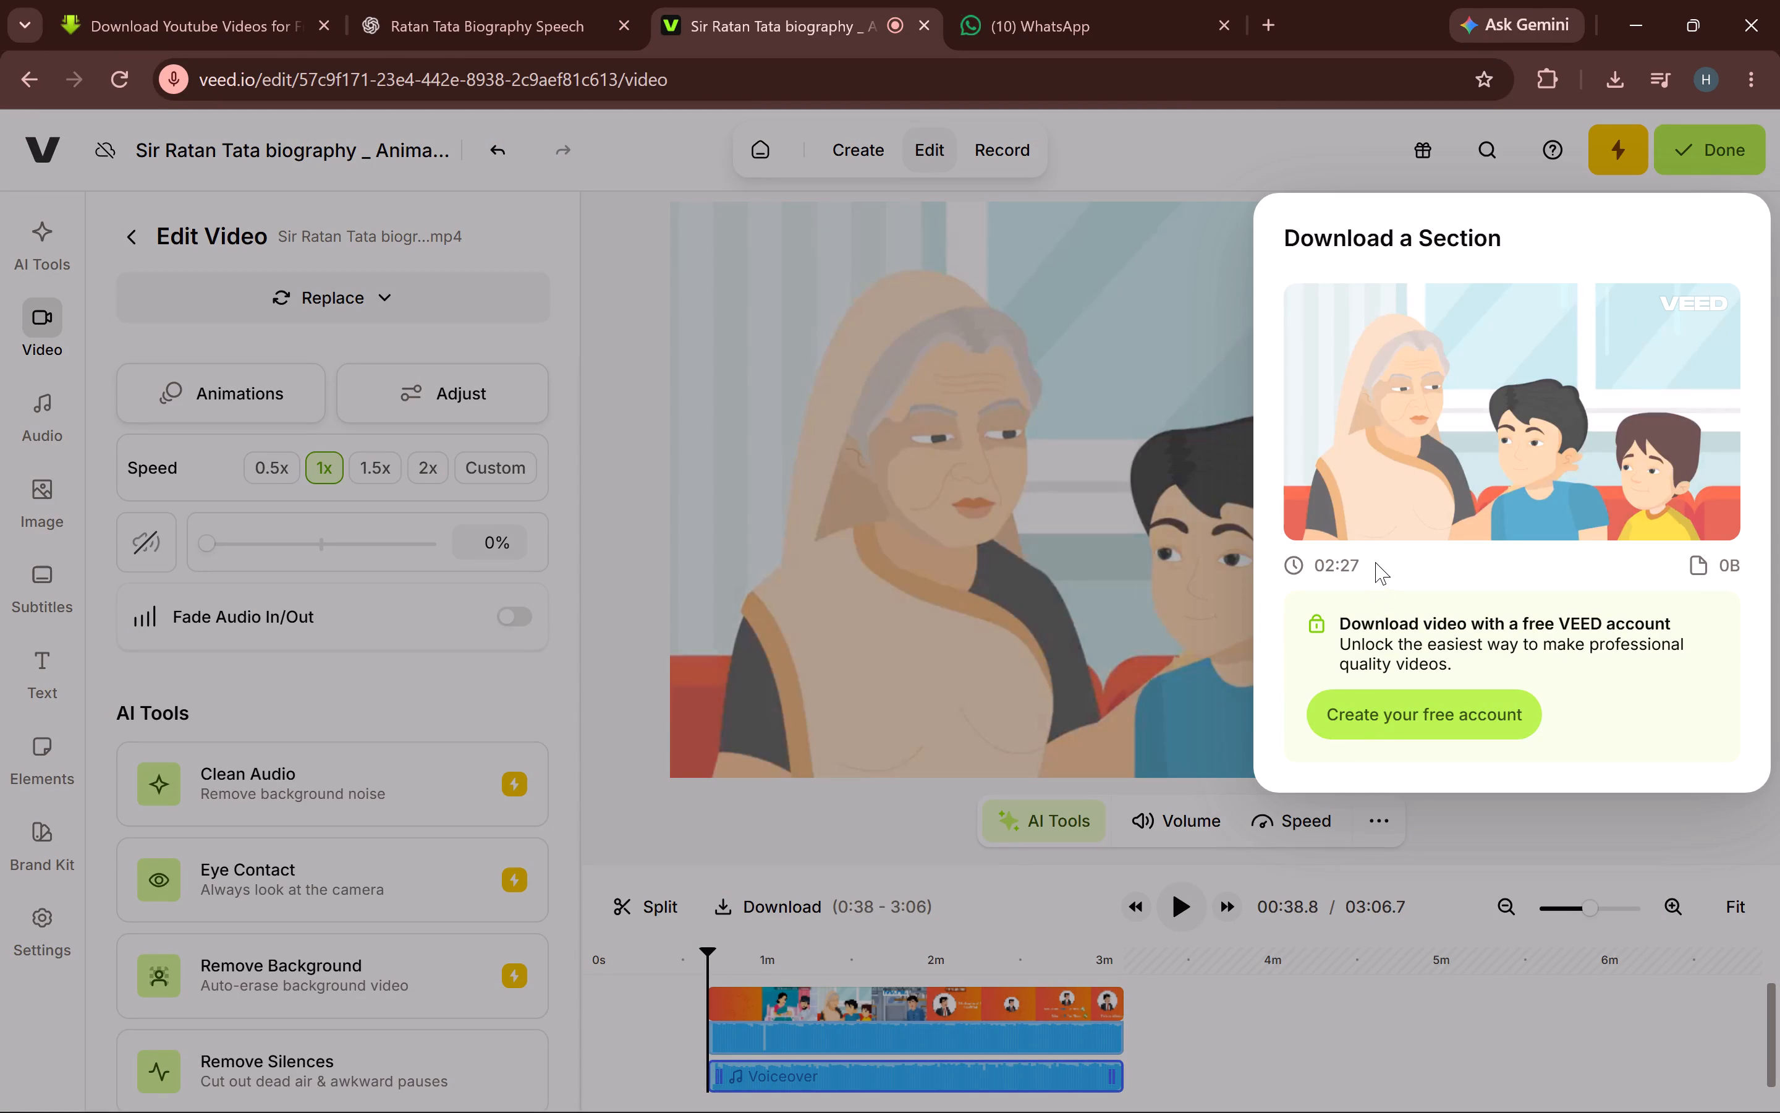
click(1391, 721)
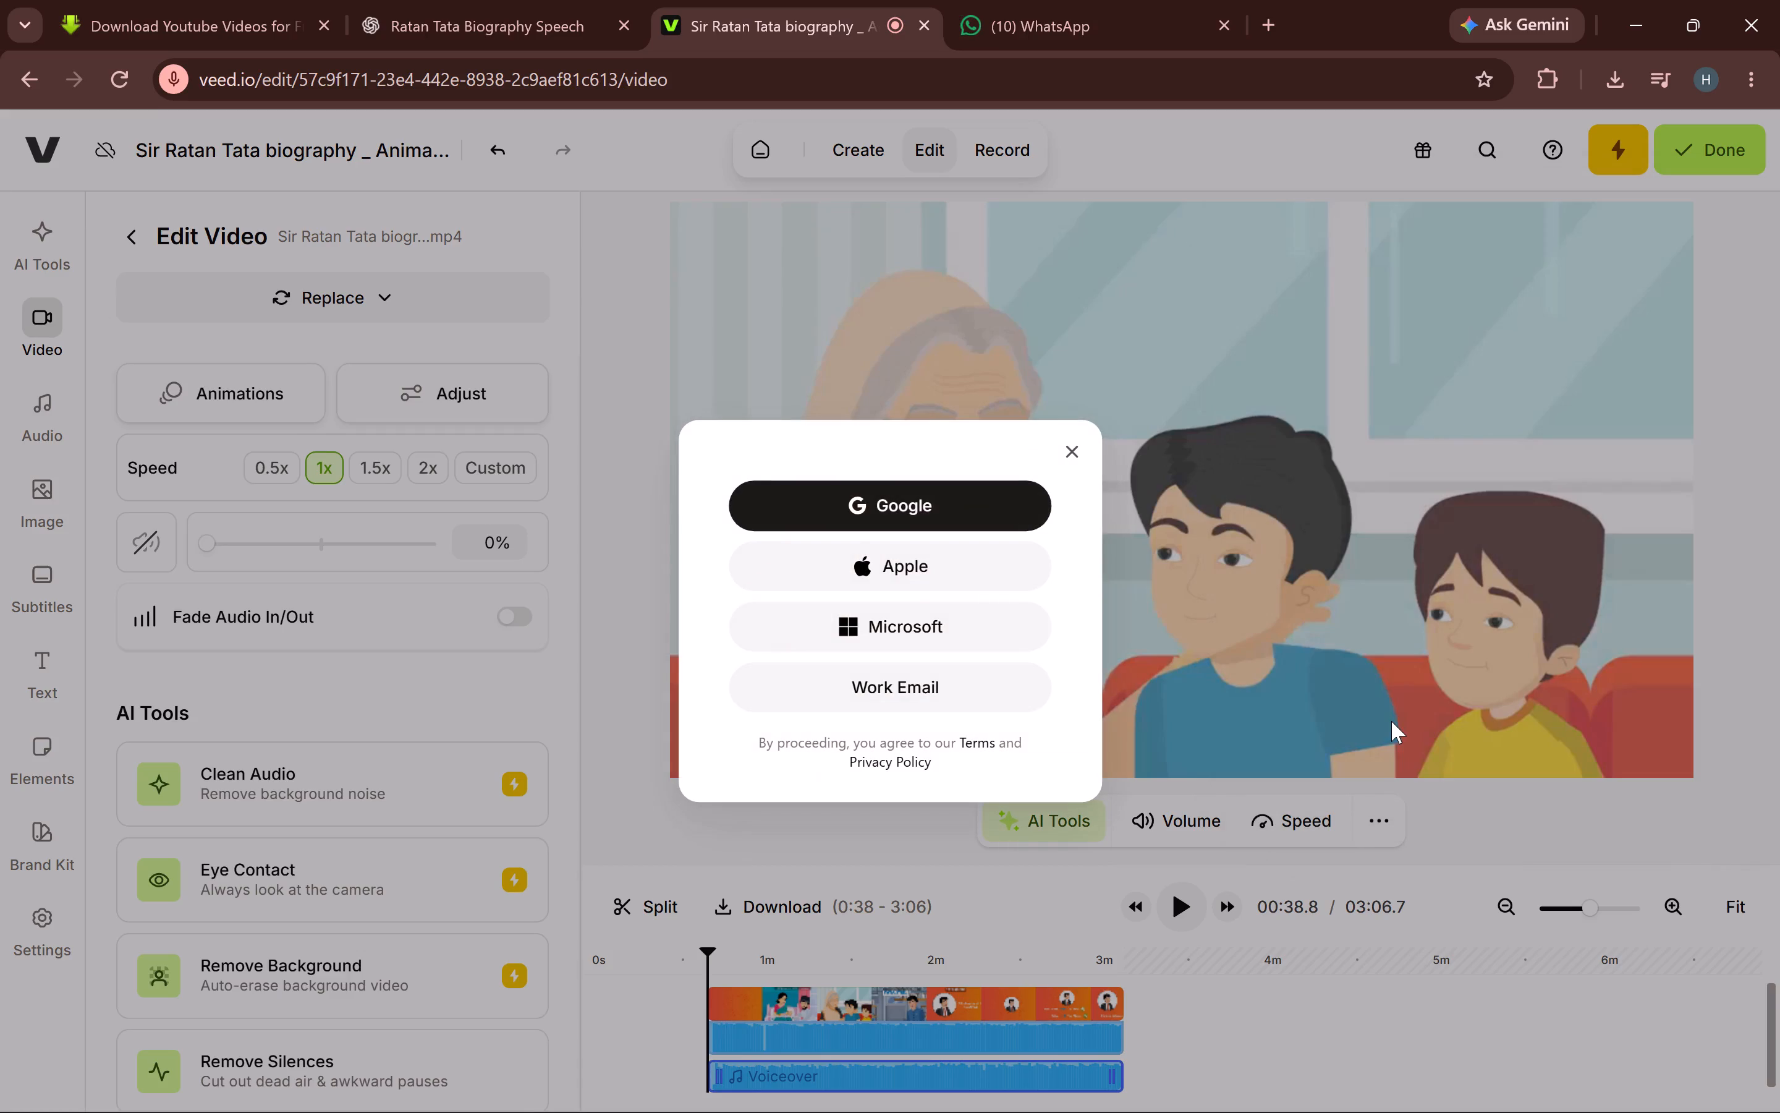
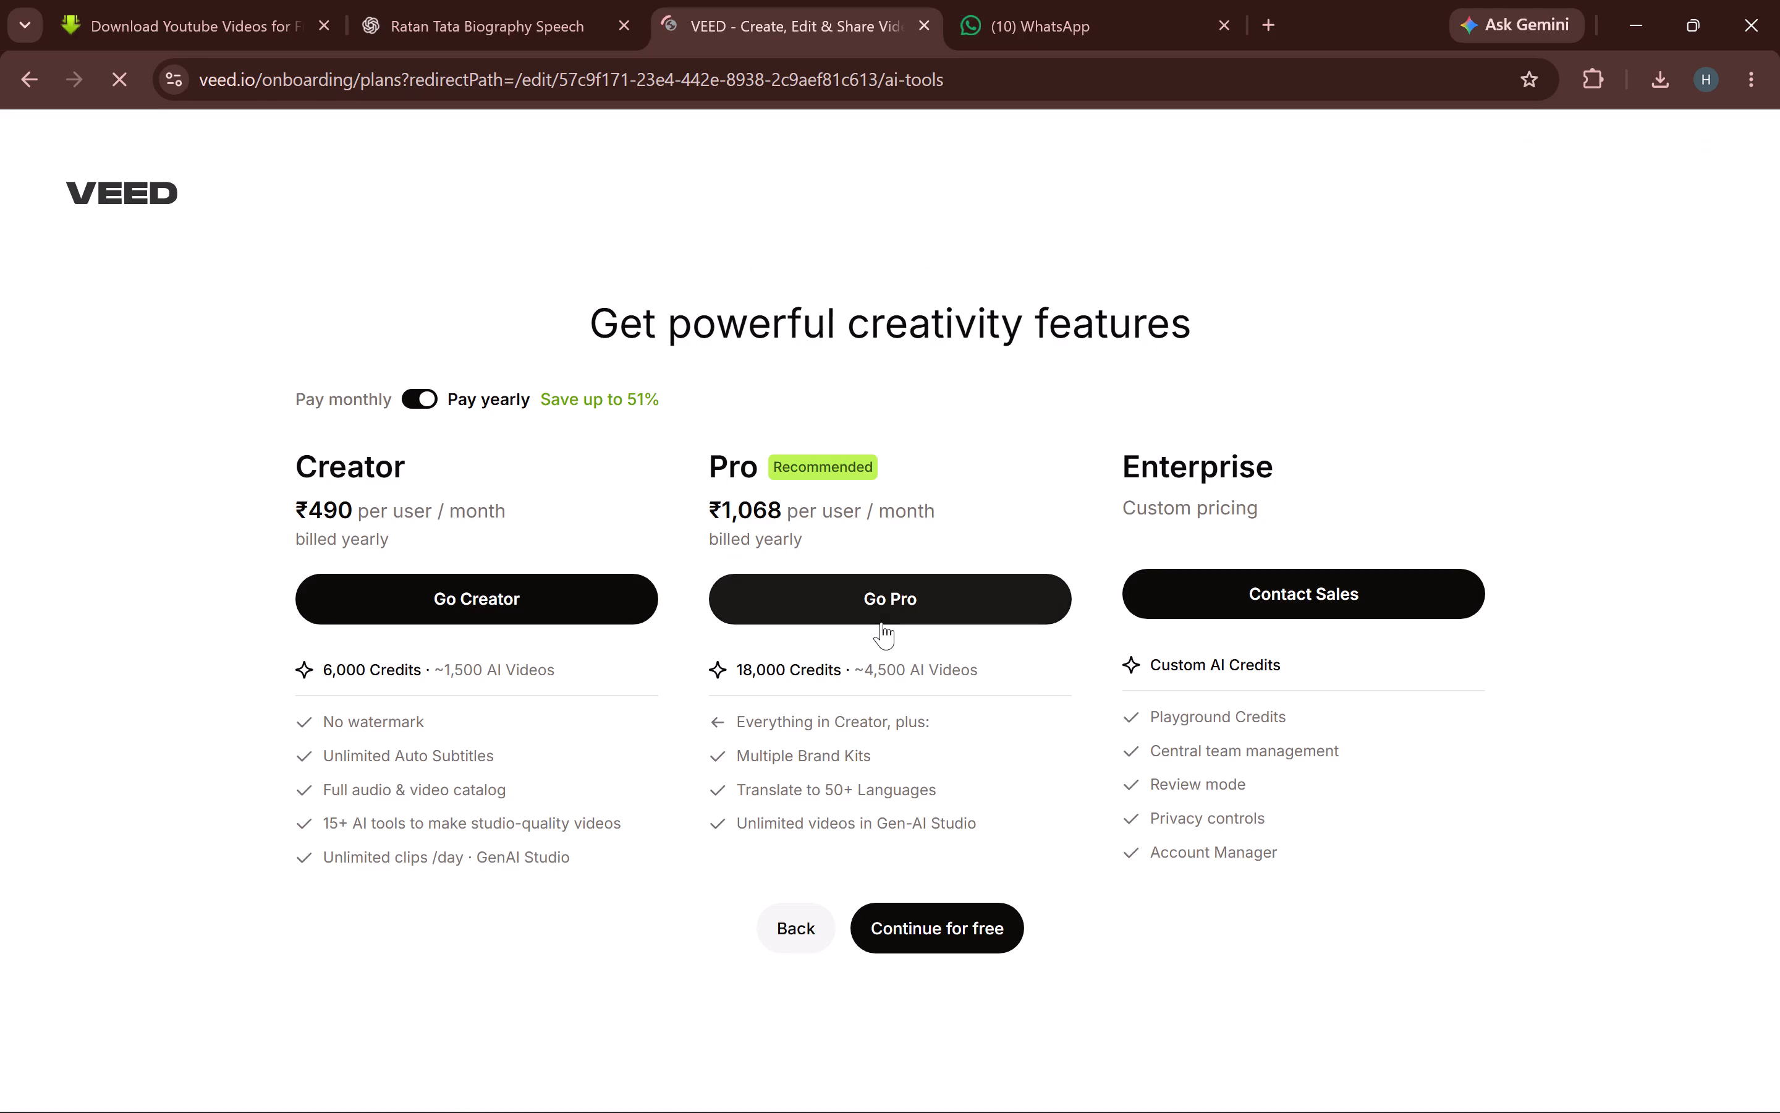
click(925, 916)
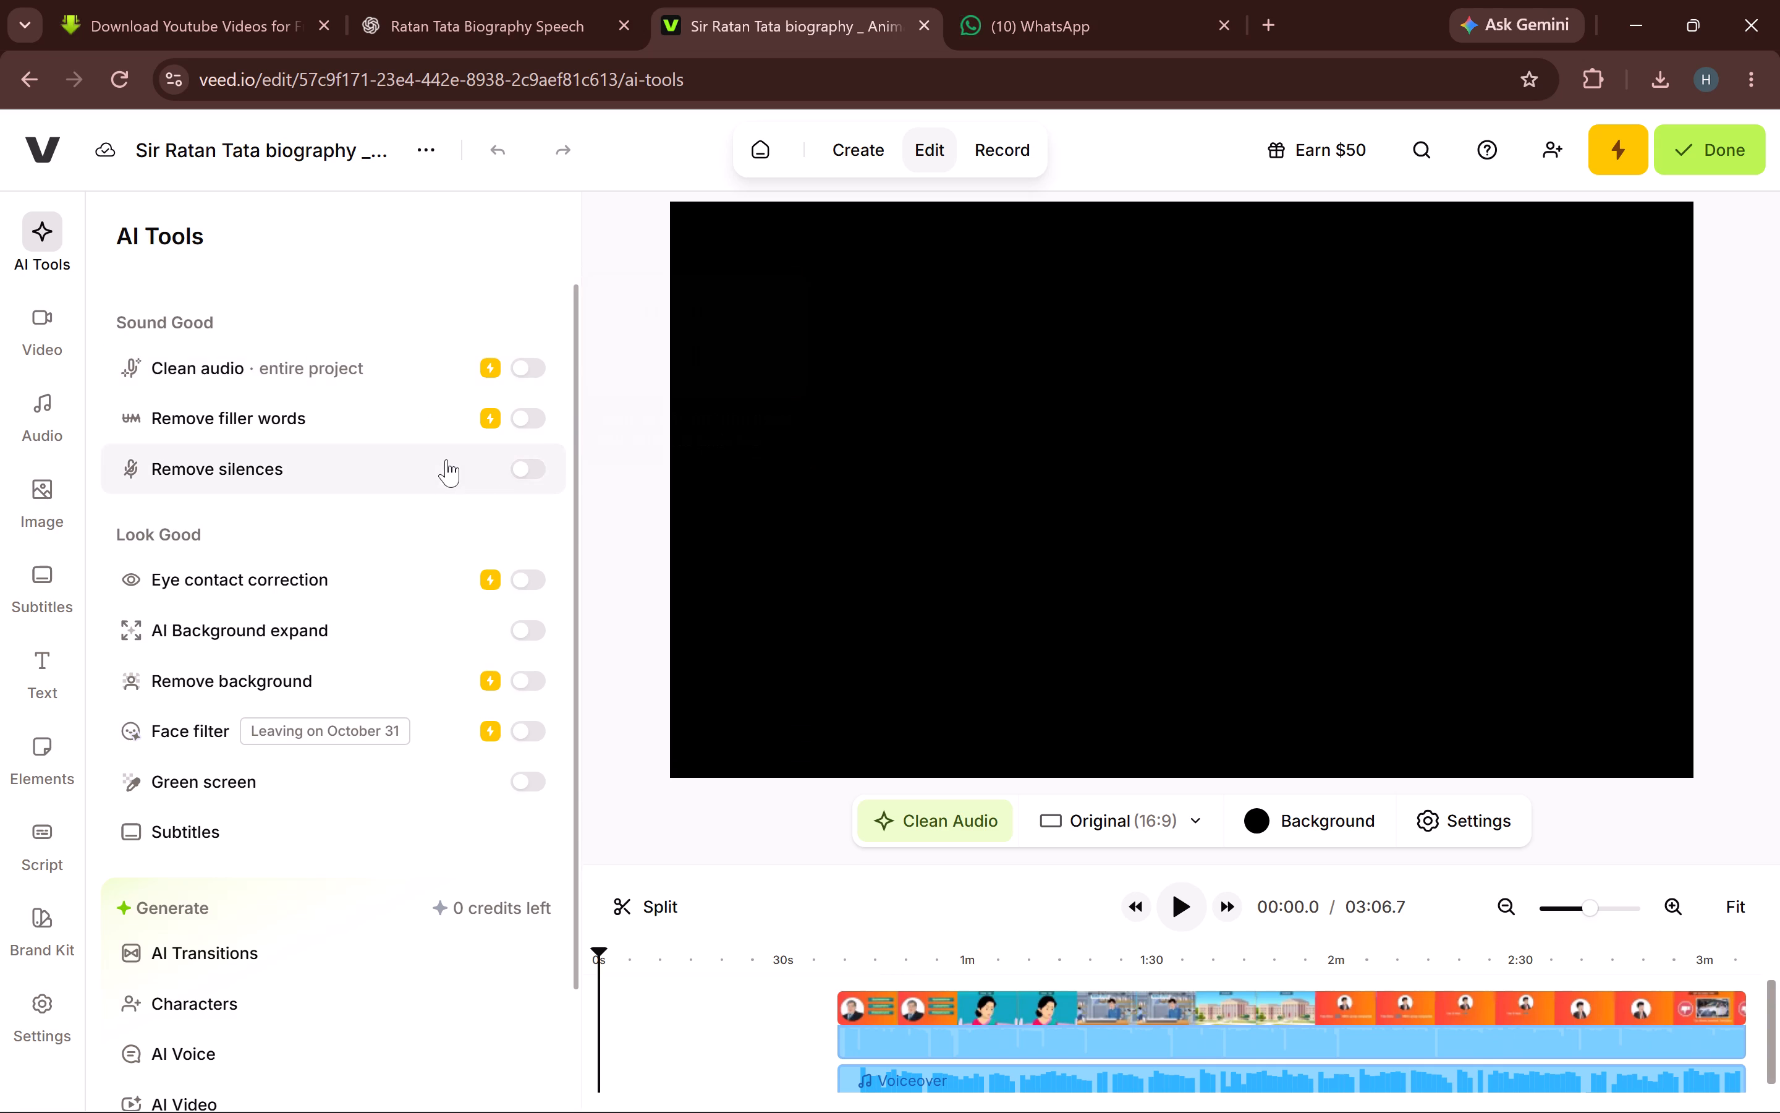
Remove the silences from the voiceover track on the timeline.
click(525, 472)
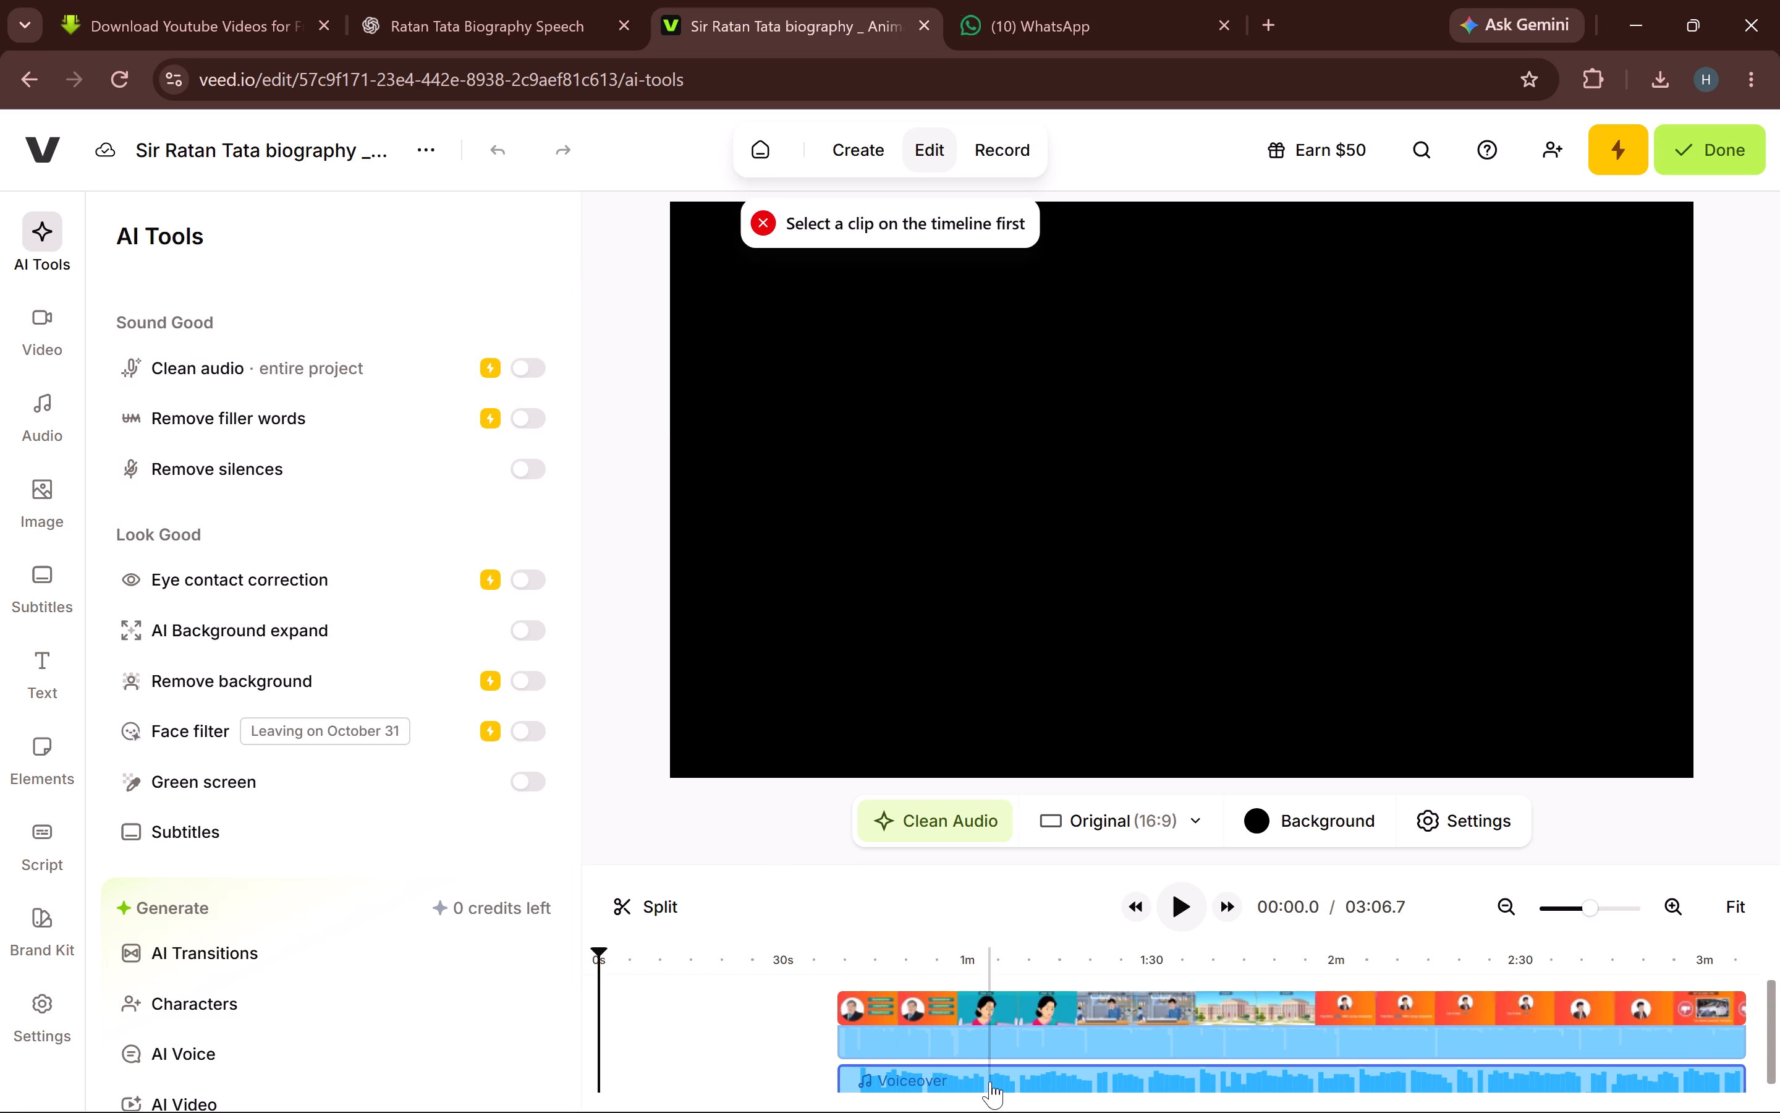
click(959, 1071)
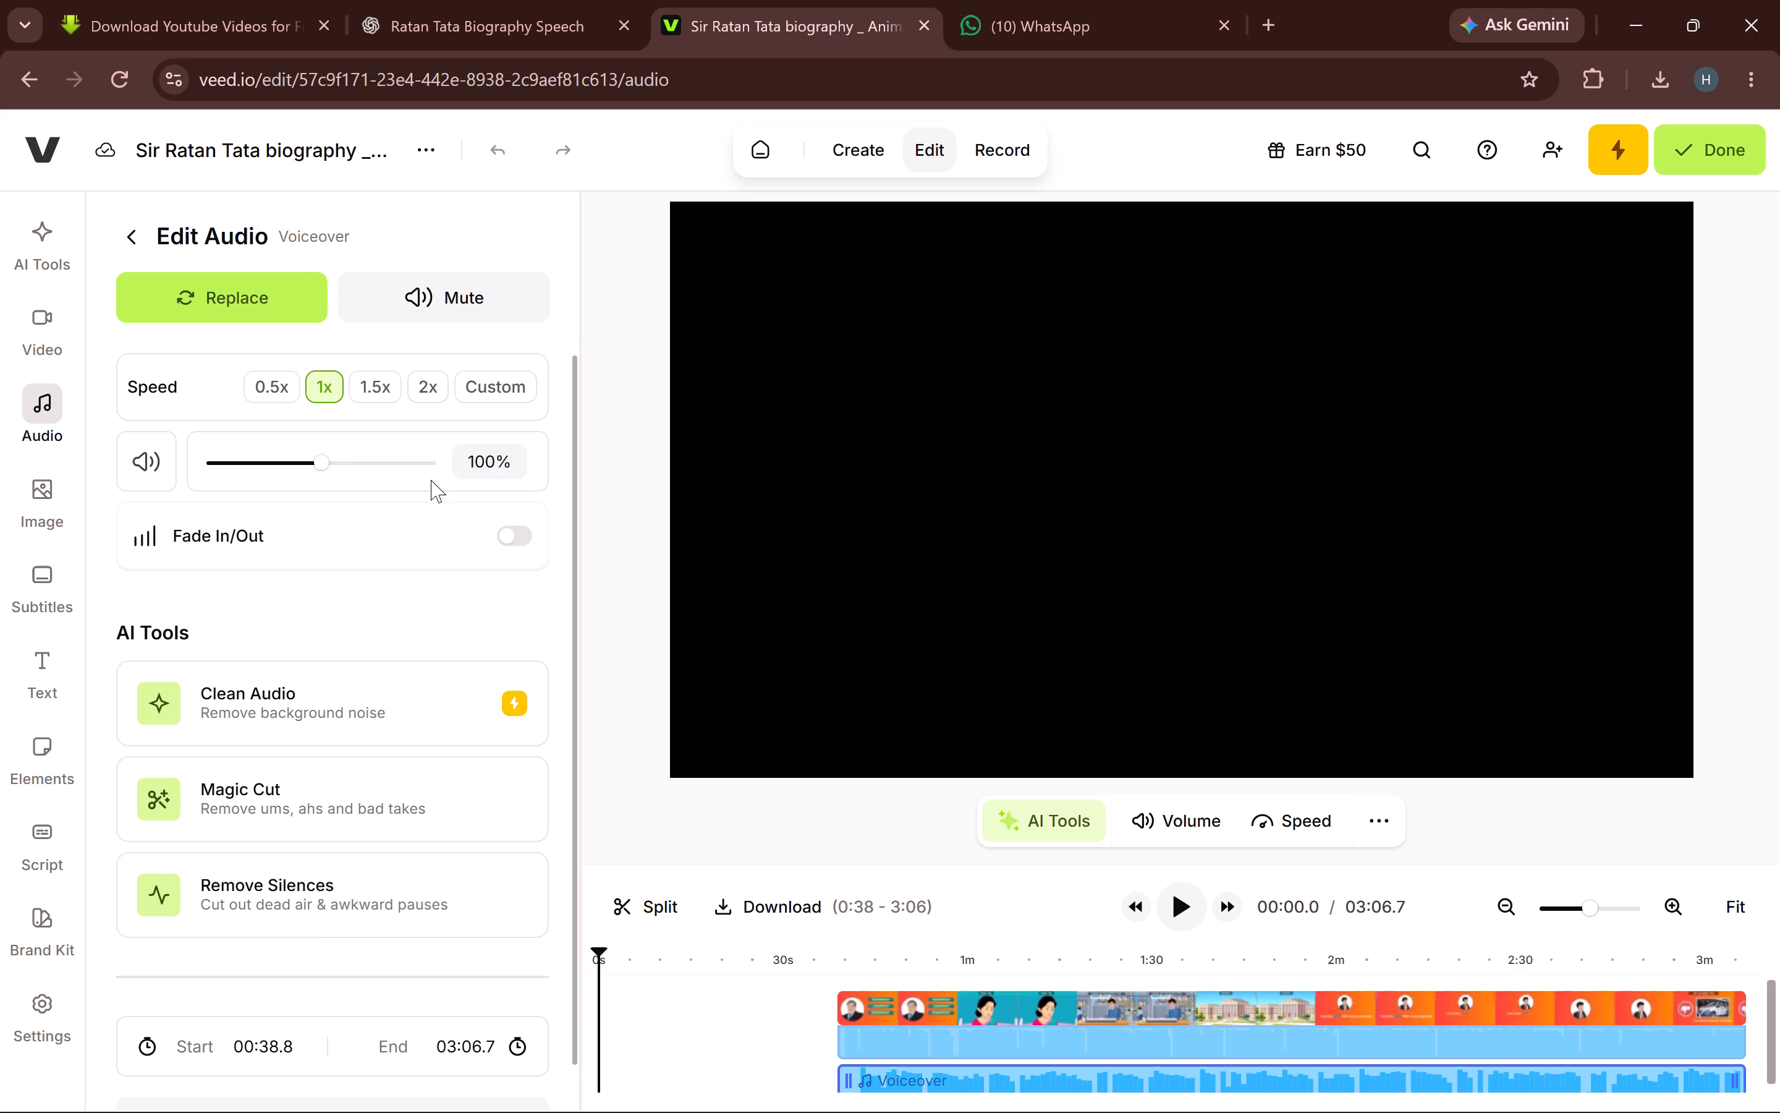
click(424, 889)
scroll(424, 889, down, 1)
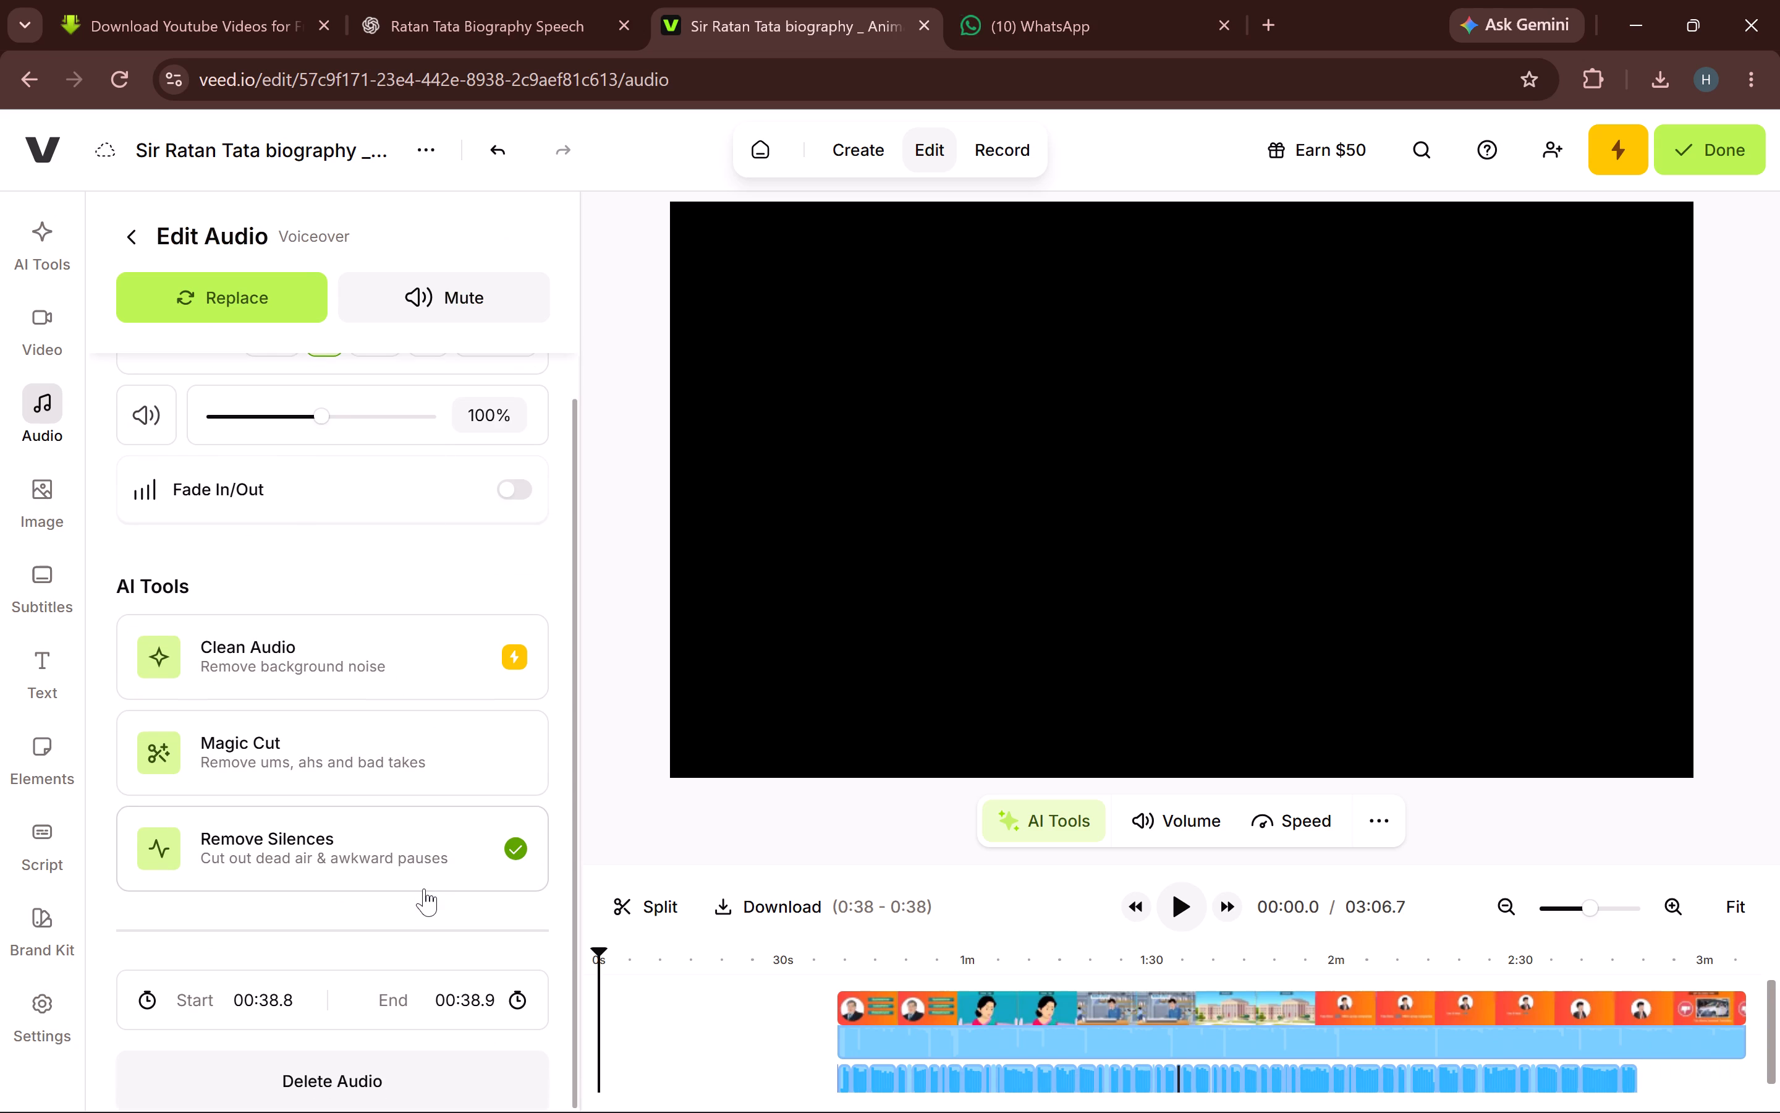
scroll(424, 889, down, 1)
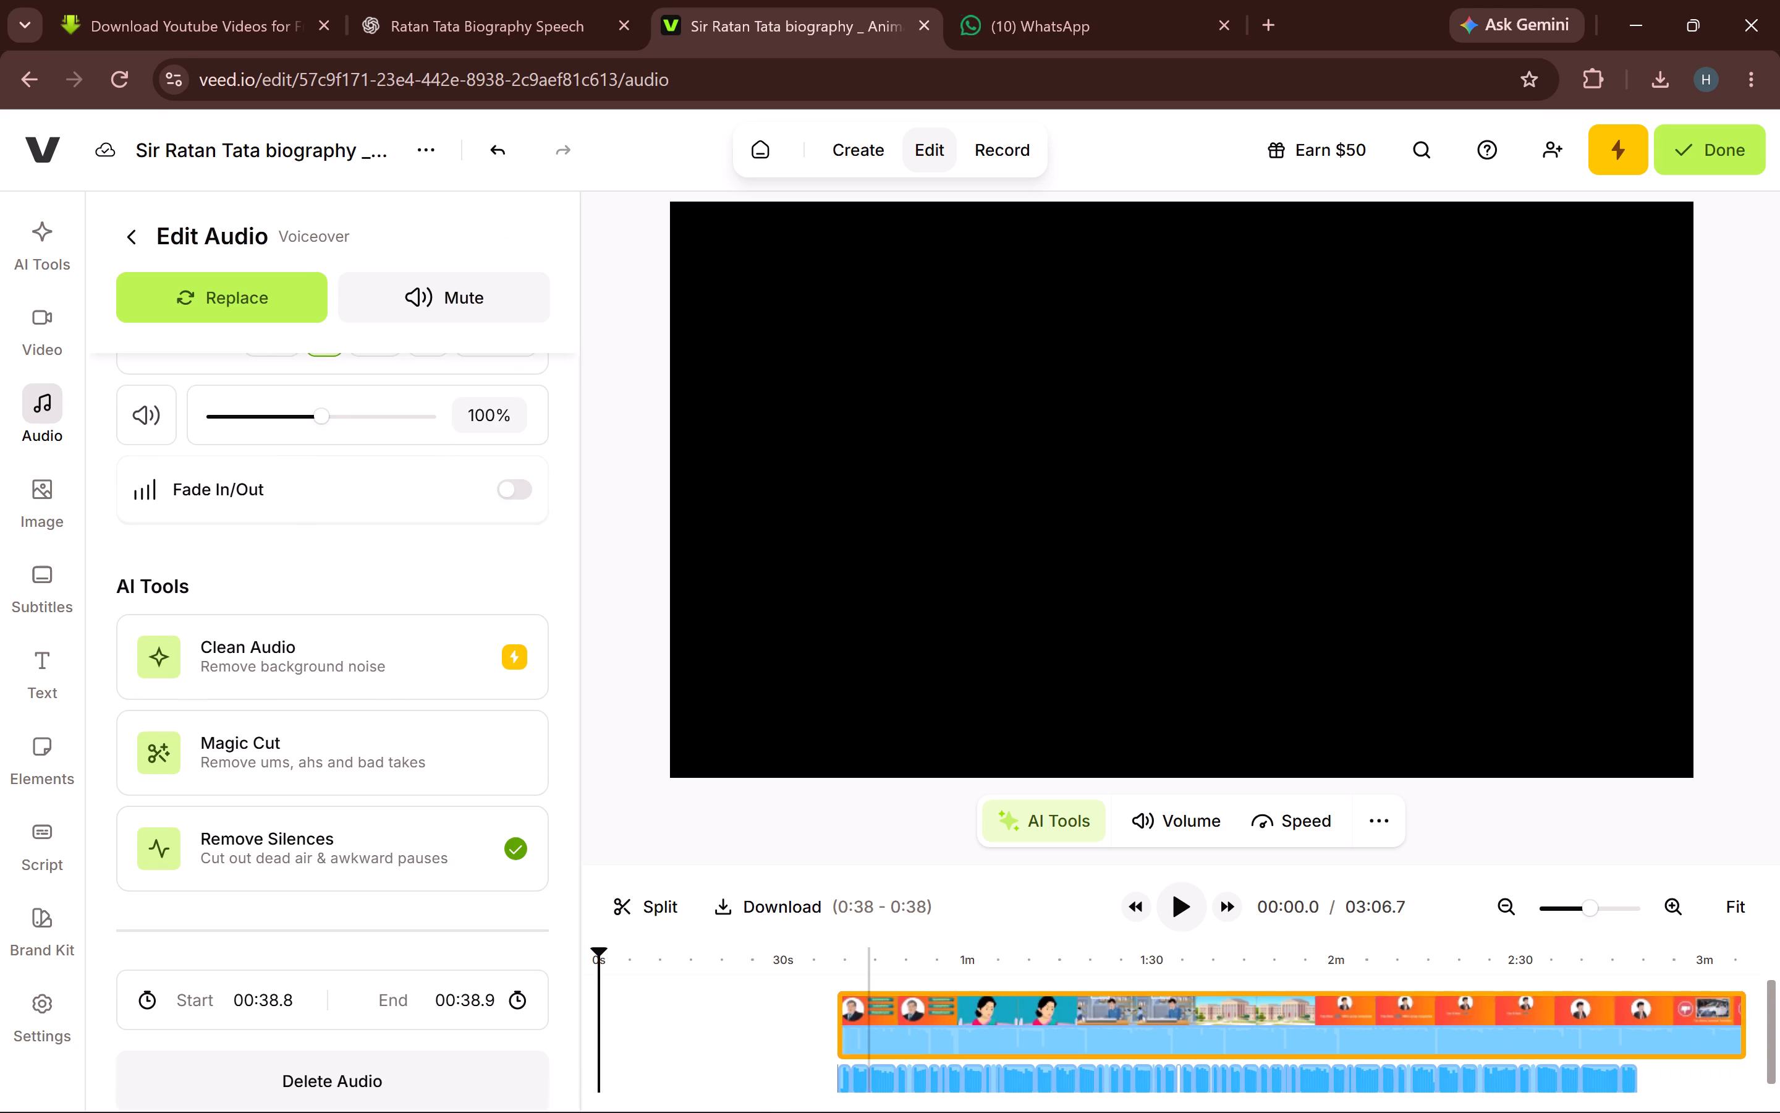
click(483, 863)
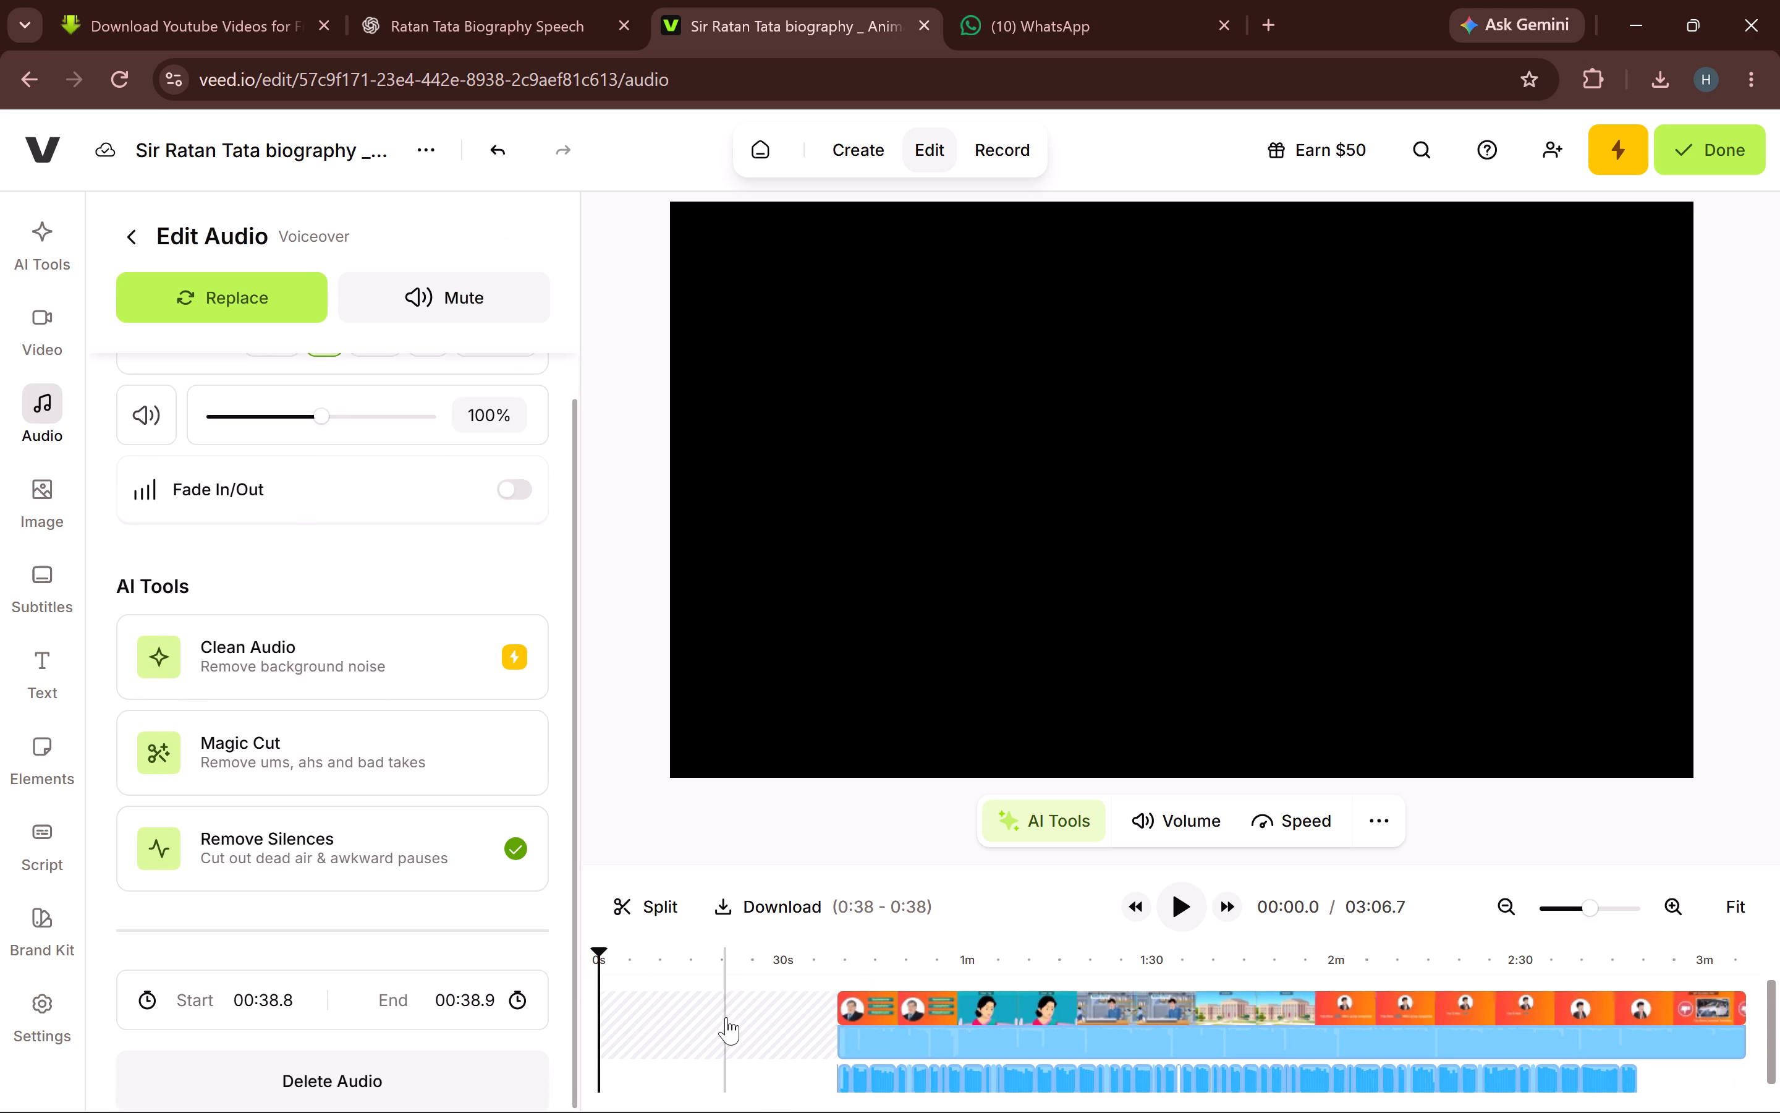
Select the video clip on the timeline and check its color correction and effects adjustments.
click(726, 1017)
scroll(726, 1017, left, 1)
click(852, 1025)
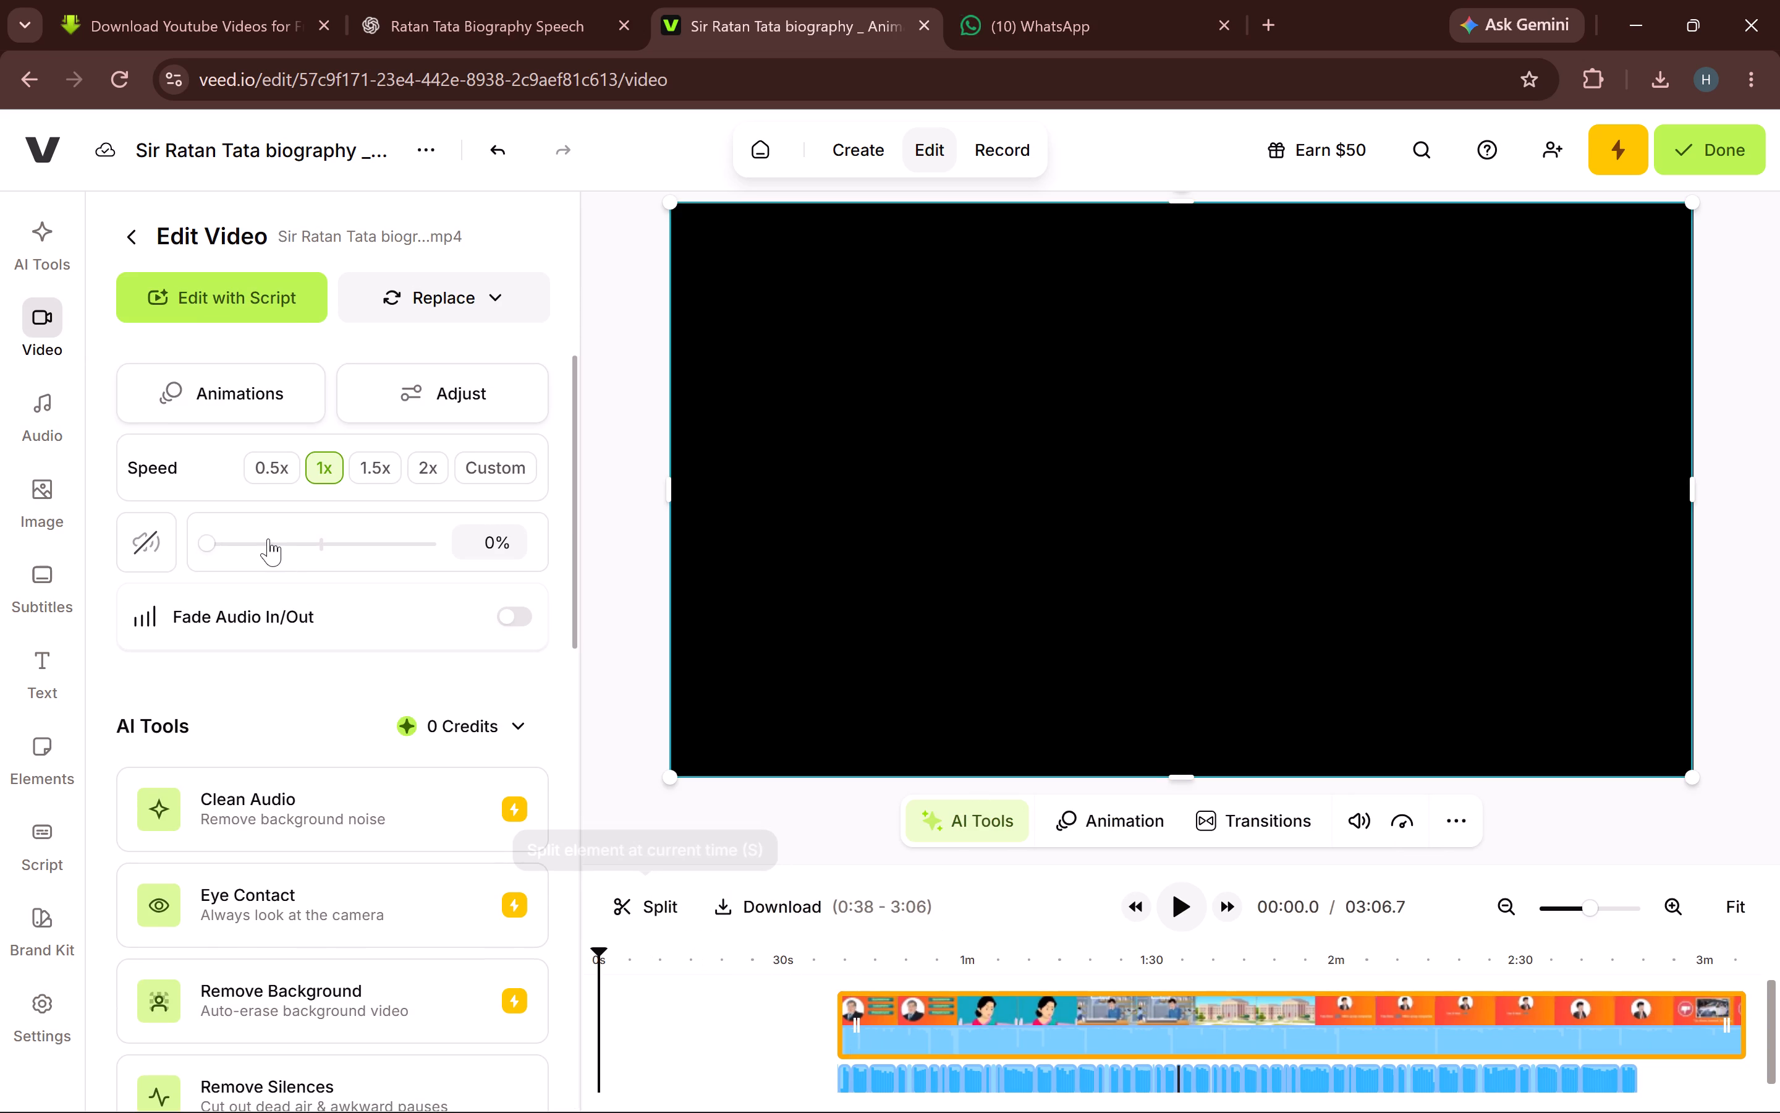
scroll(268, 539, up, 2)
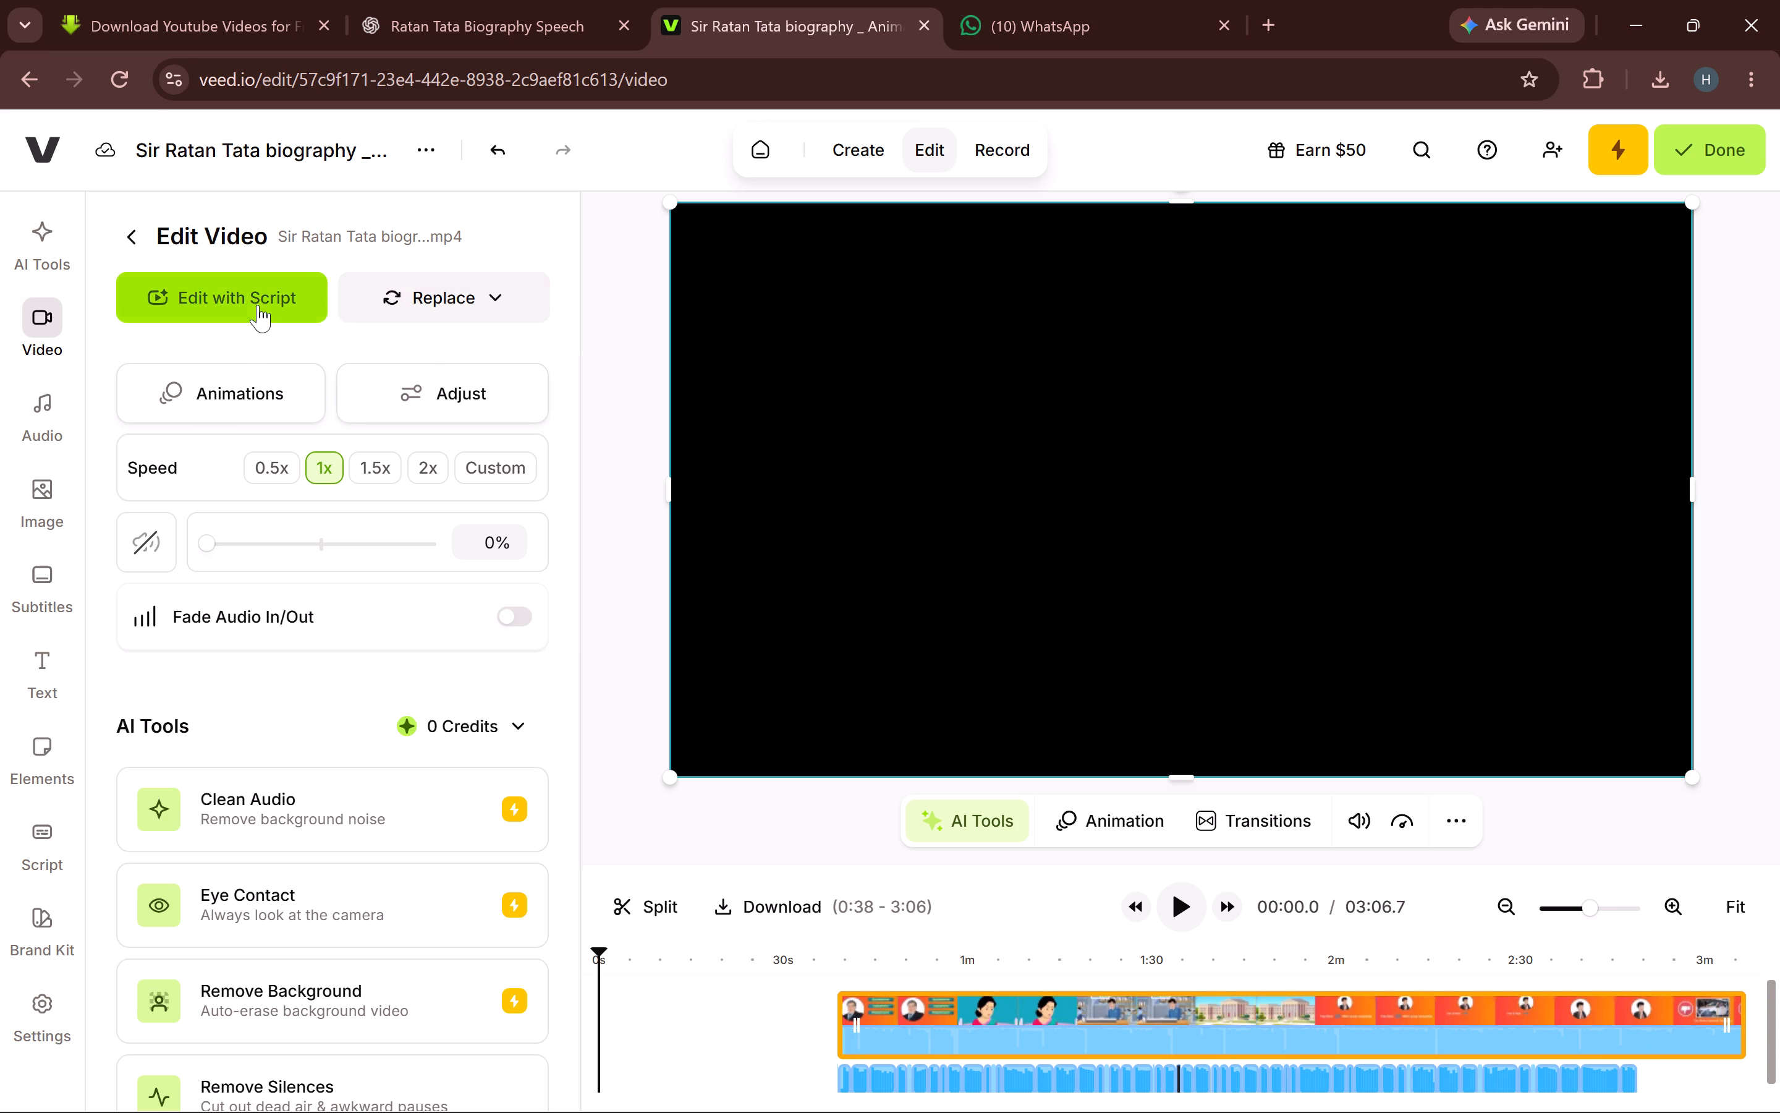
click(486, 401)
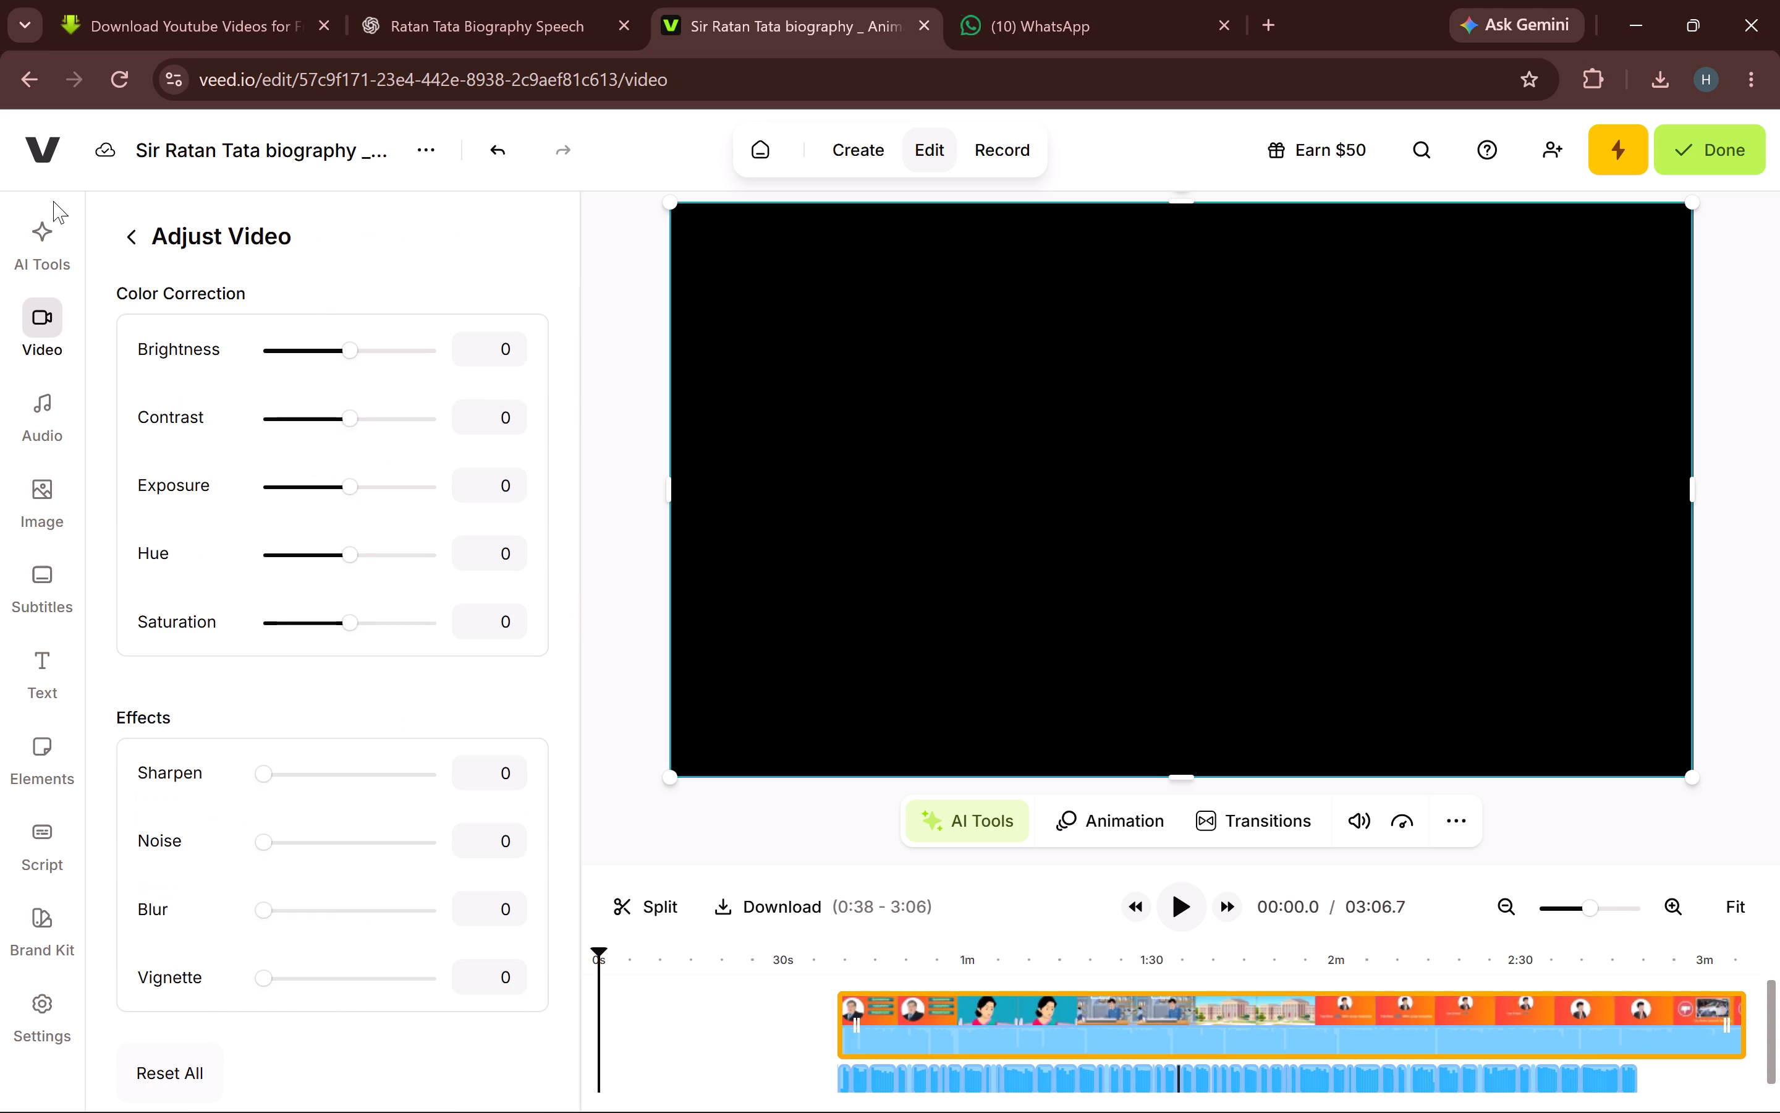
click(146, 239)
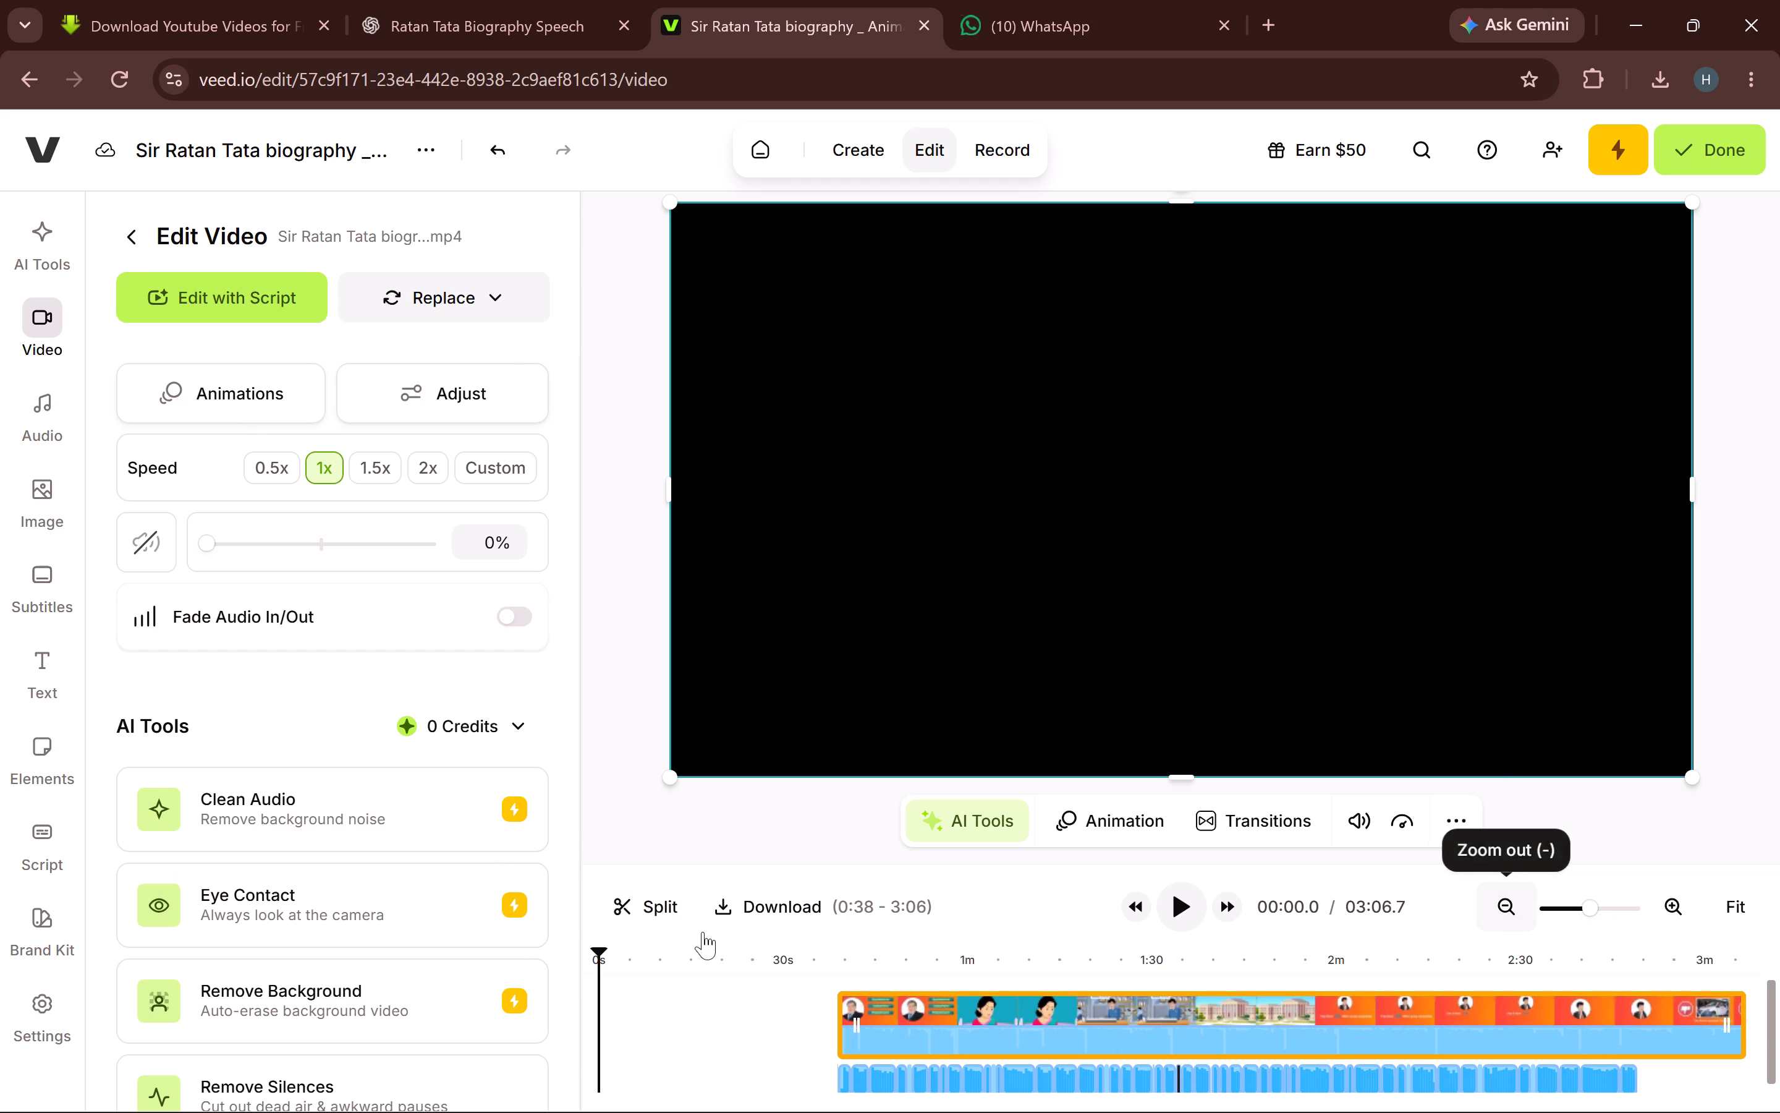
Extend the end of the video clip on the timeline to about 03:38.7.
click(620, 919)
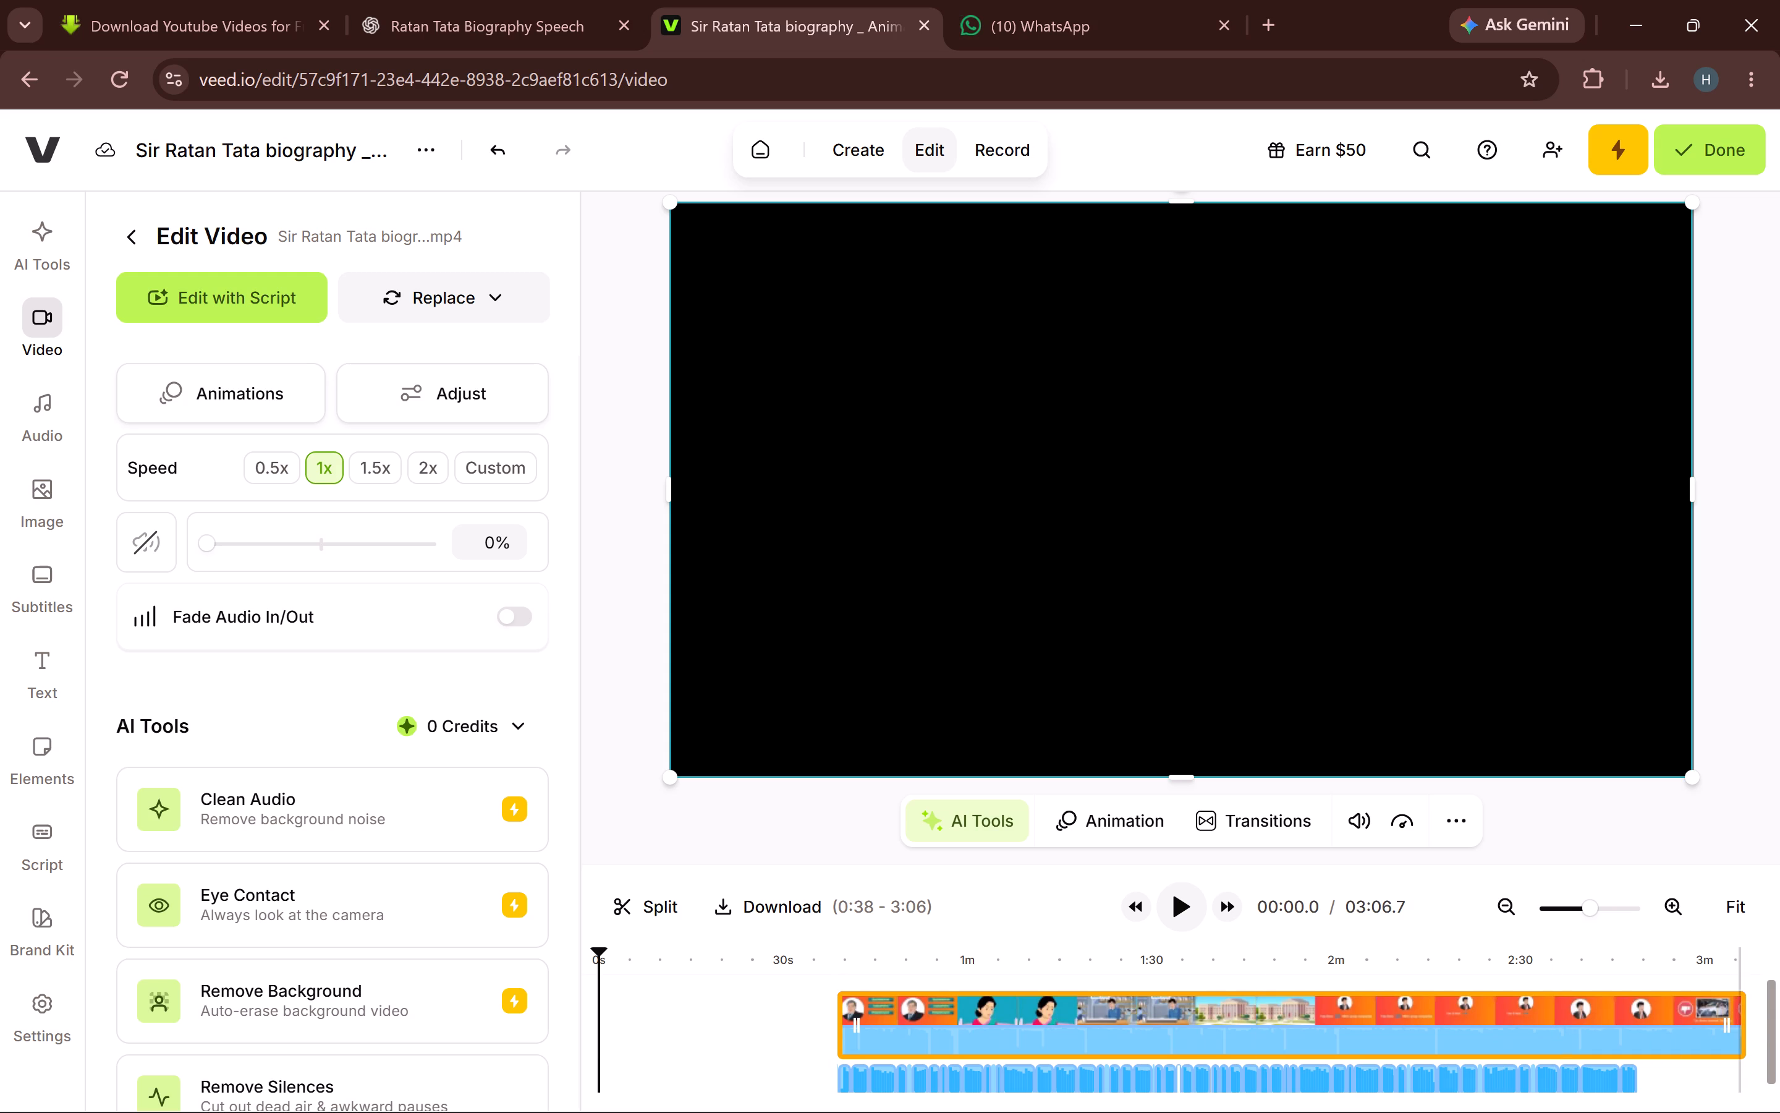
drag(1745, 1027, 1726, 1038)
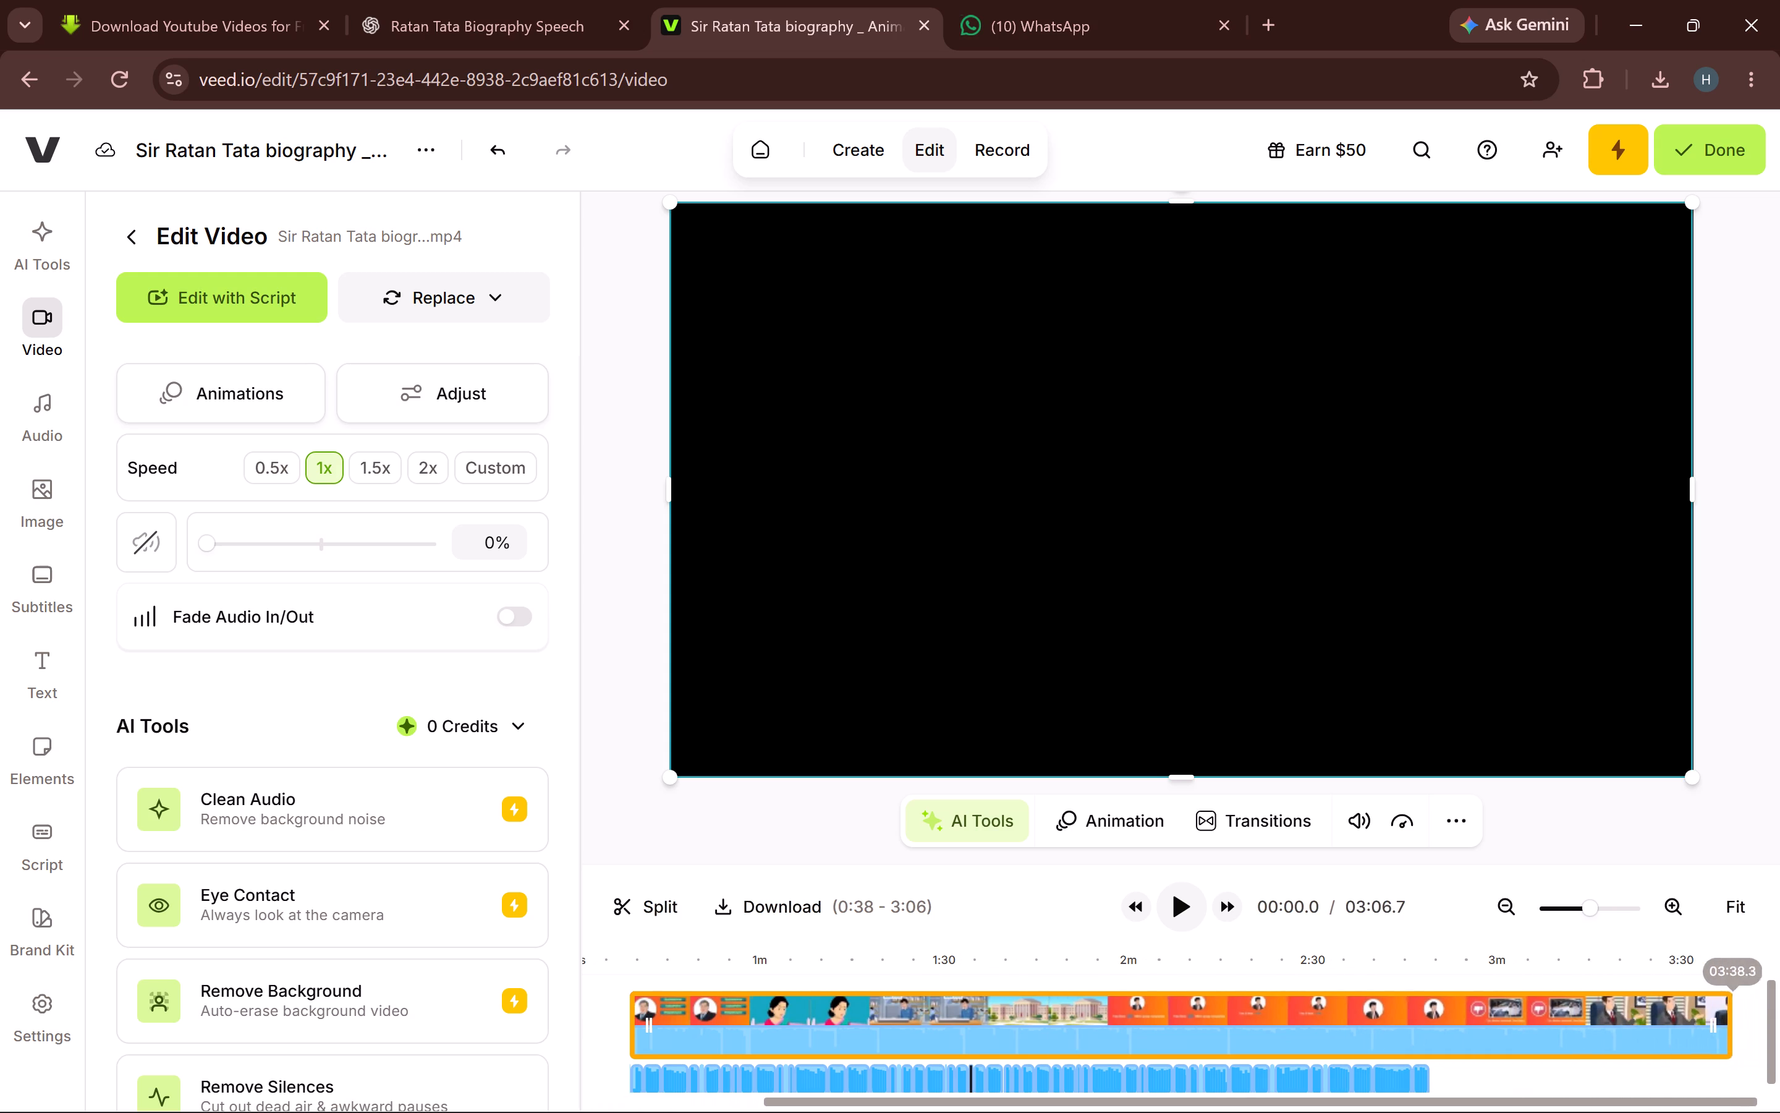
drag(1726, 1038, 1503, 1043)
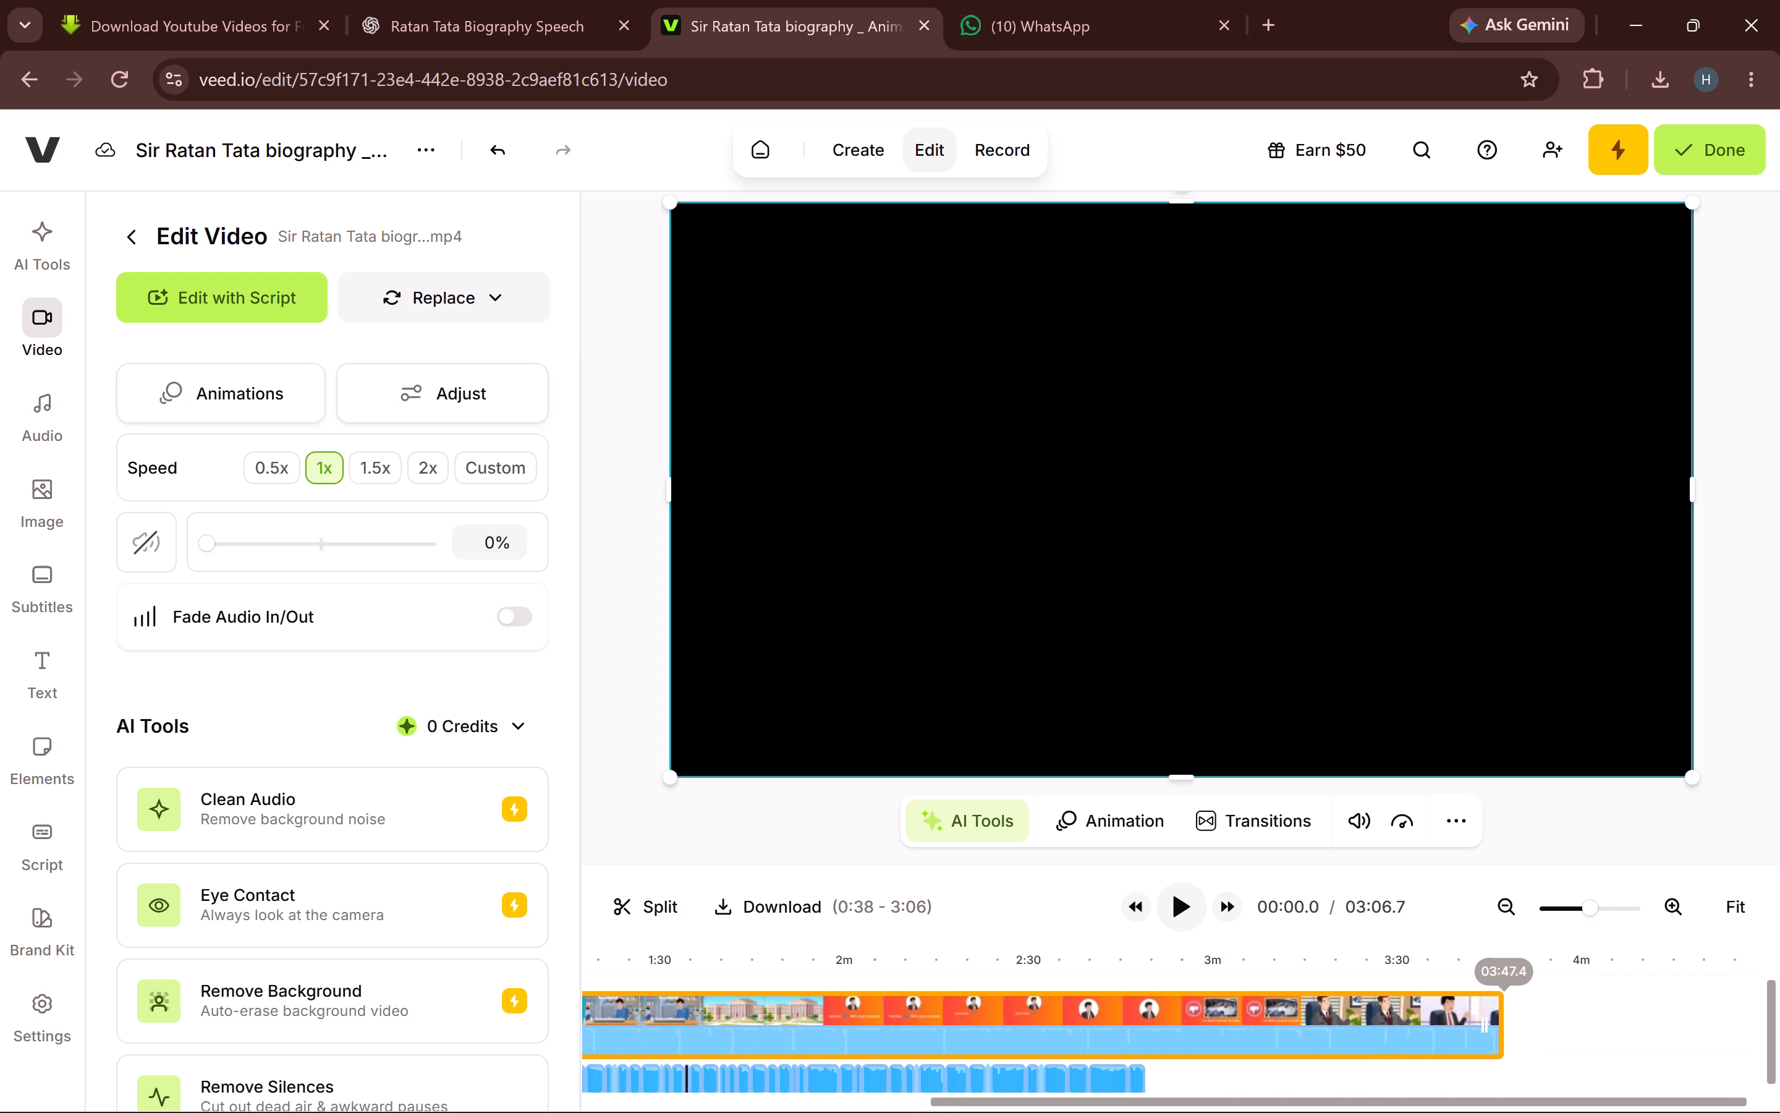
drag(1503, 1043, 1390, 1041)
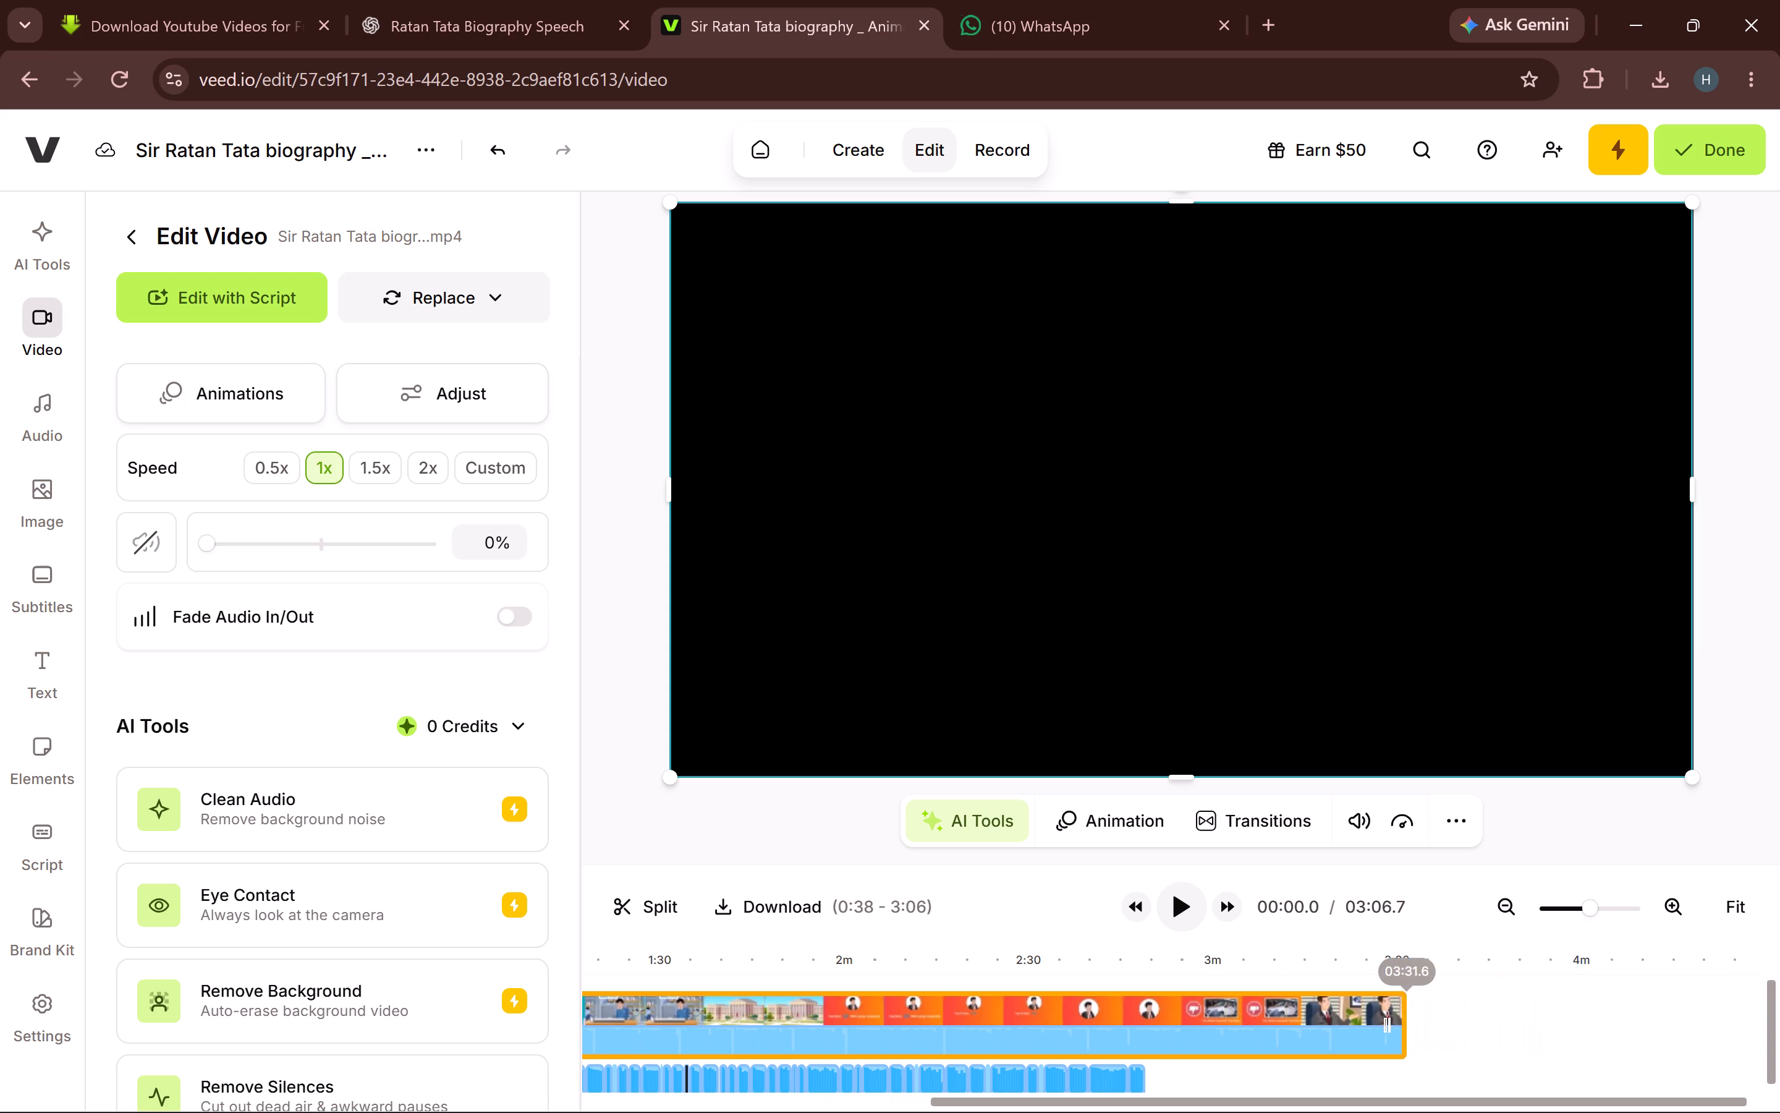
drag(1390, 1041, 1506, 1029)
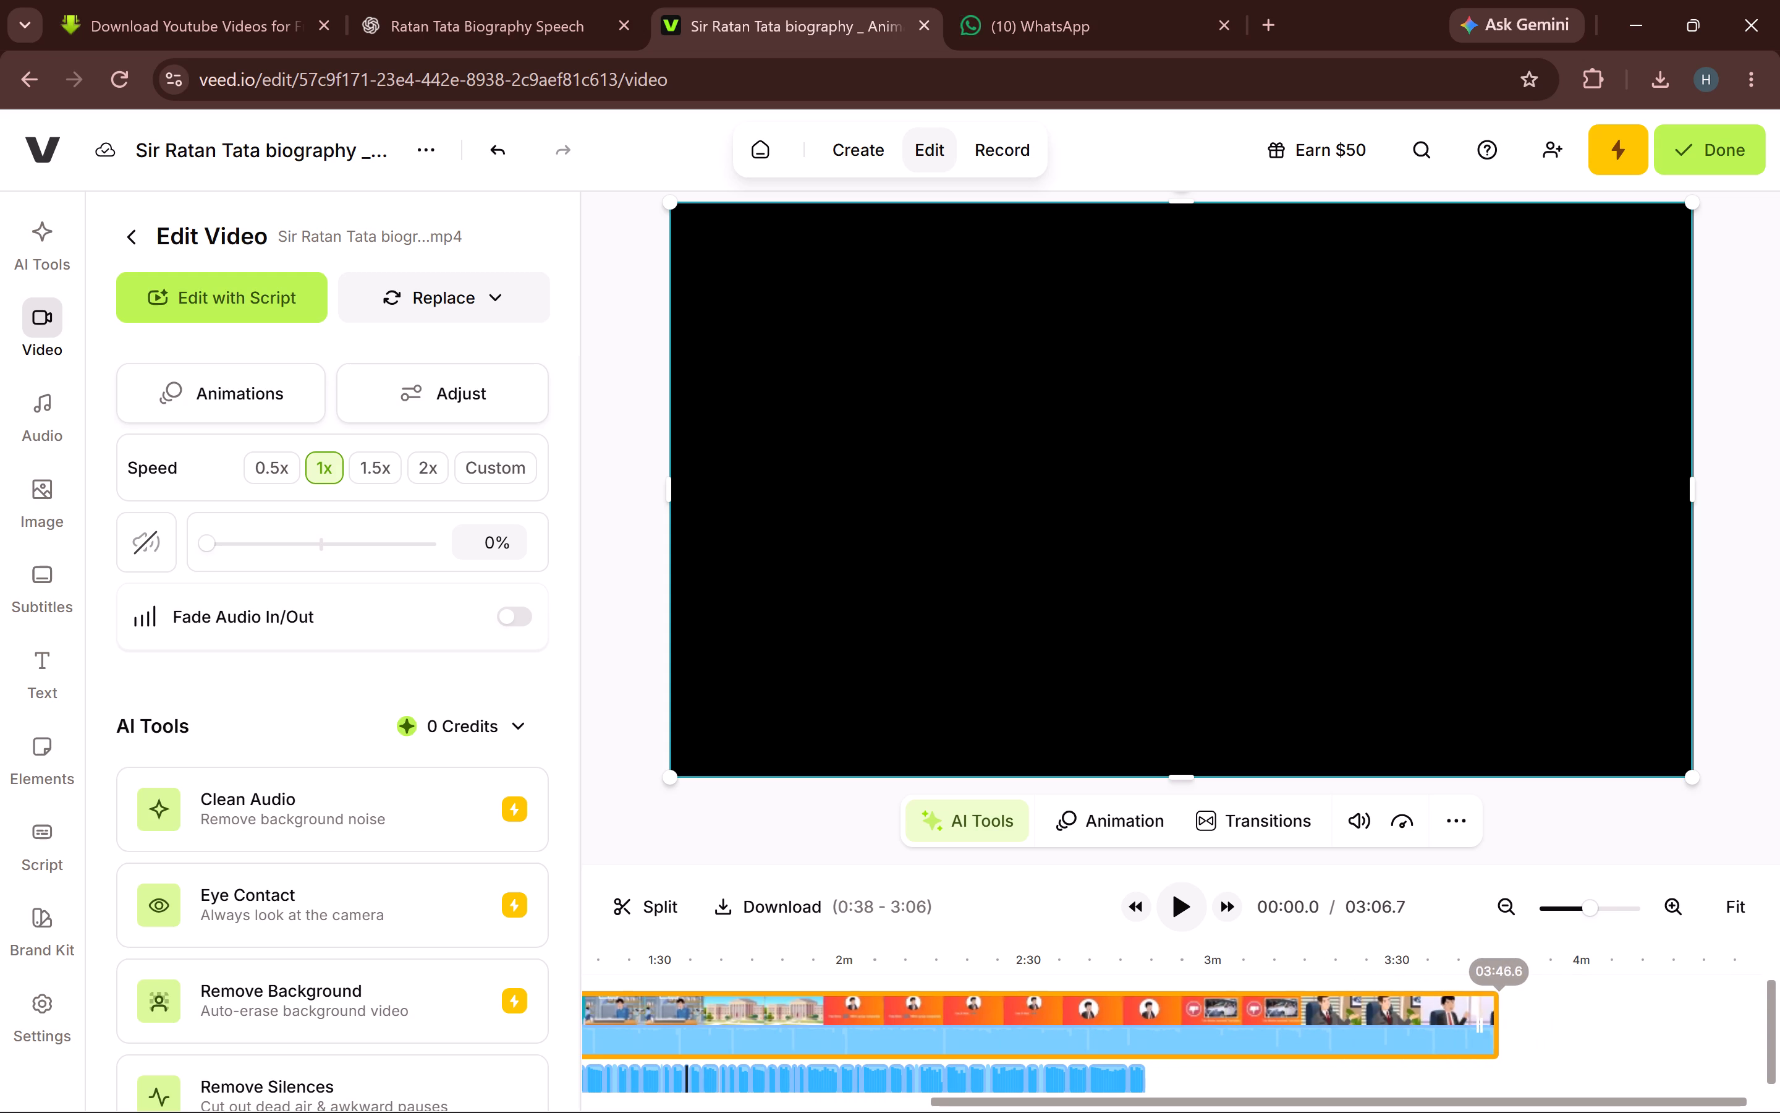
drag(1506, 1029, 1457, 1029)
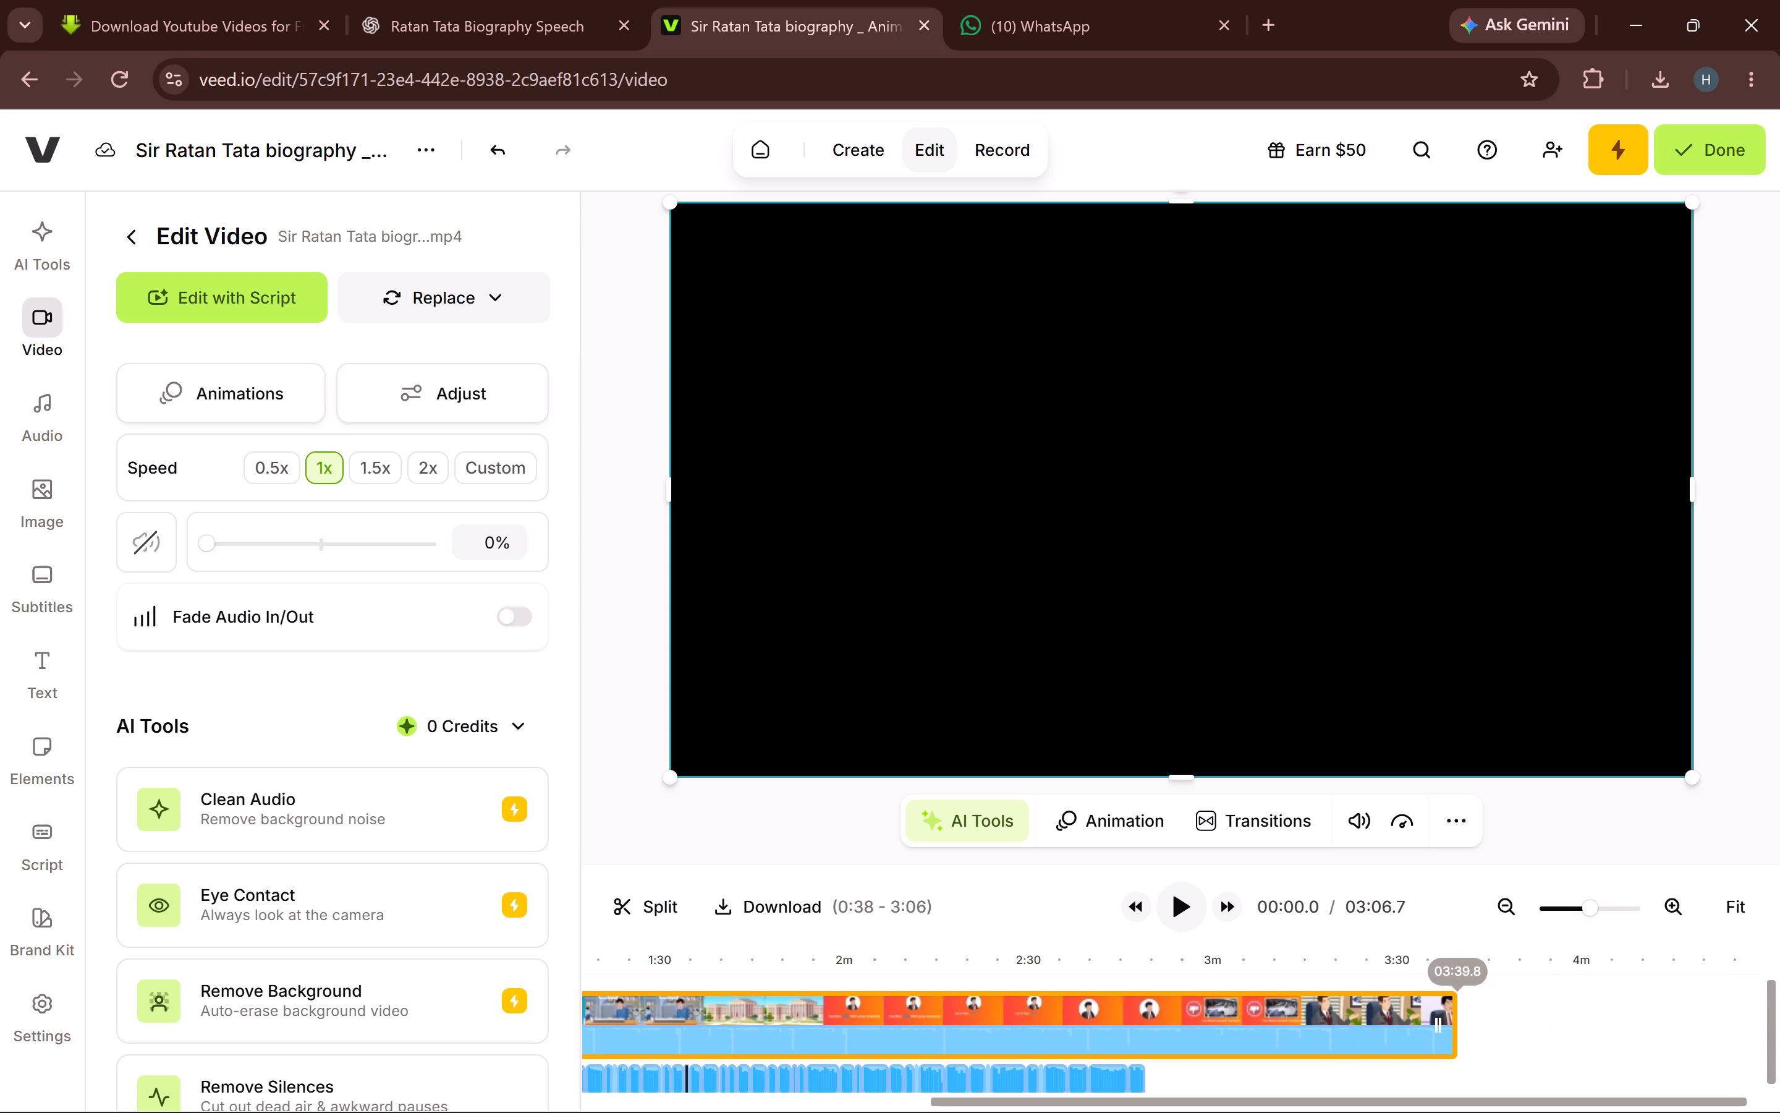
drag(1457, 1029, 1439, 1024)
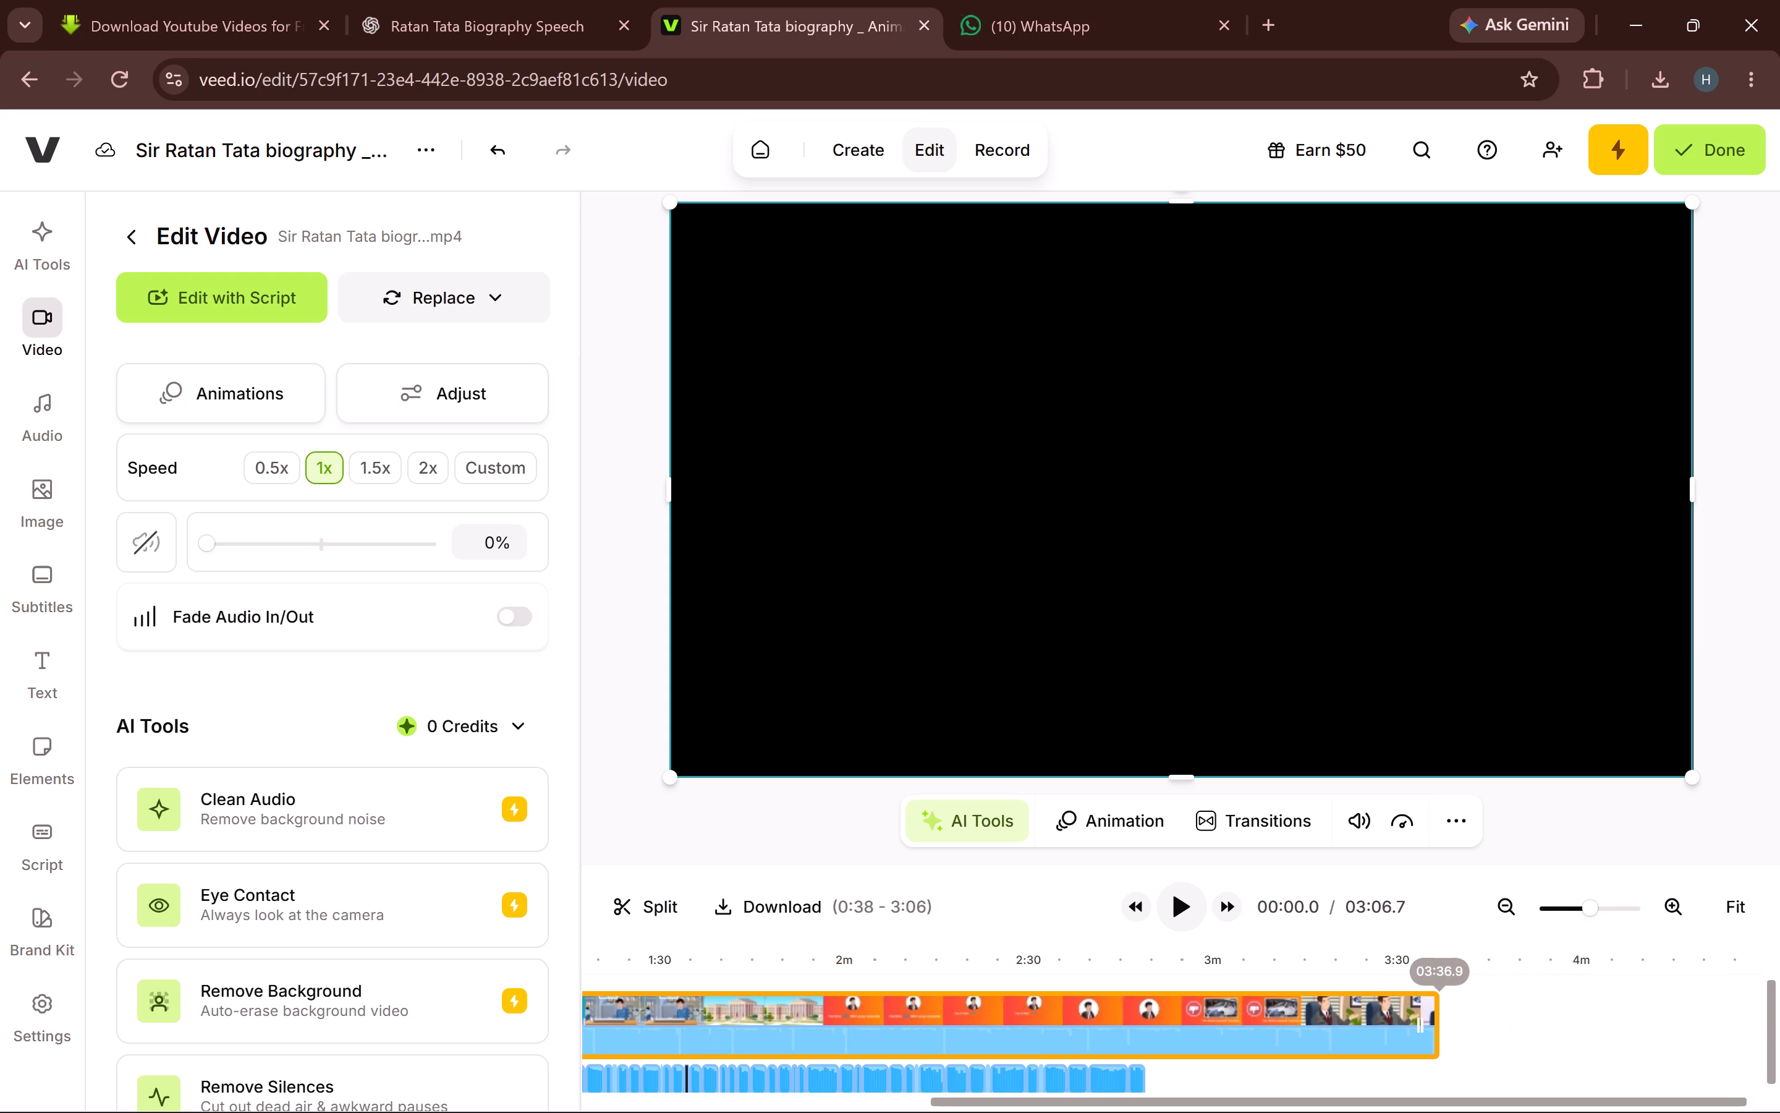
drag(1439, 1024, 1440, 1023)
drag(1440, 1023, 1450, 1023)
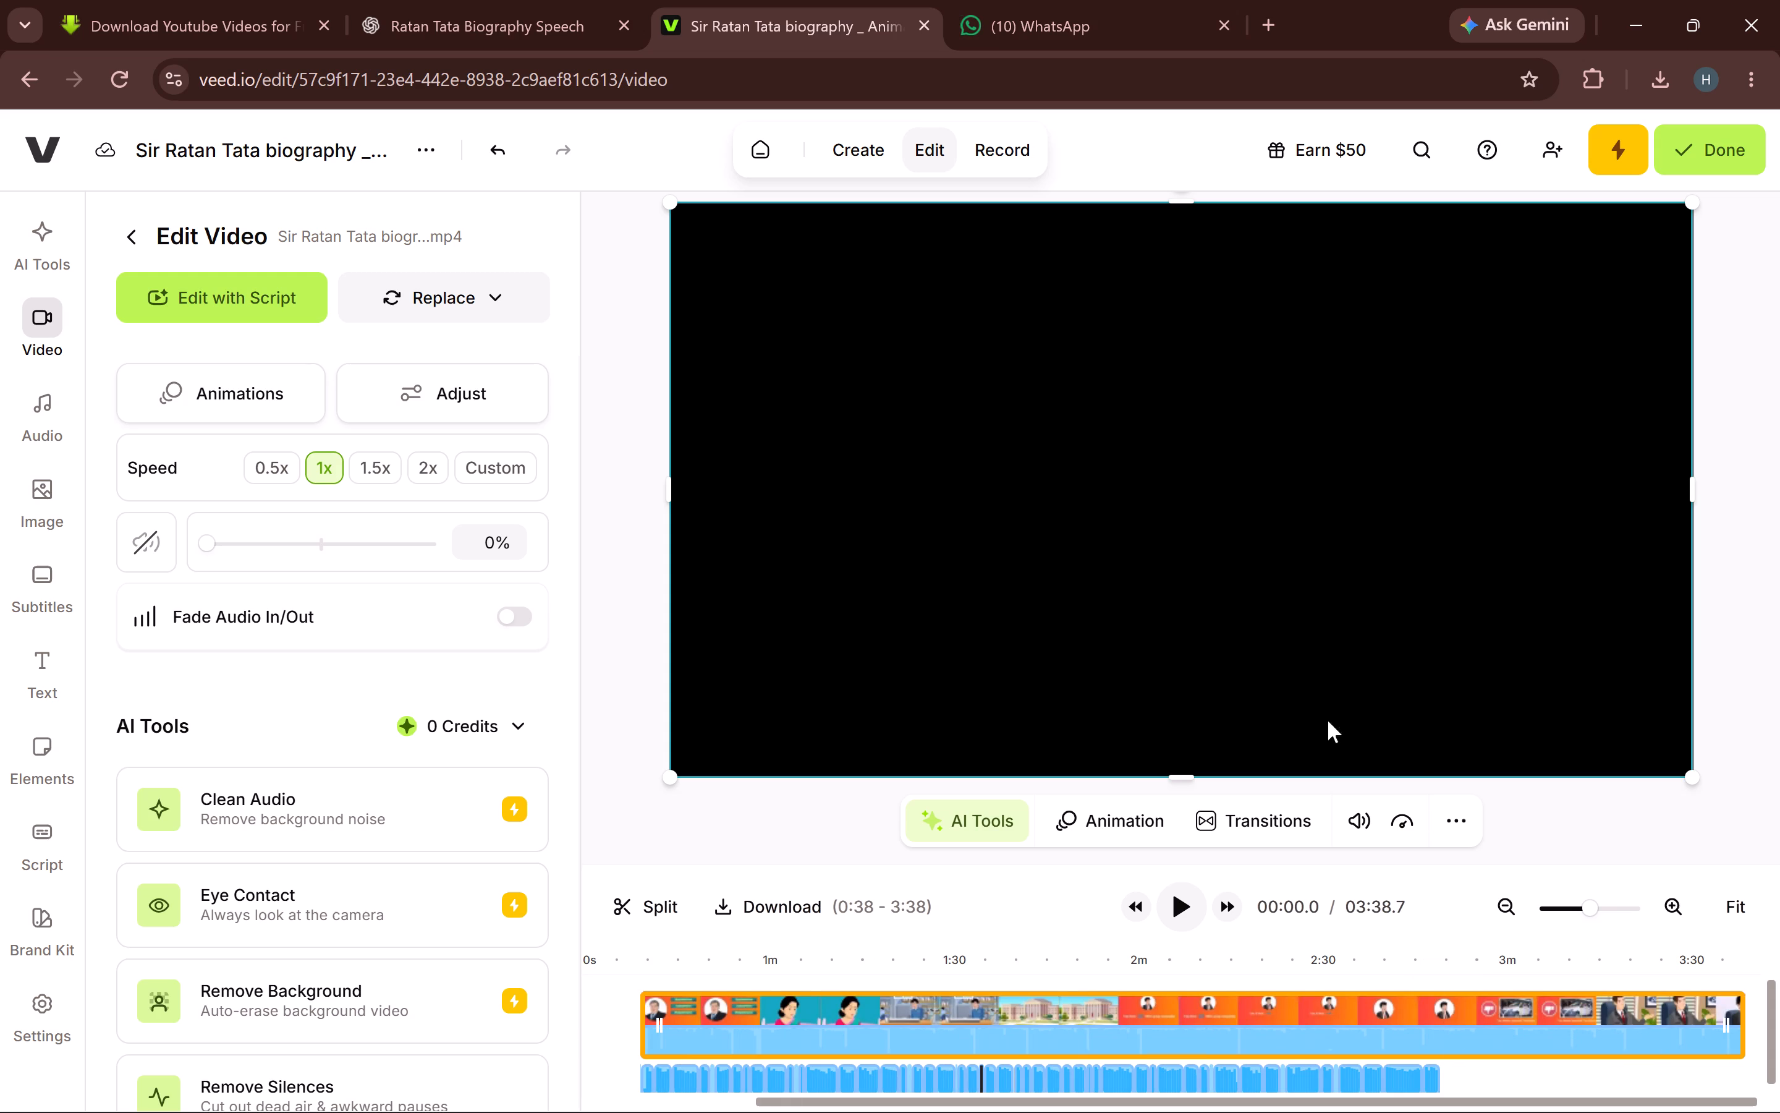
click(1158, 720)
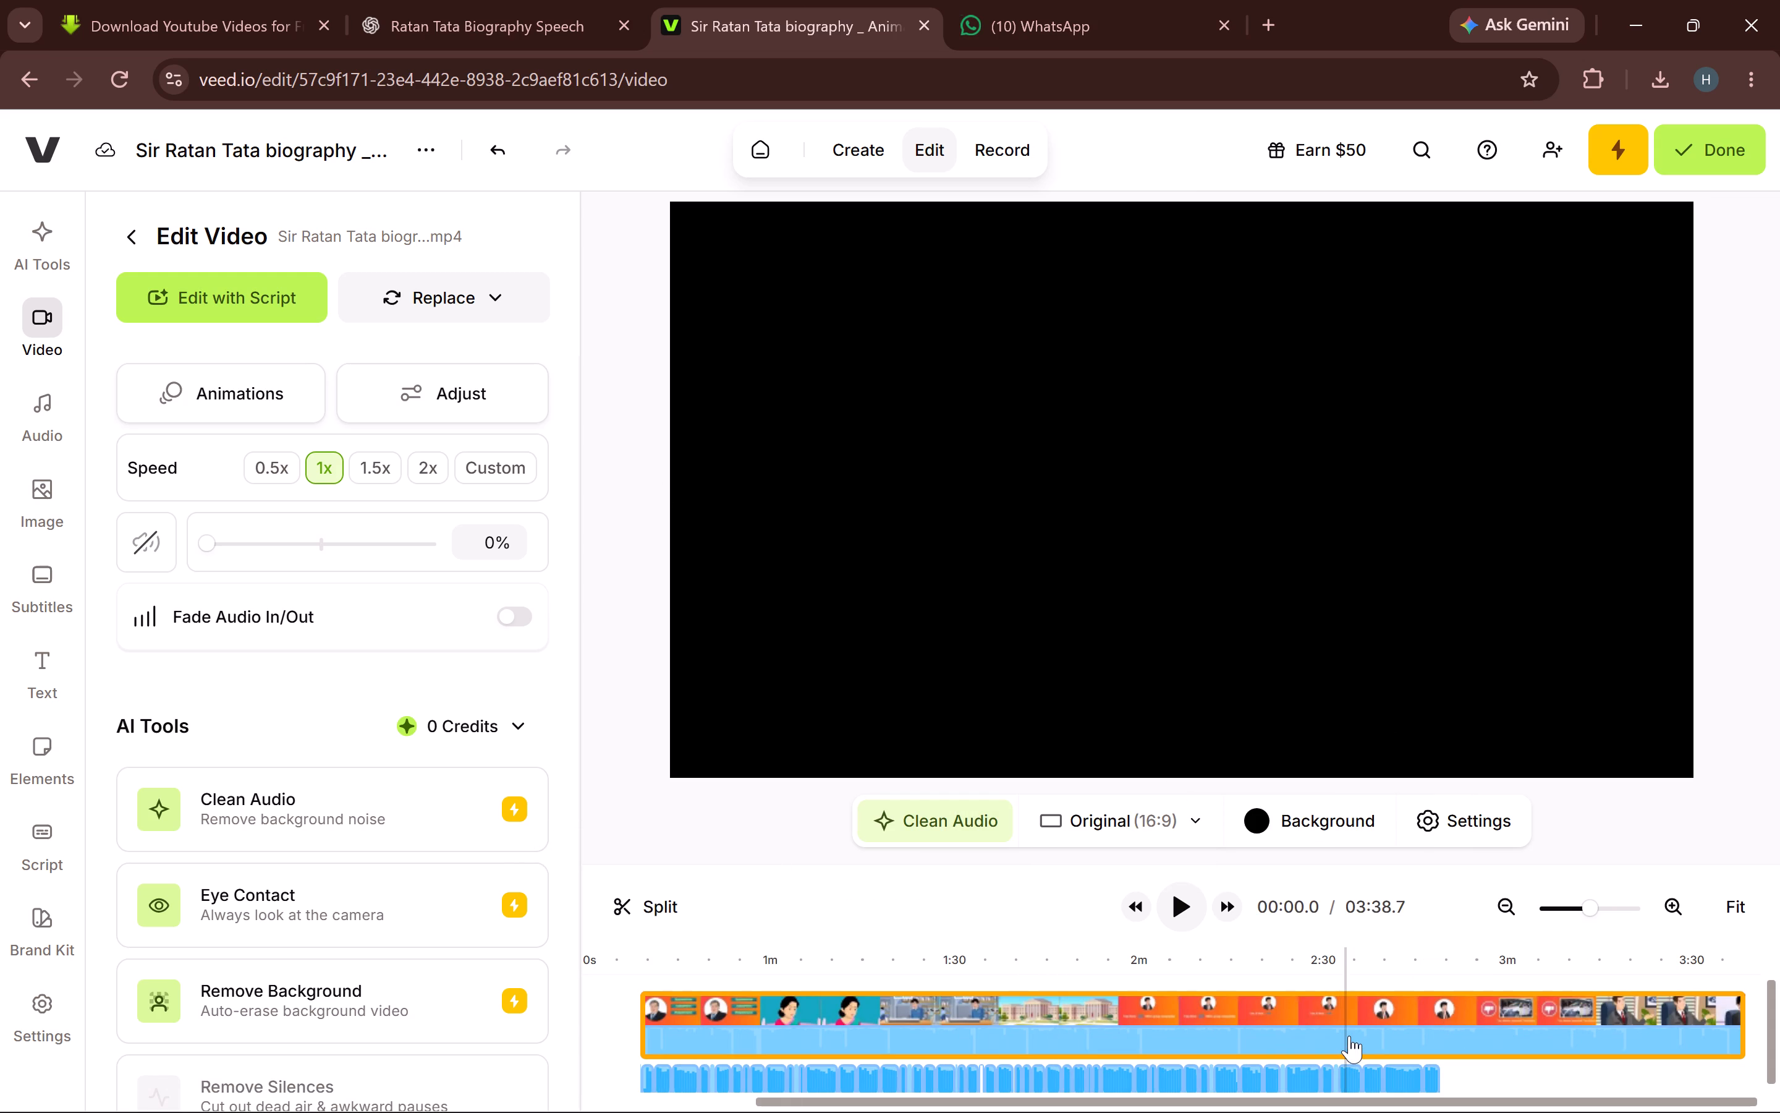
Download the video clip's 0:38 to 3:38 section in Standard quality, keeping the watermark.
scroll(1349, 1034, left, 6)
scroll(1545, 1040, left, 1)
click(1492, 1033)
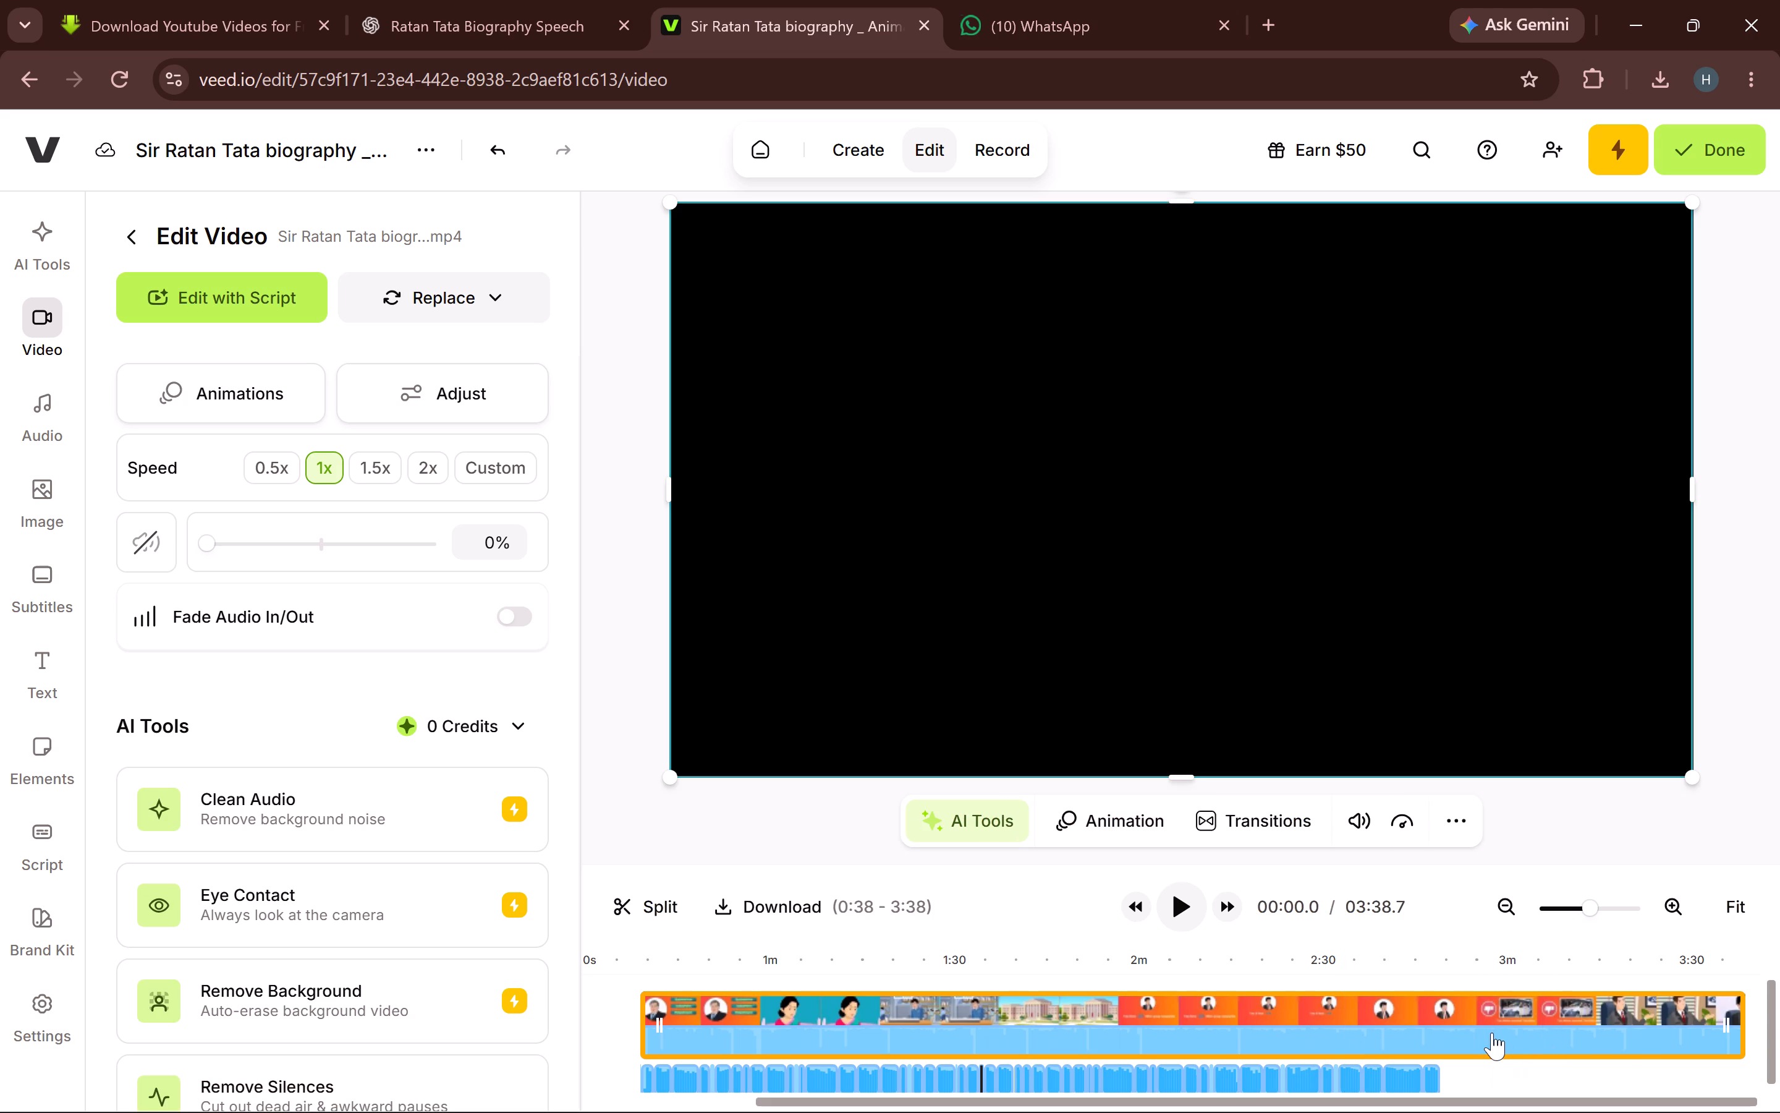
click(1365, 1079)
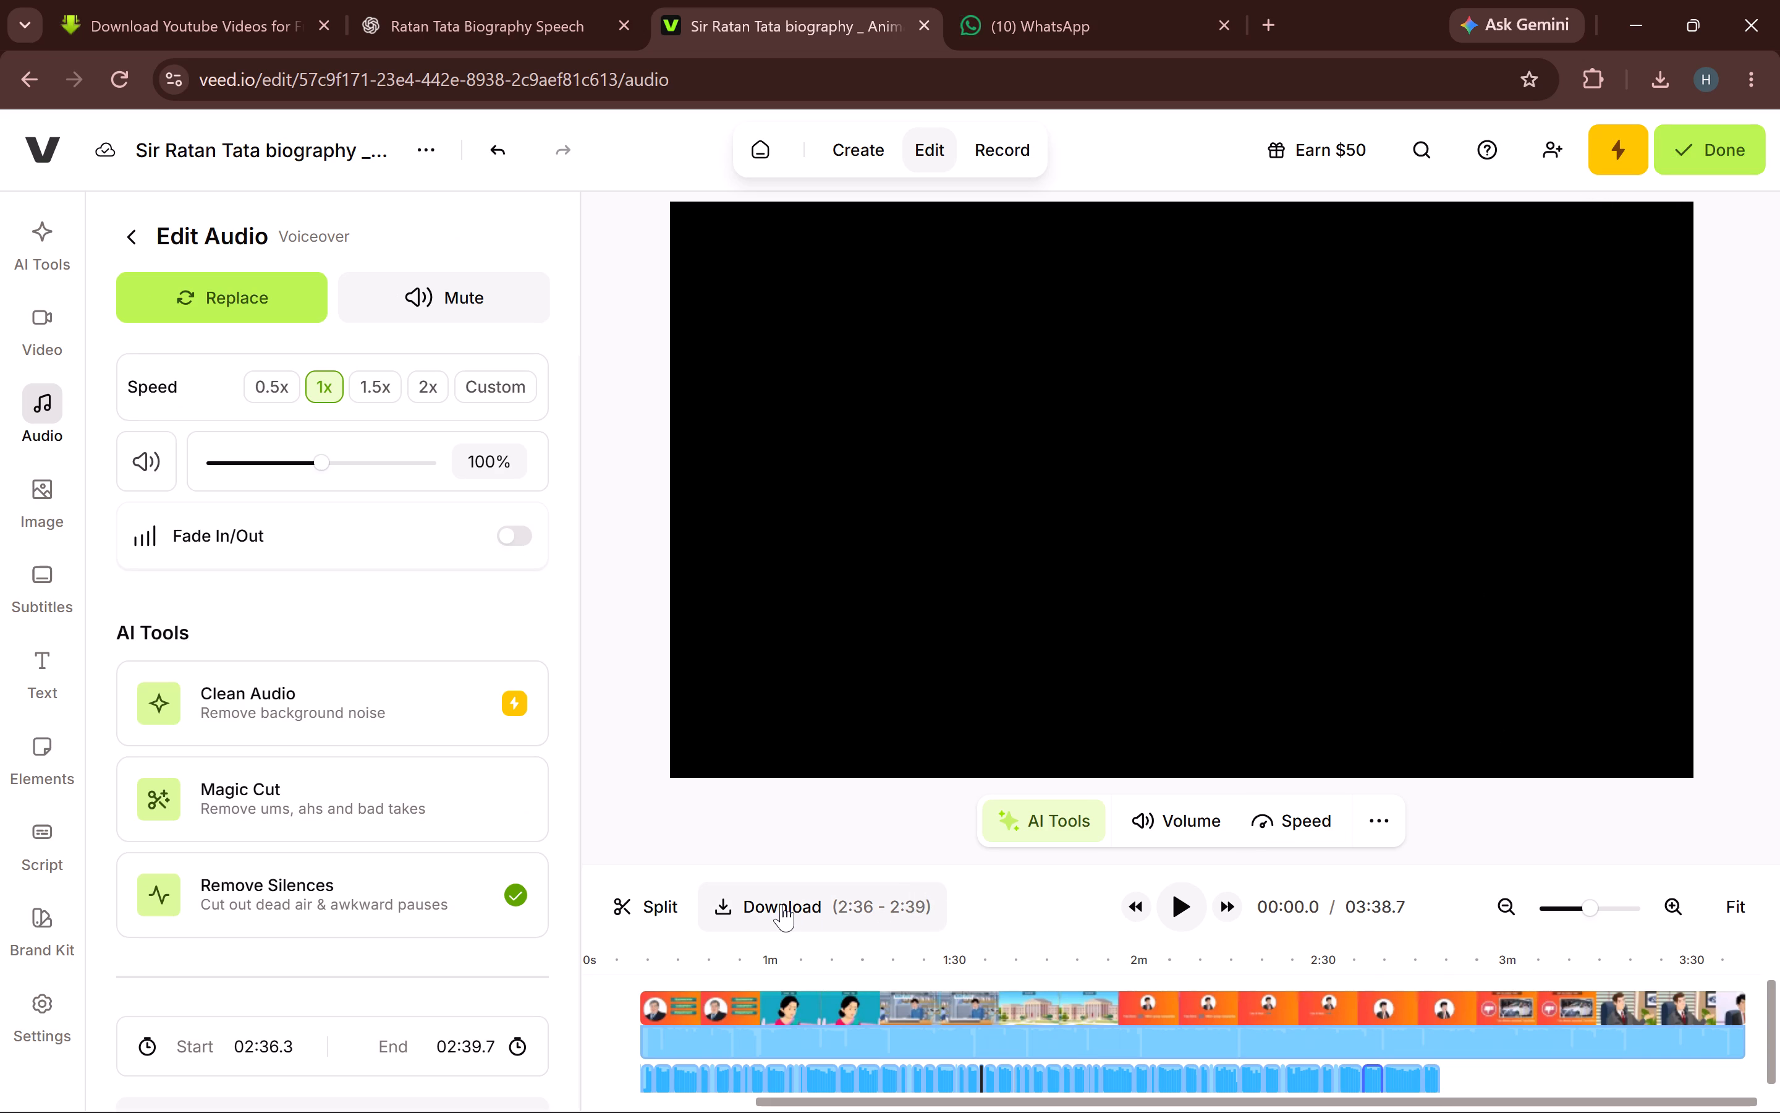
click(1308, 1015)
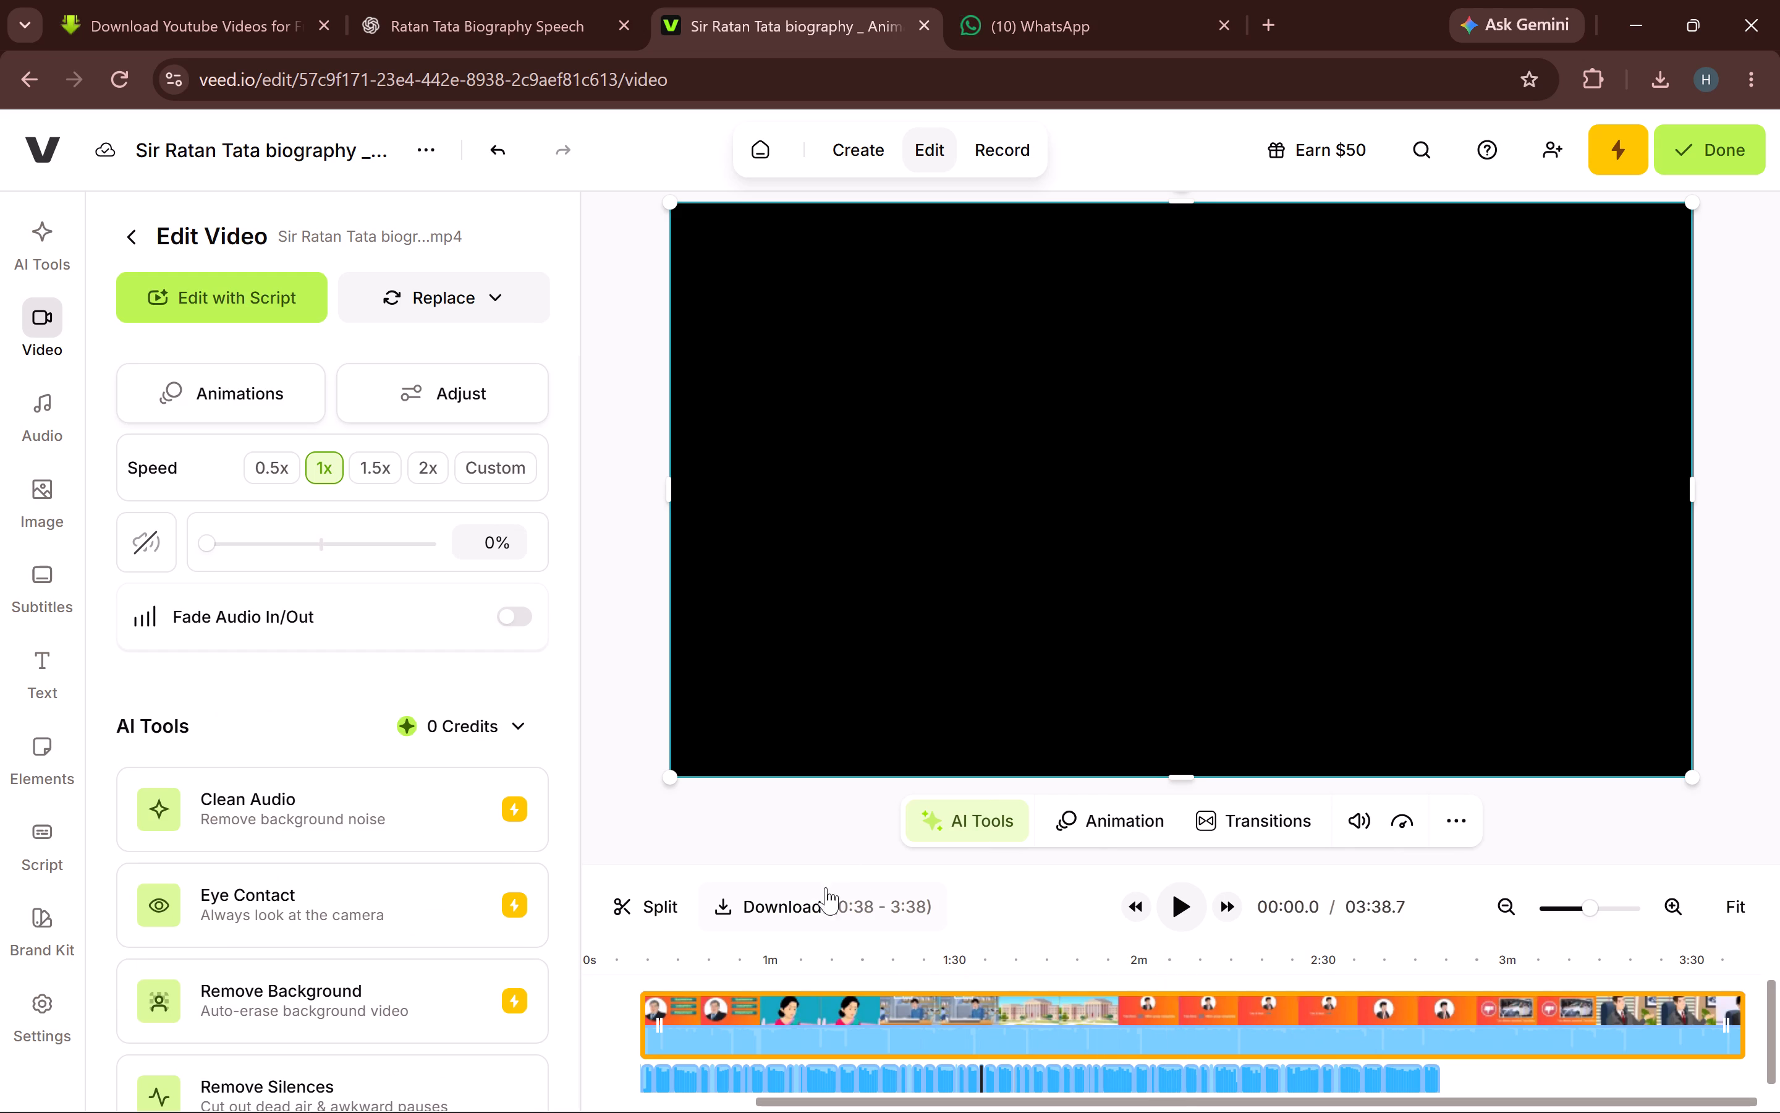
click(801, 902)
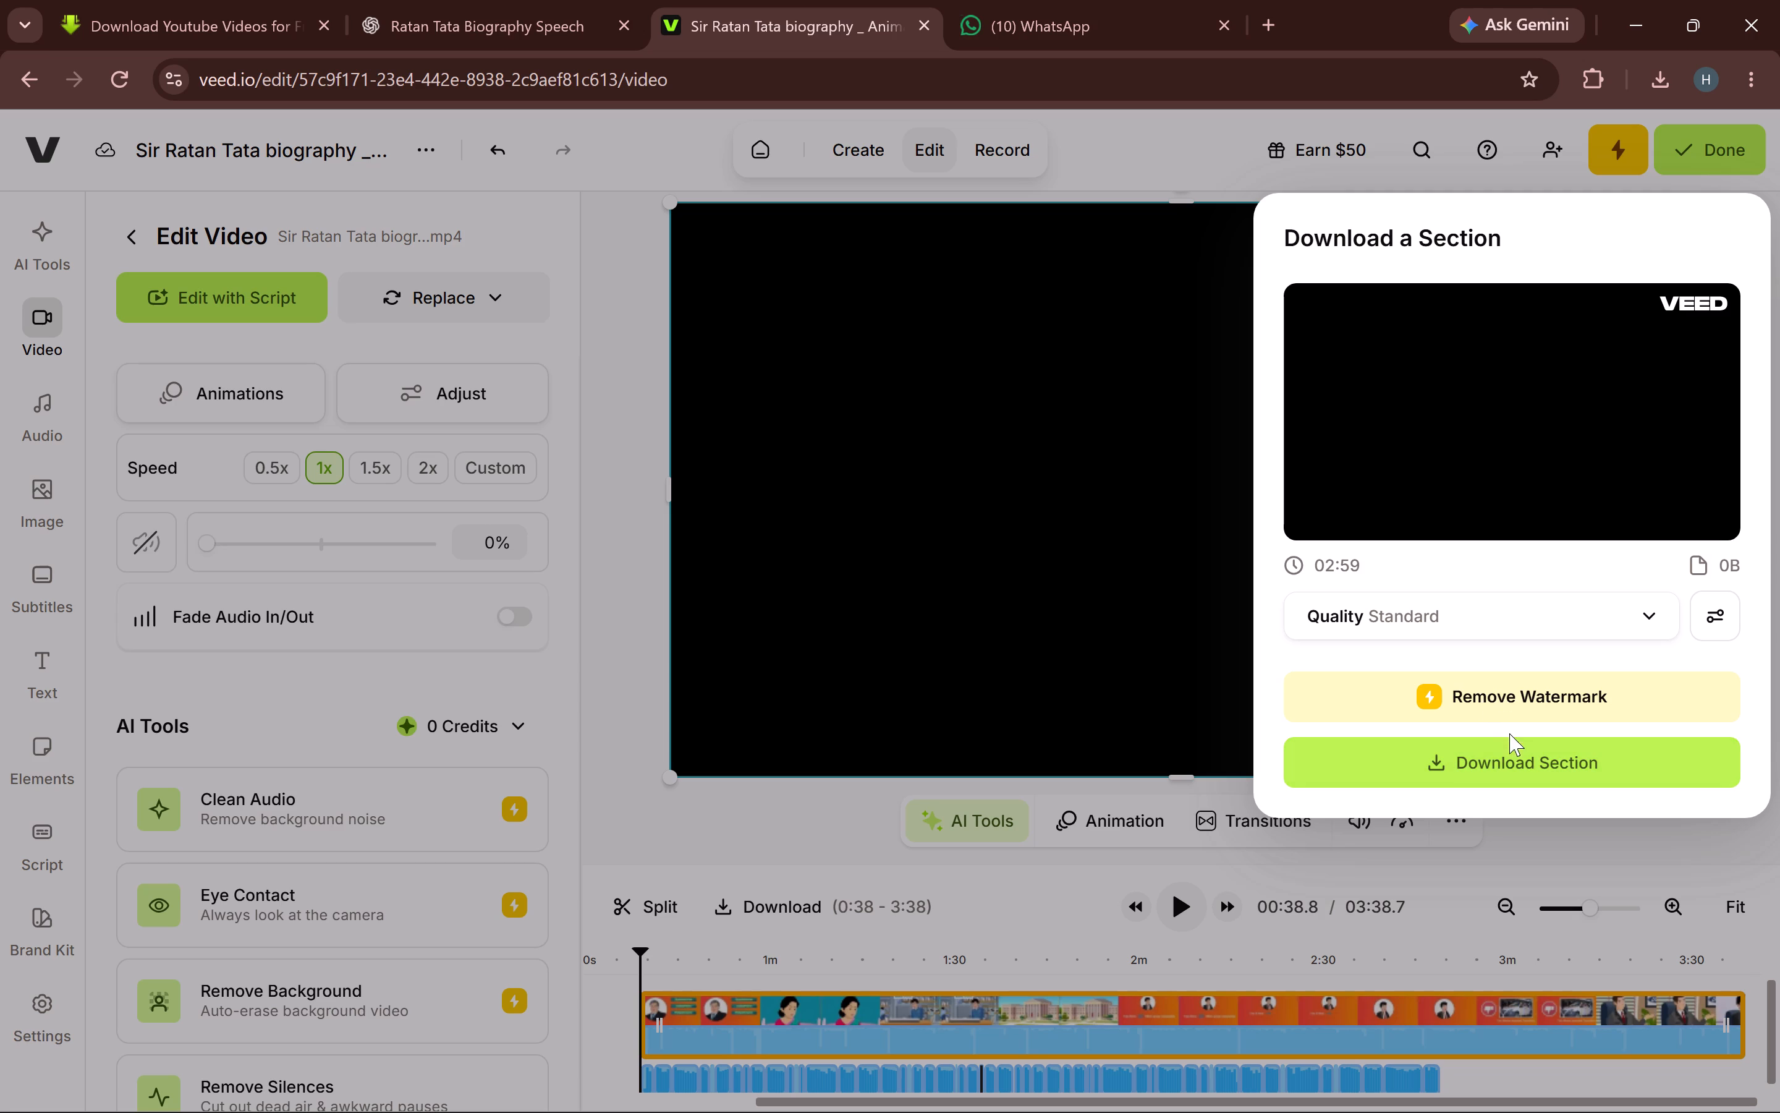
click(1507, 766)
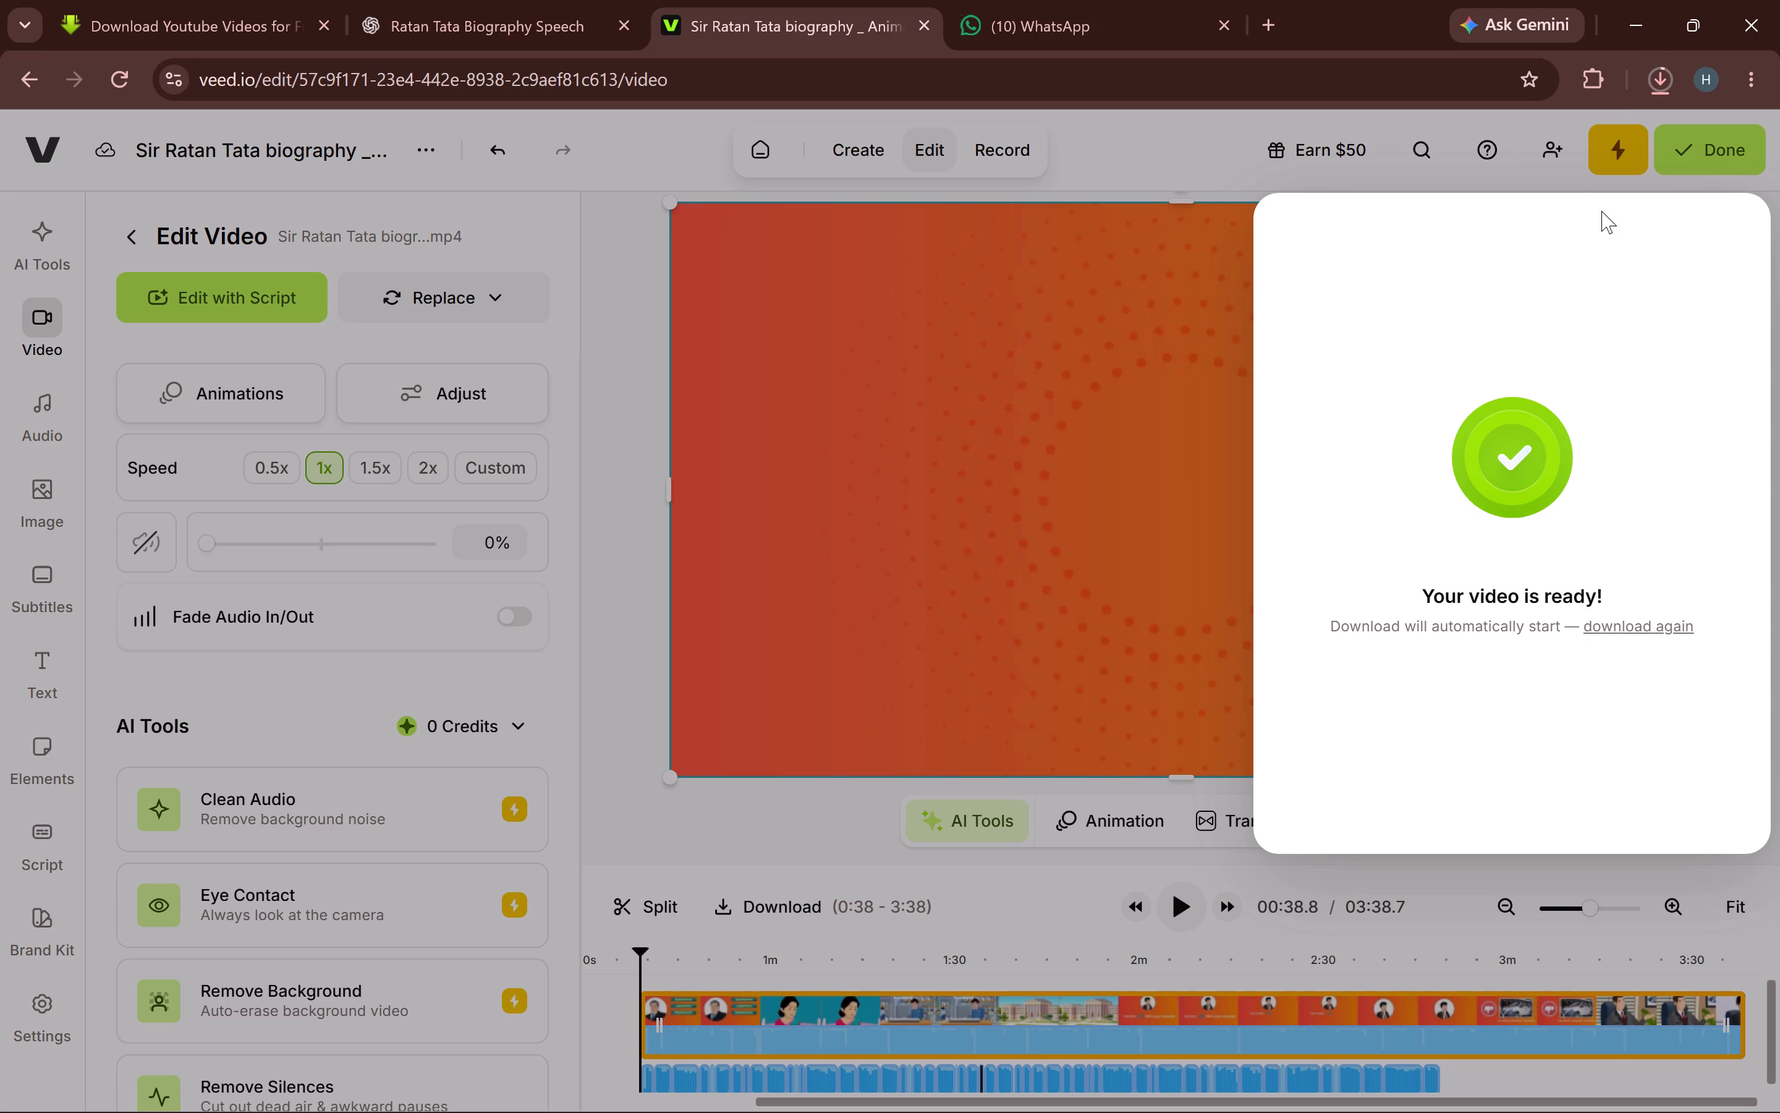
Open the newly downloaded Ratan Tata biography video from the recent download history in VLC.
click(1663, 93)
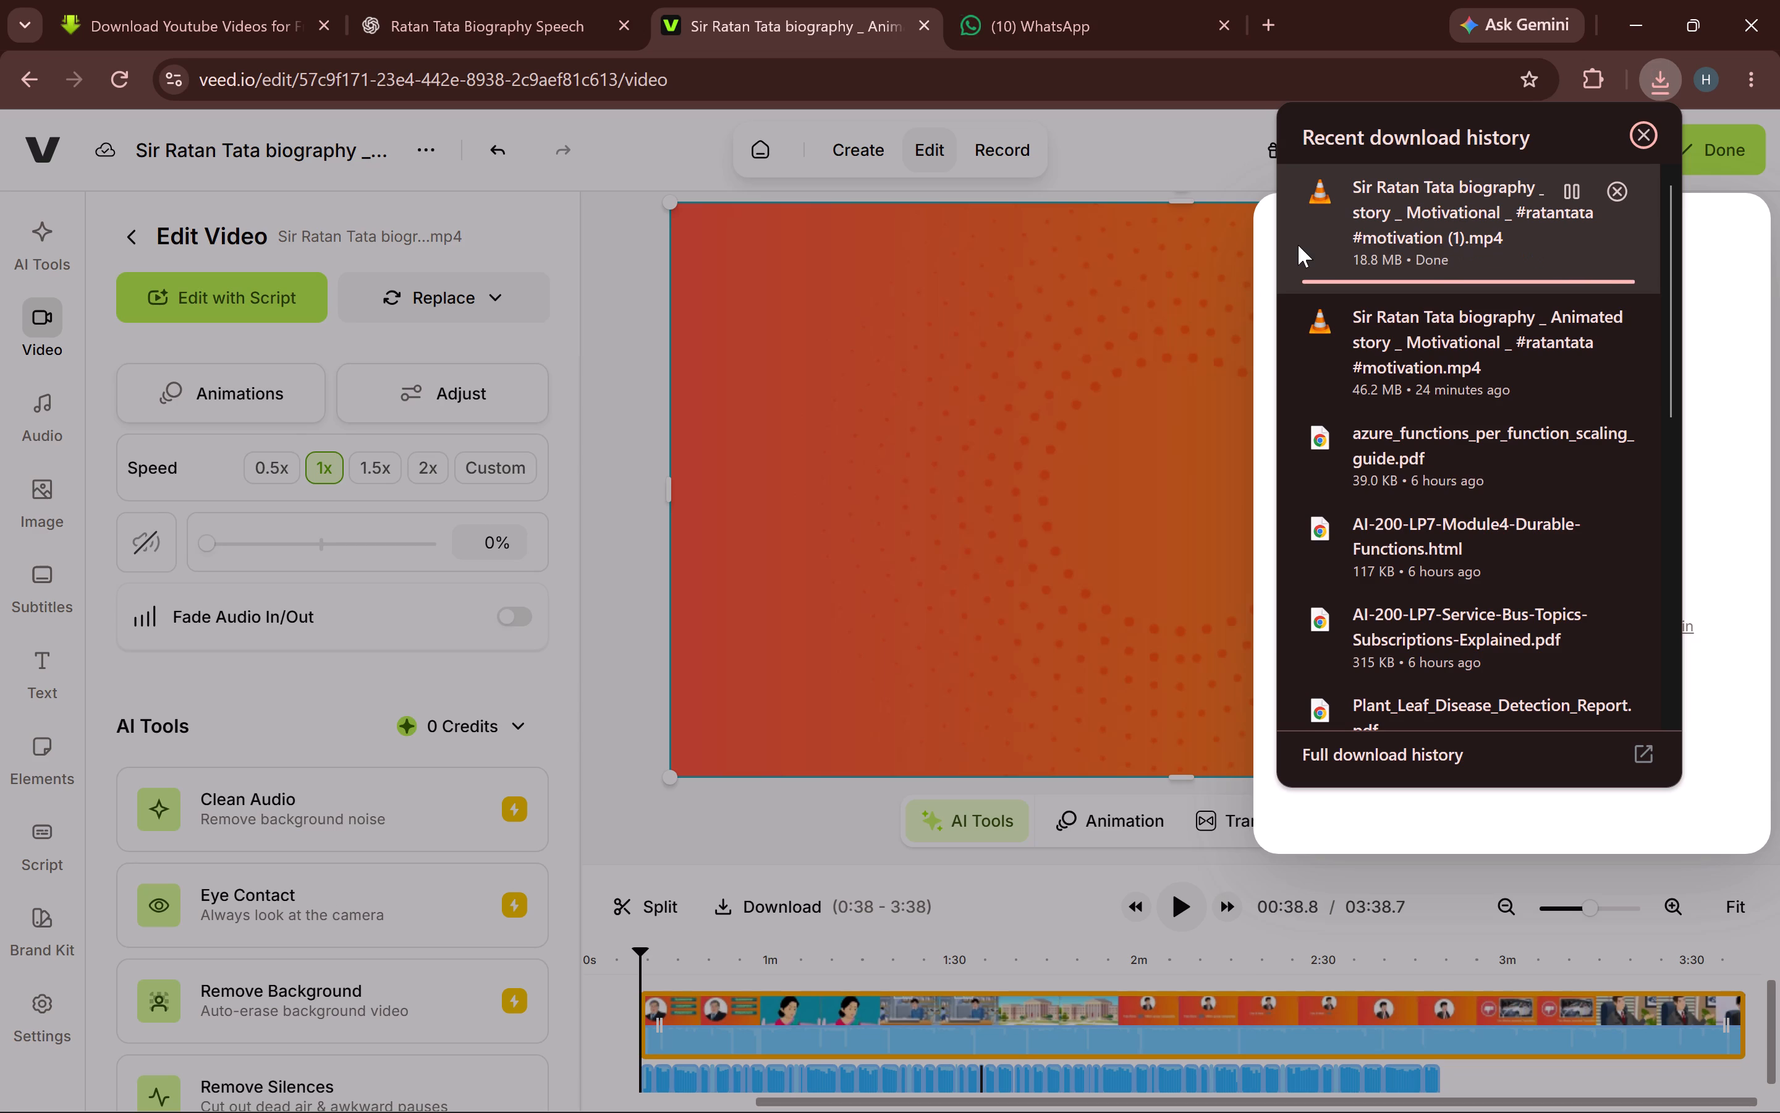
click(1298, 245)
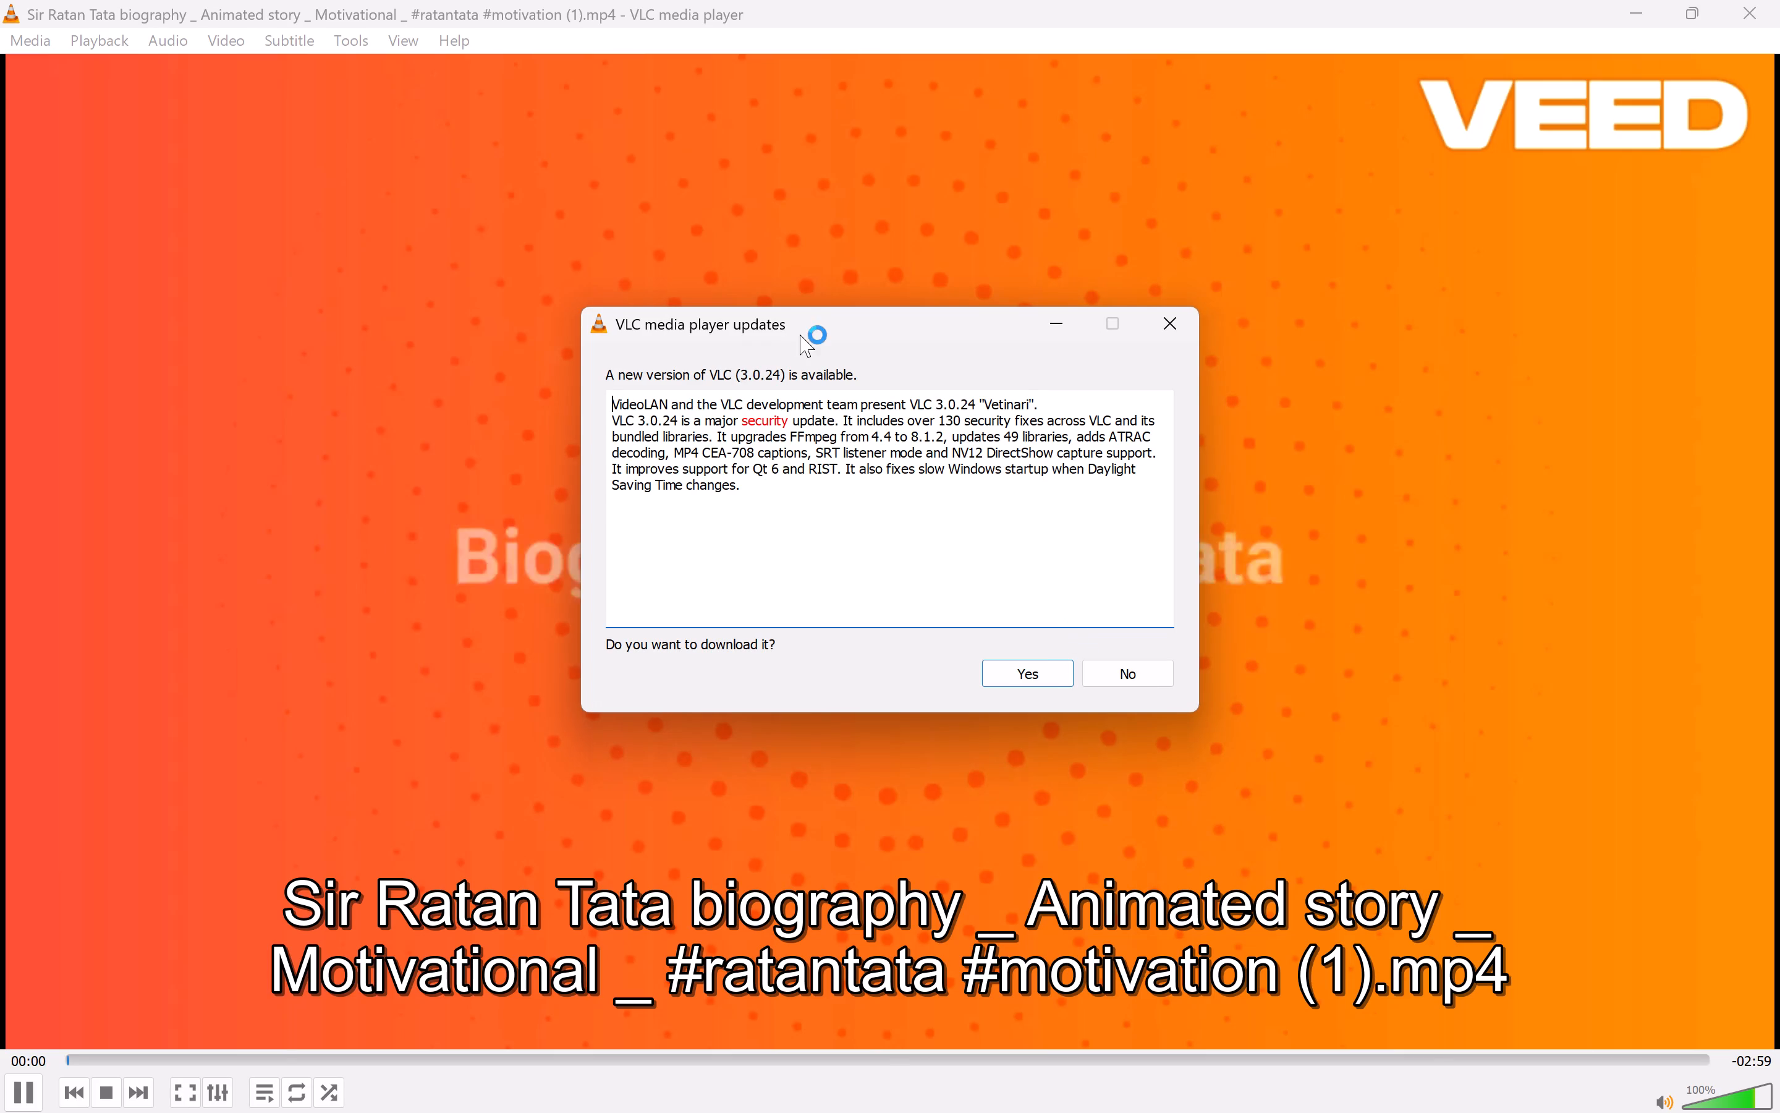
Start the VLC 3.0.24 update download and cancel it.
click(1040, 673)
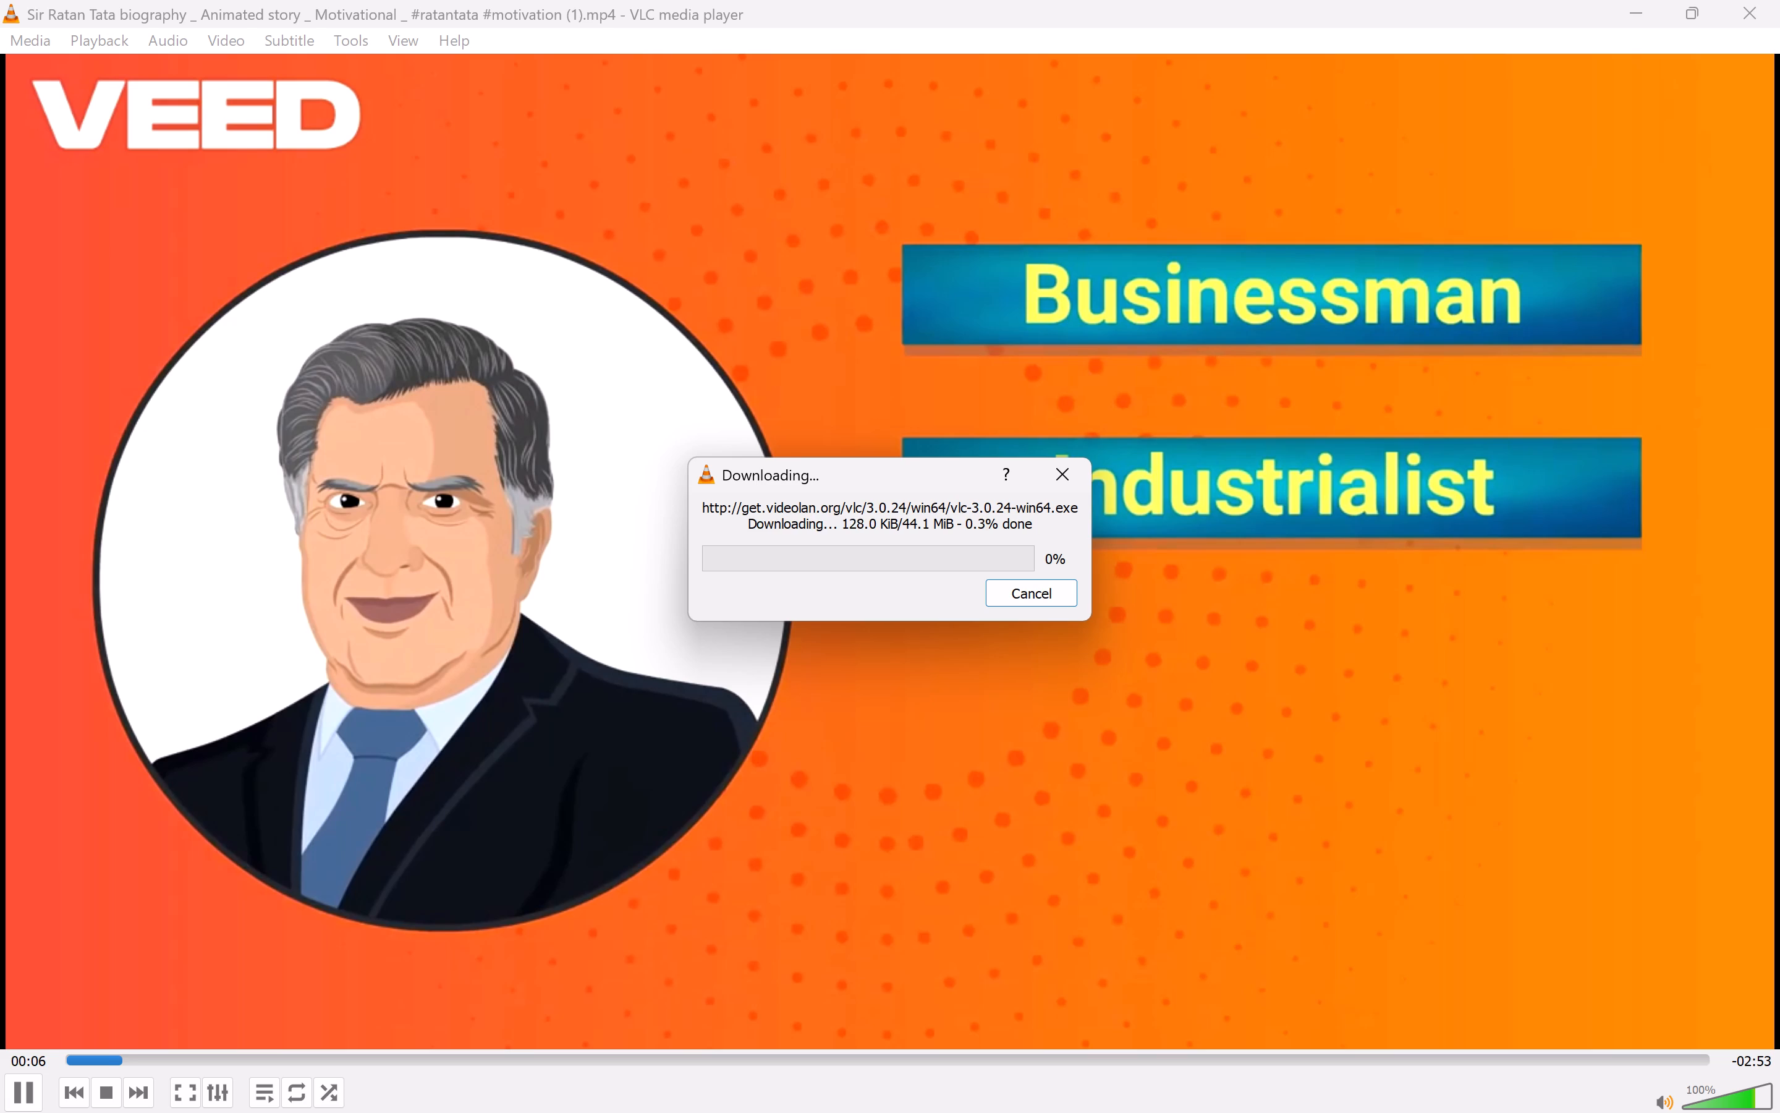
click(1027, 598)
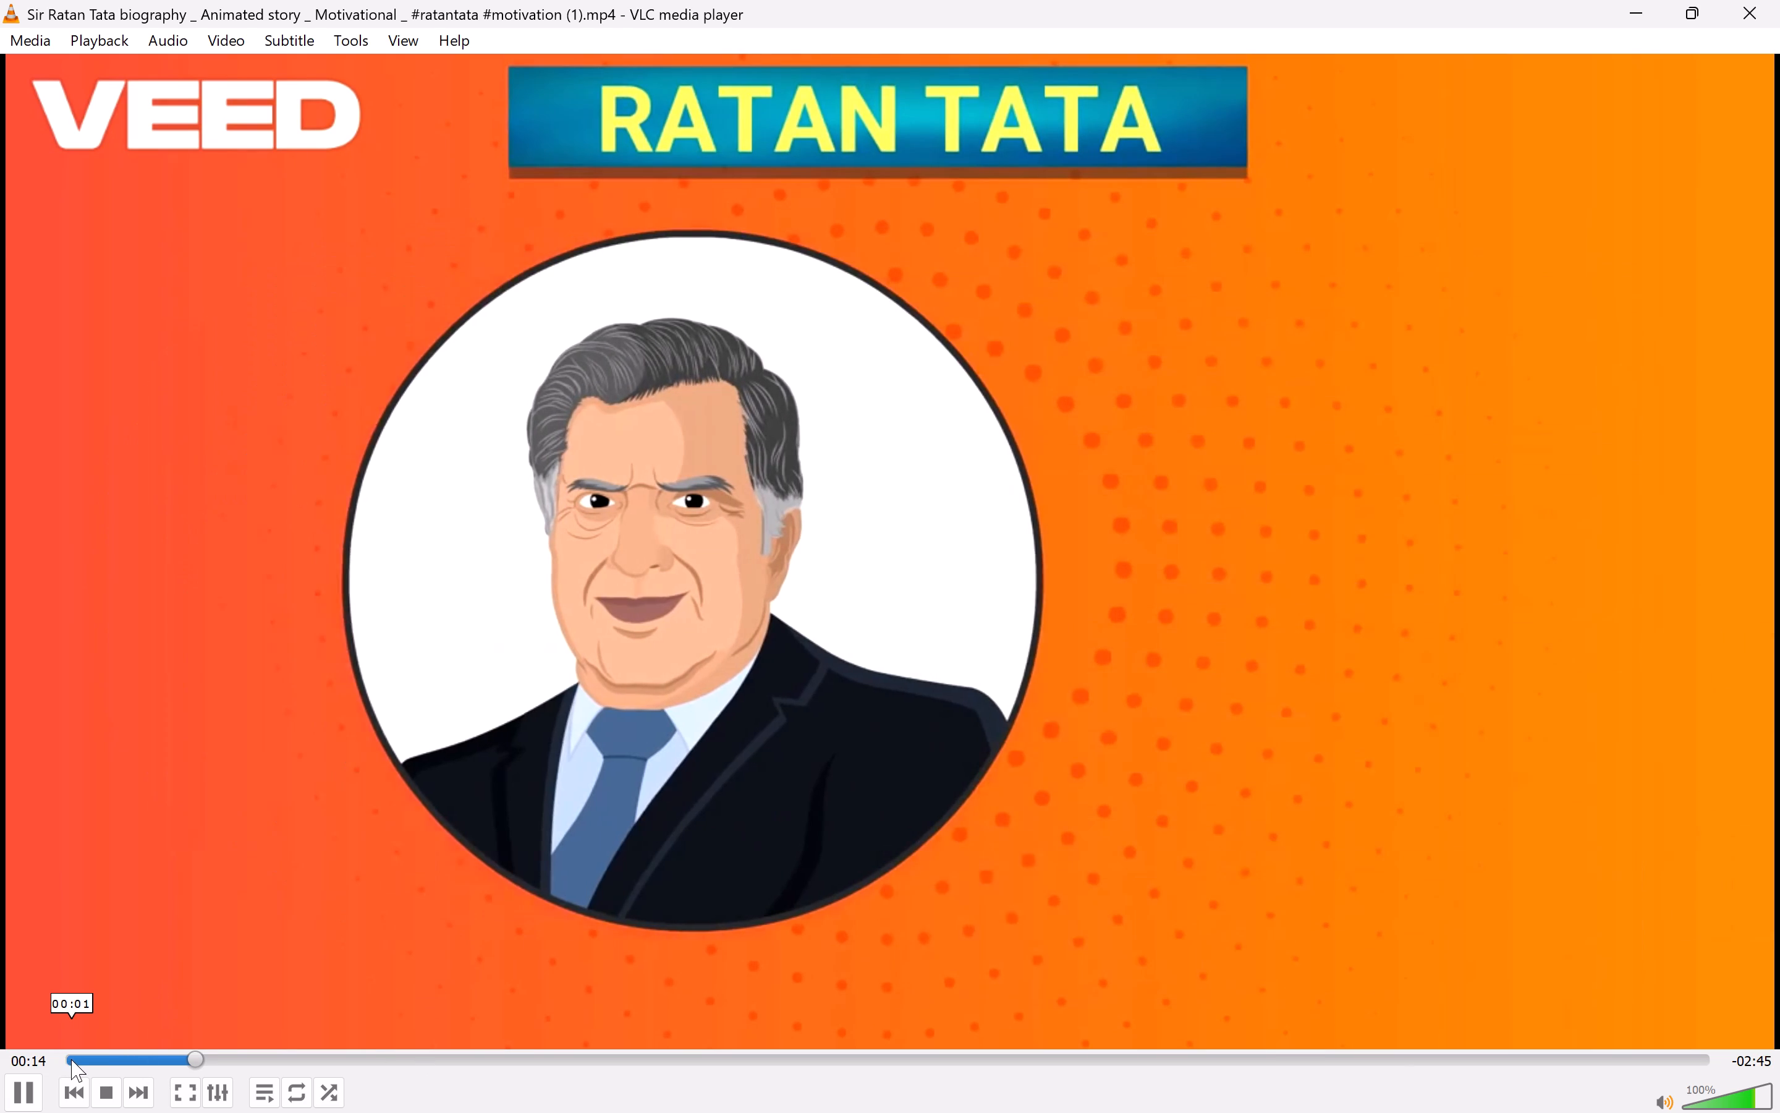
Review the exported video by replaying its opening and checking several points in its final 20 seconds.
click(71, 1059)
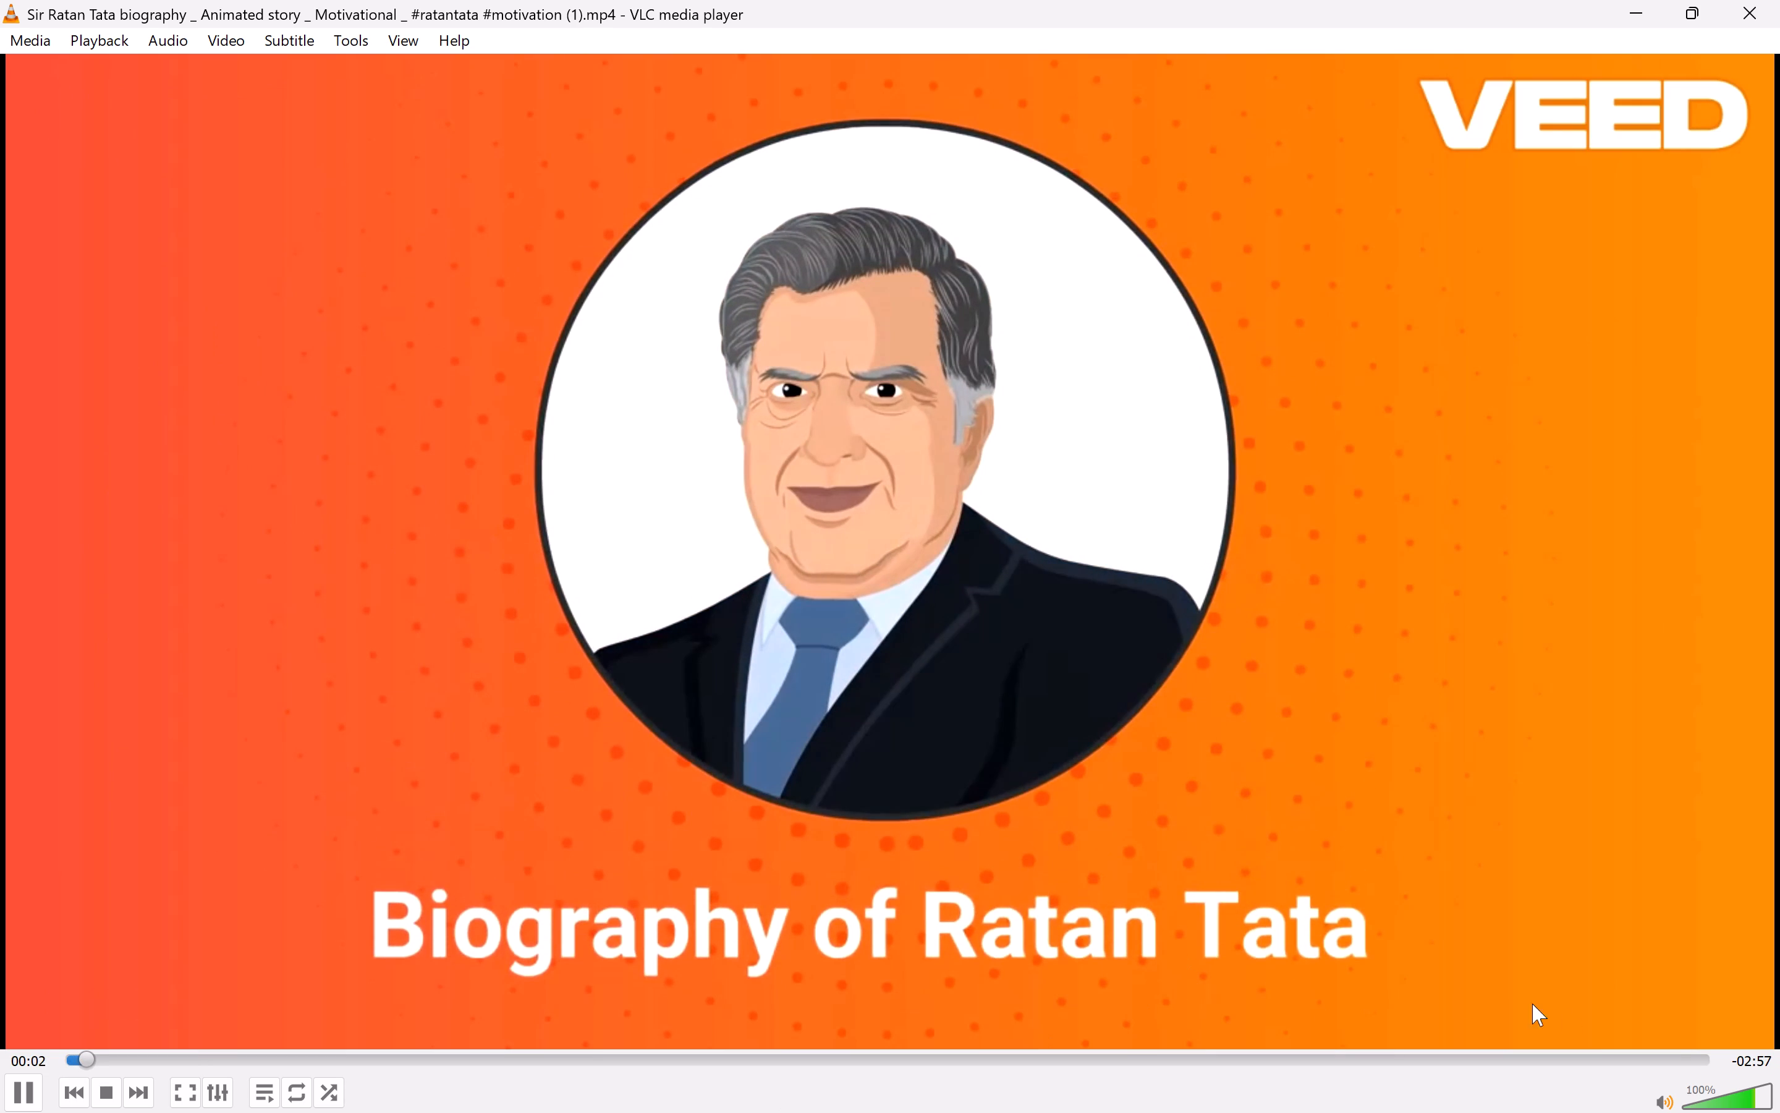
click(1631, 1056)
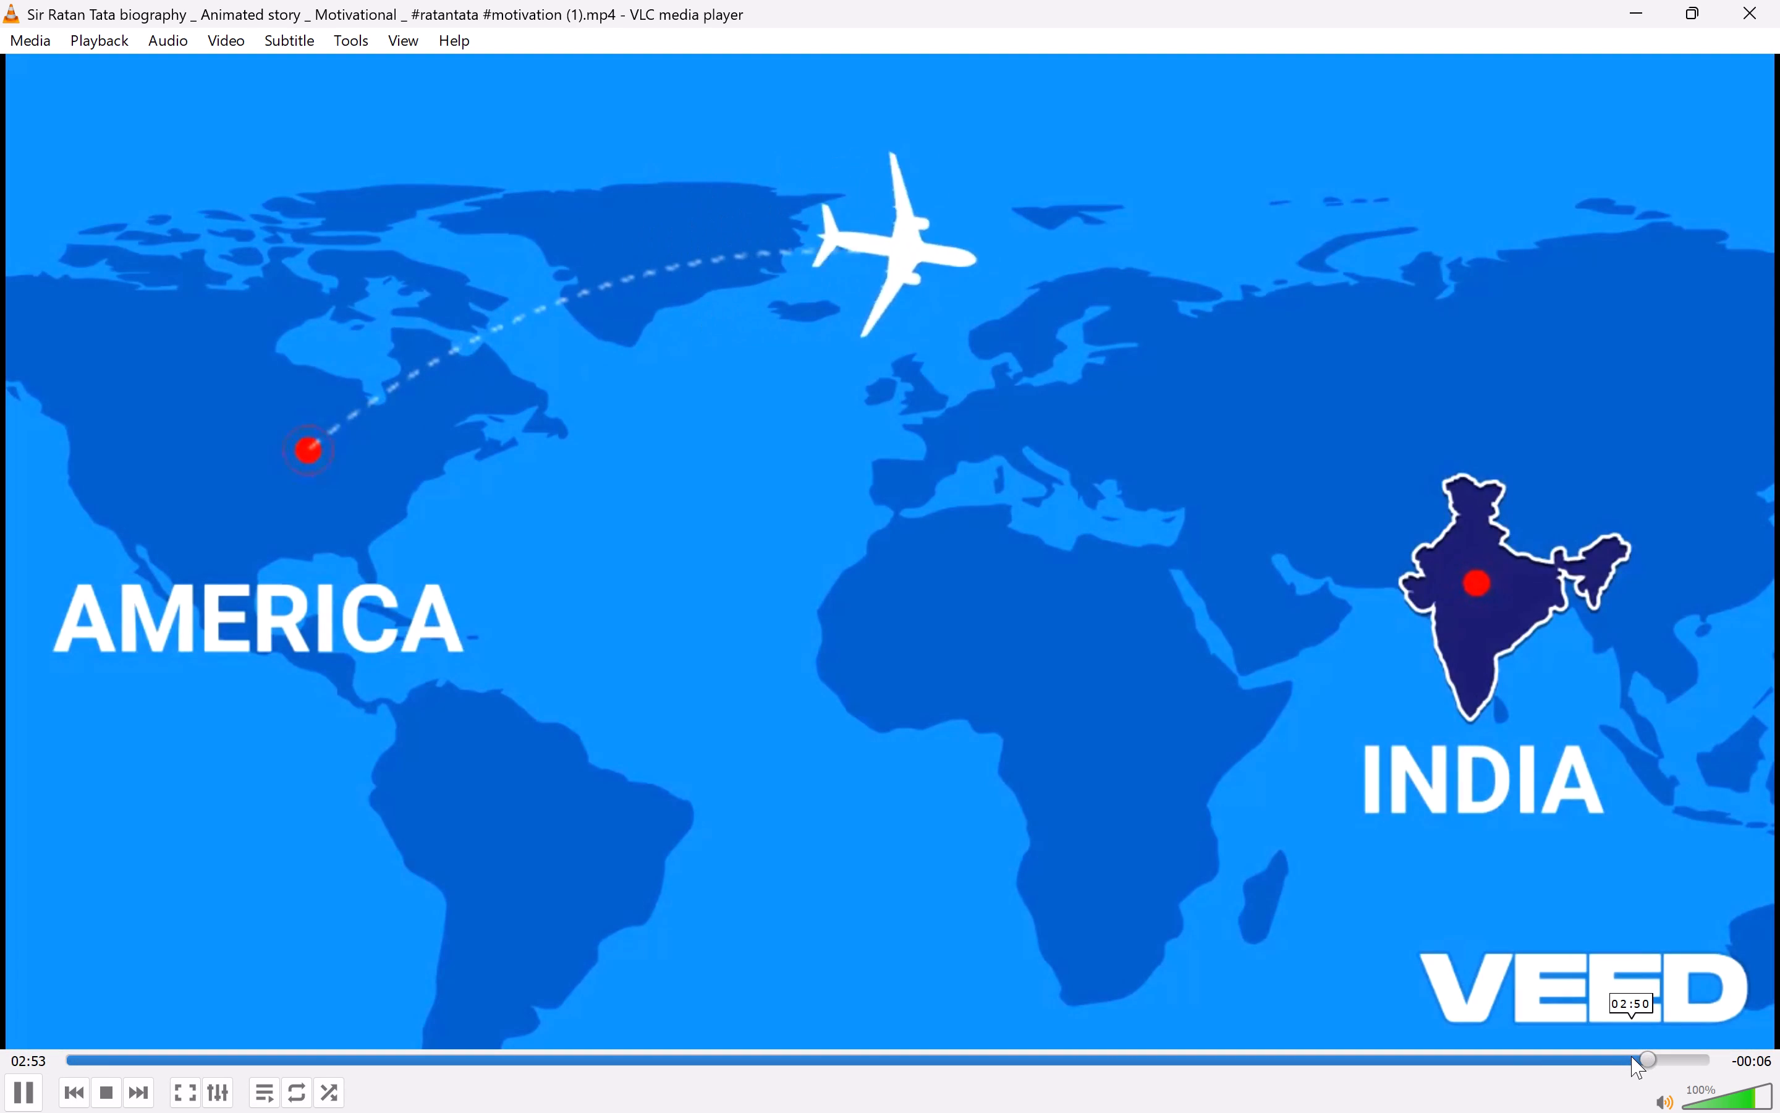
click(1603, 1060)
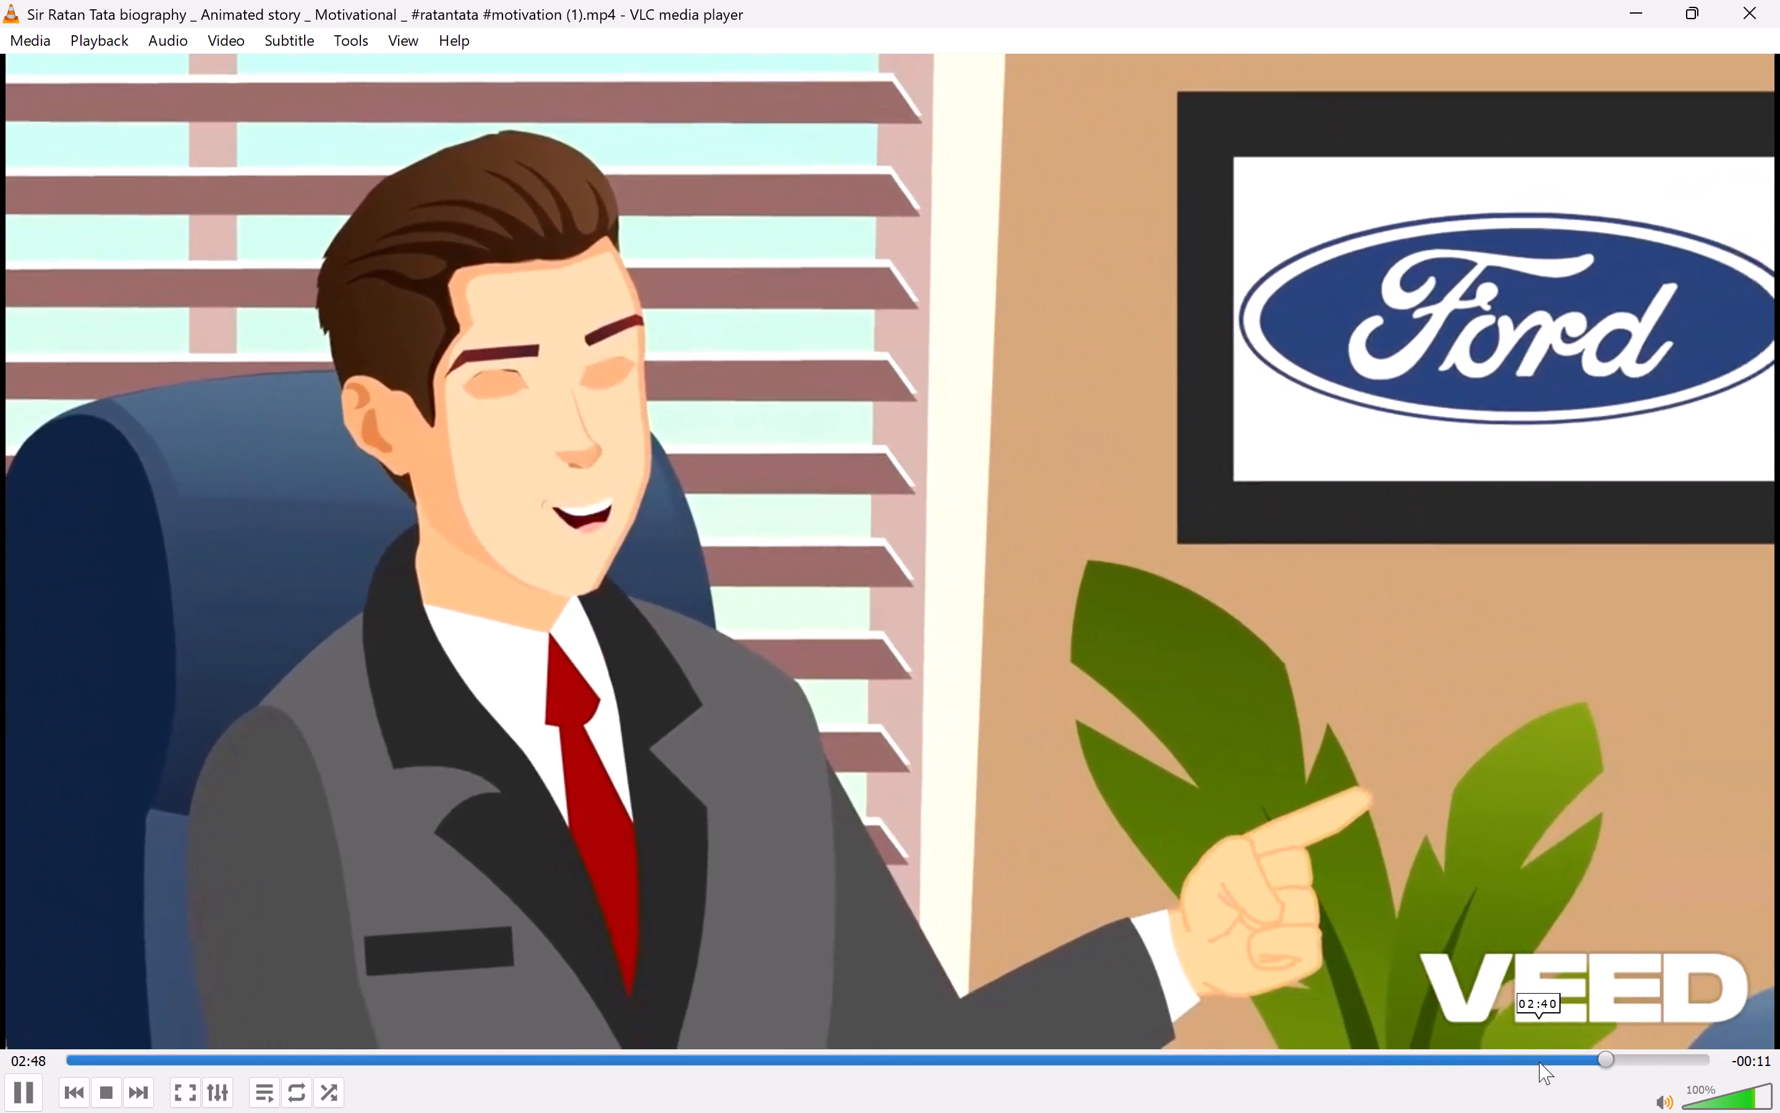
click(1539, 1062)
click(1376, 1034)
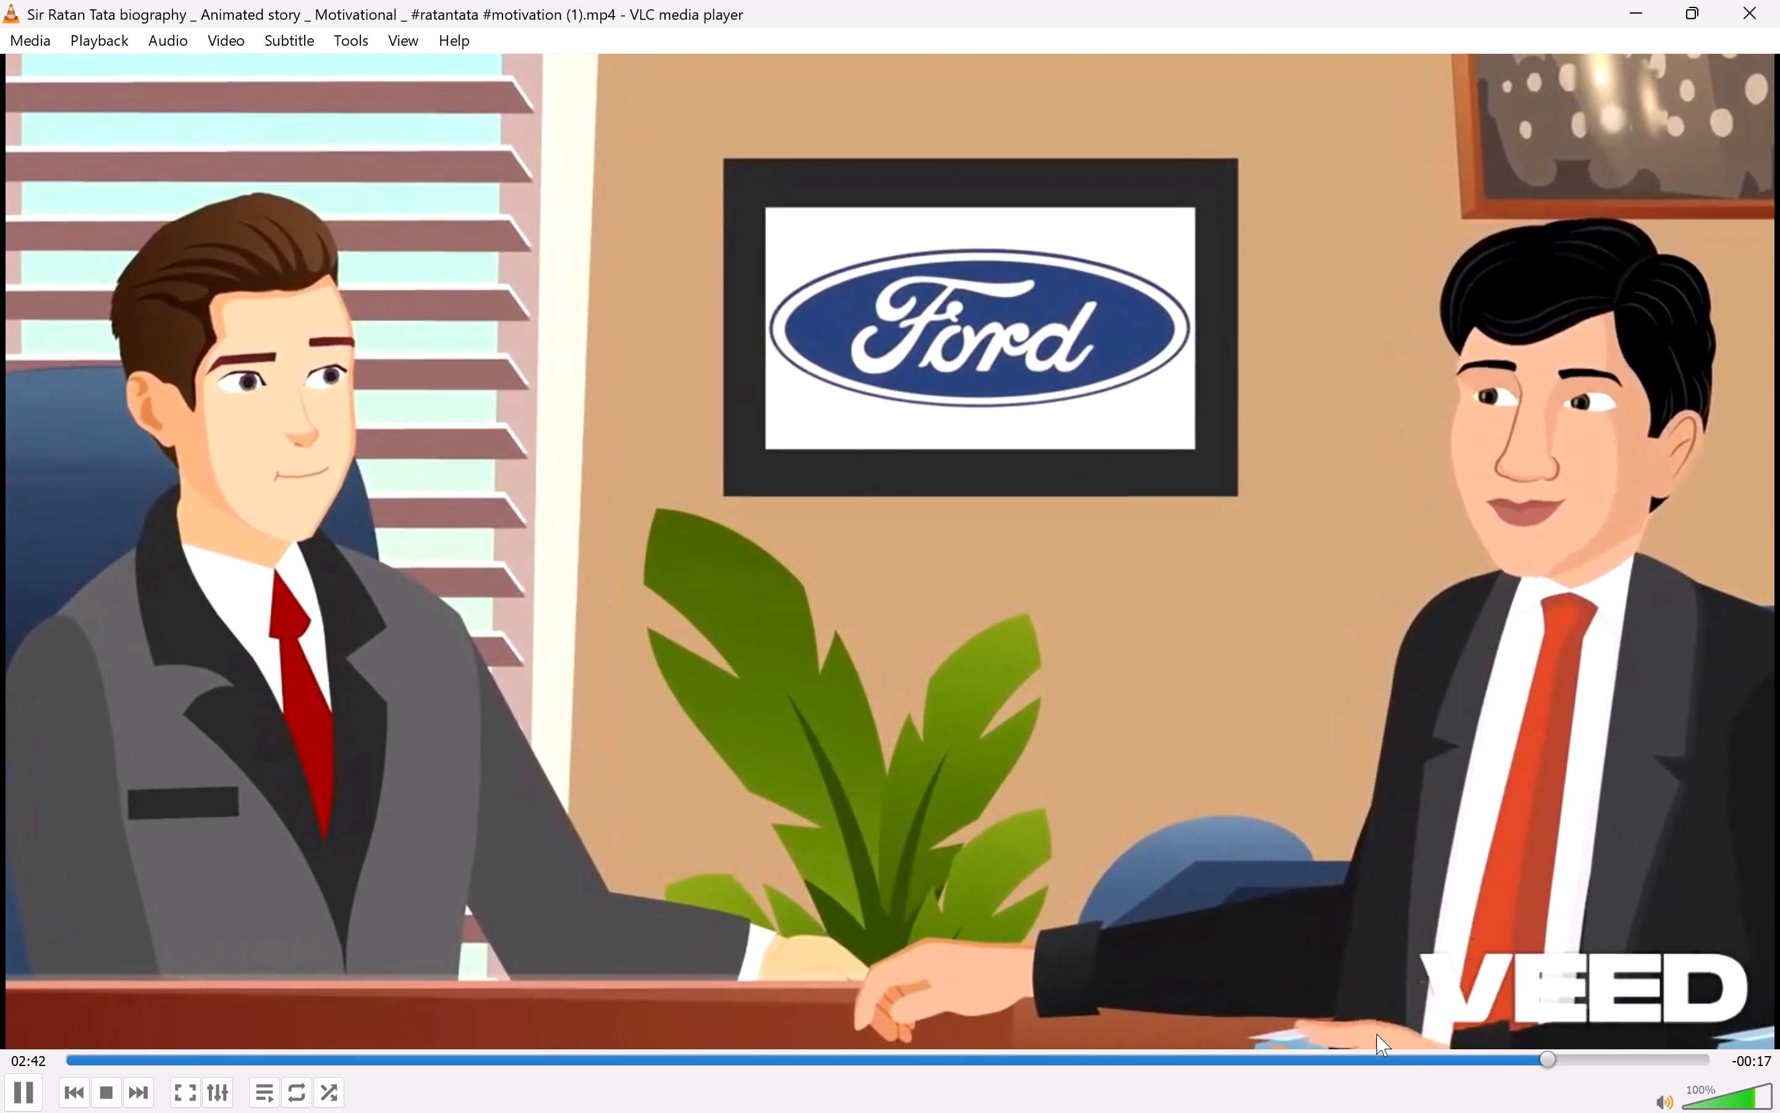
Review the exported video's Tata Indica section from 2:22 and from an earlier point, and close the player.
click(1363, 1063)
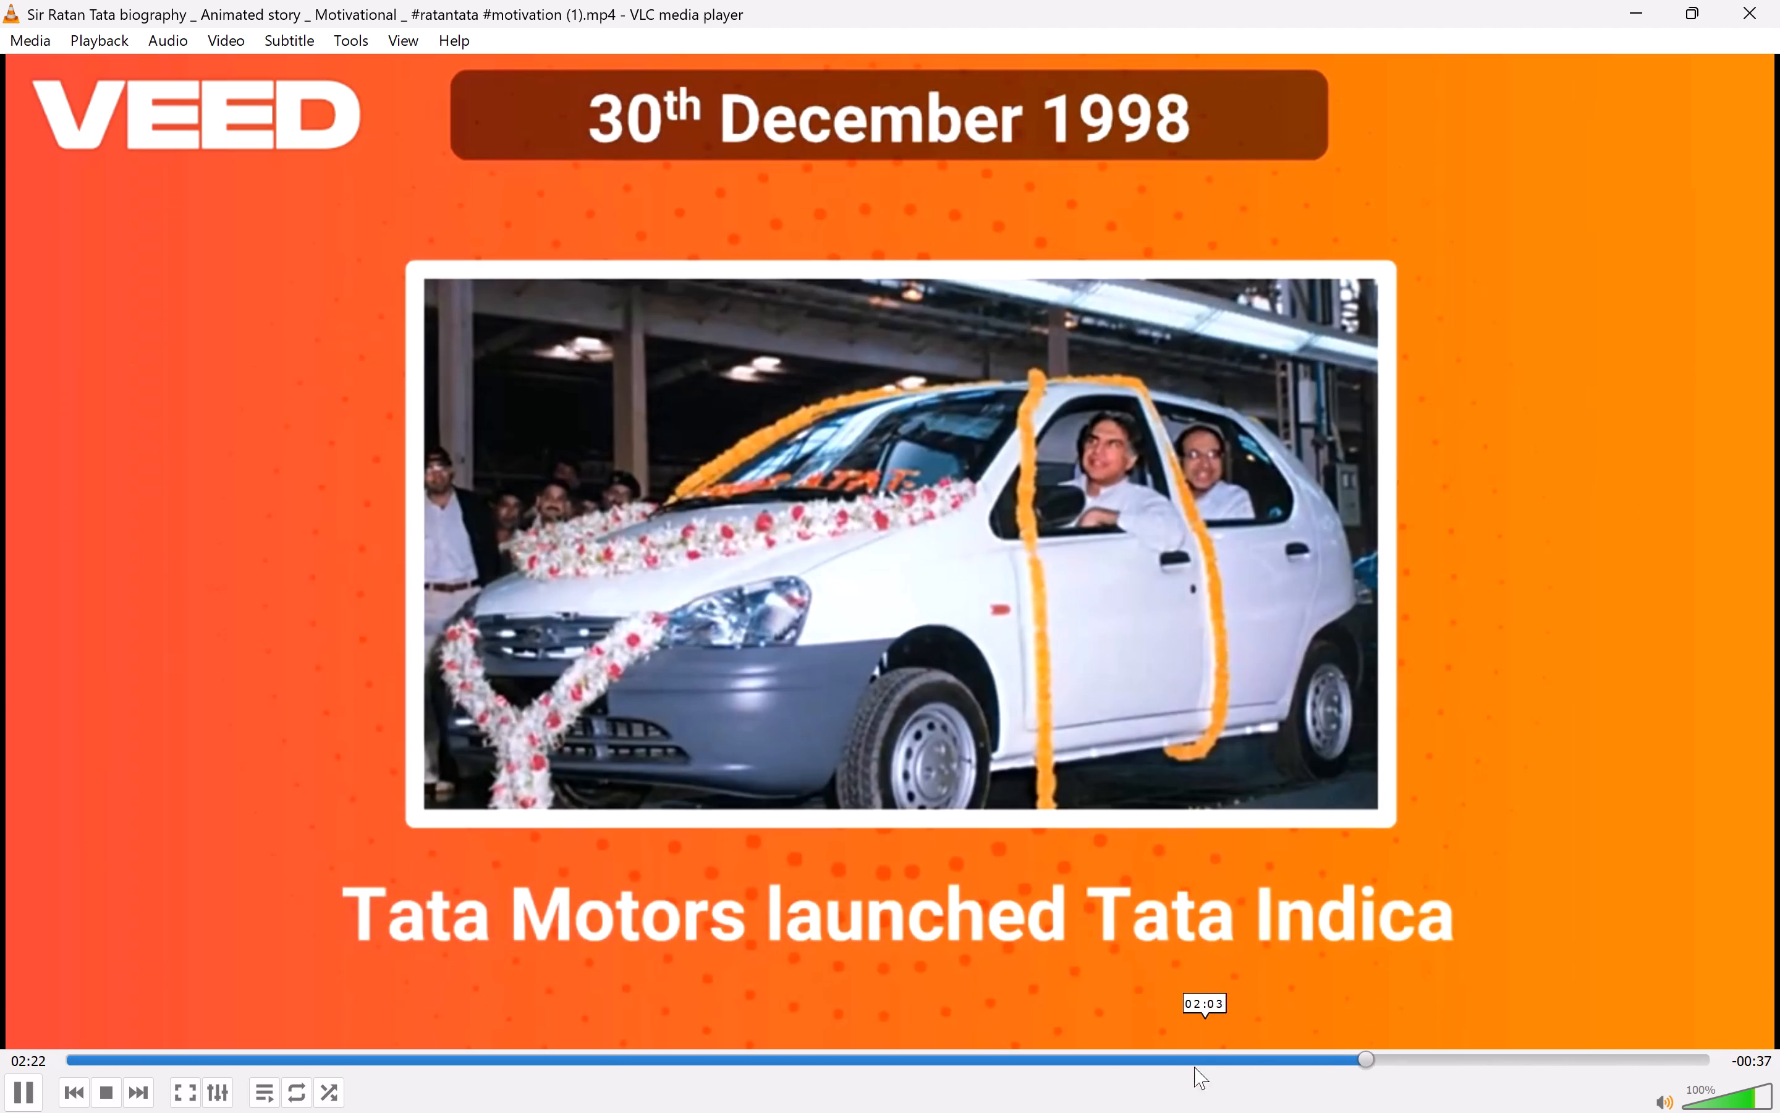
click(1159, 1059)
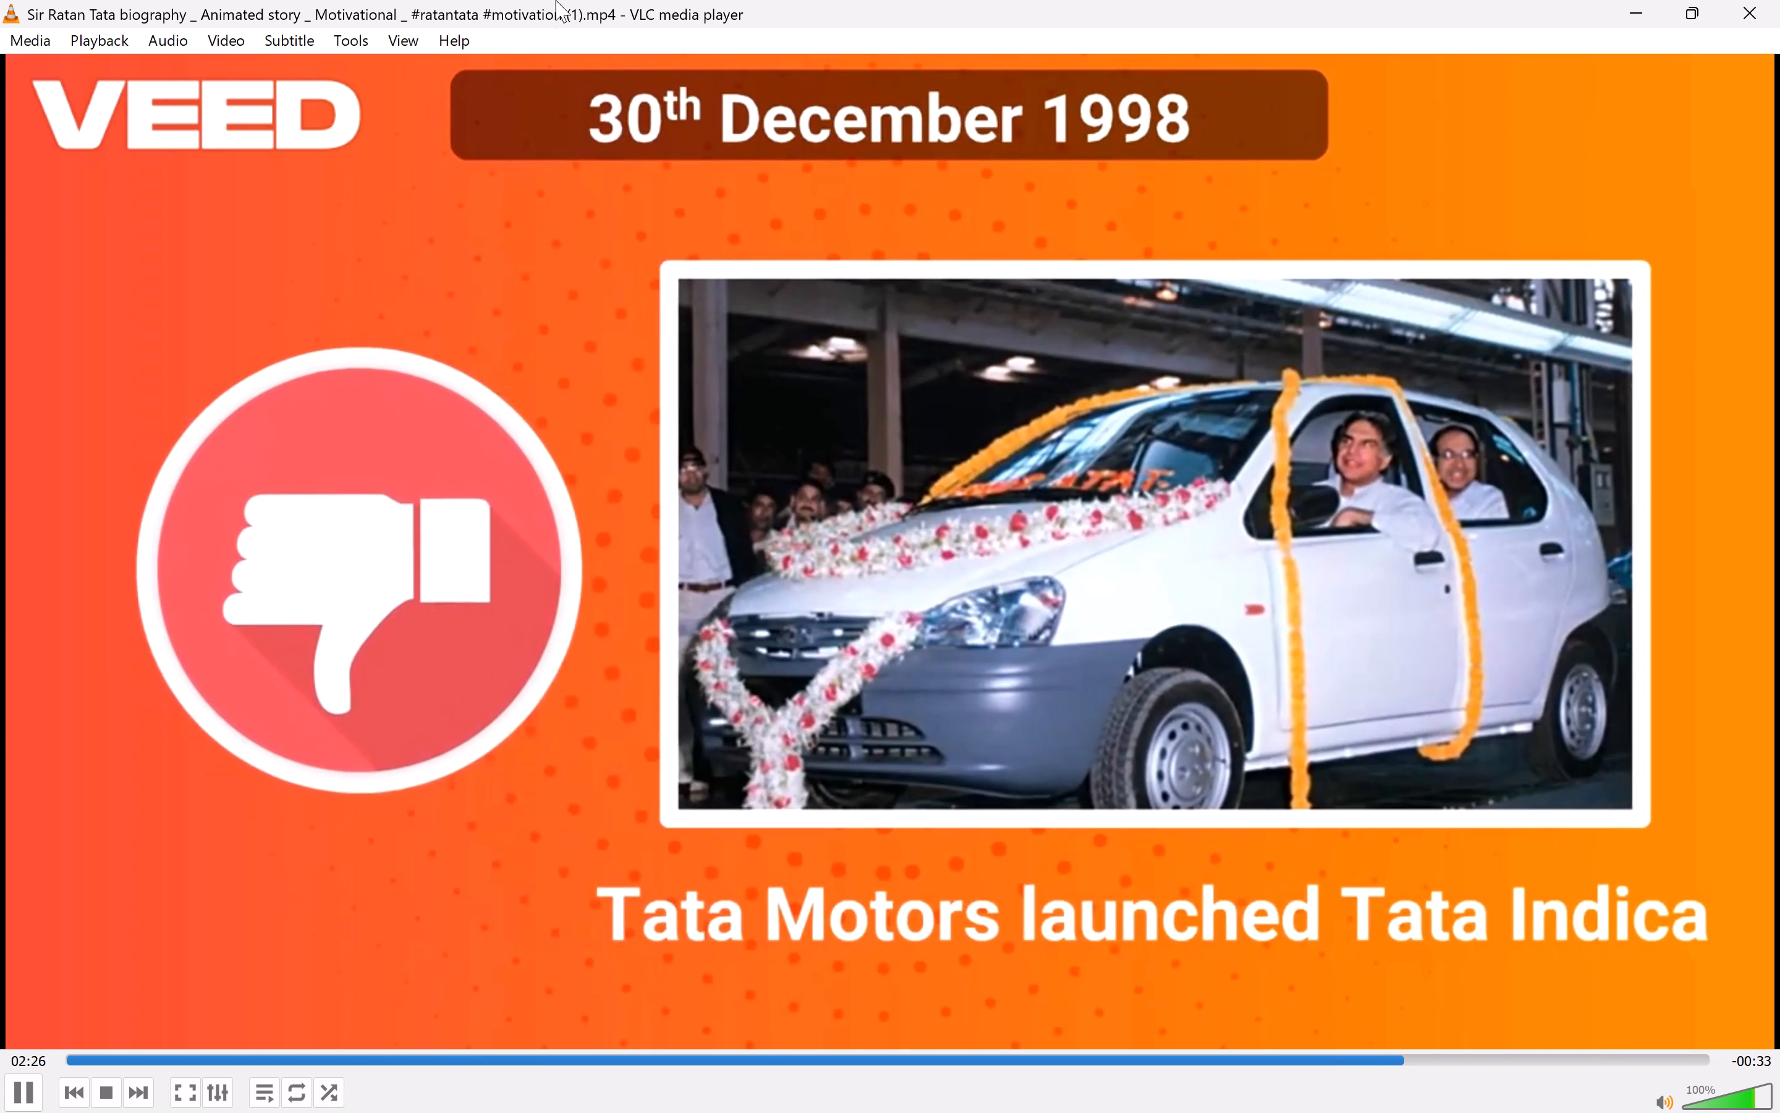
click(1759, 0)
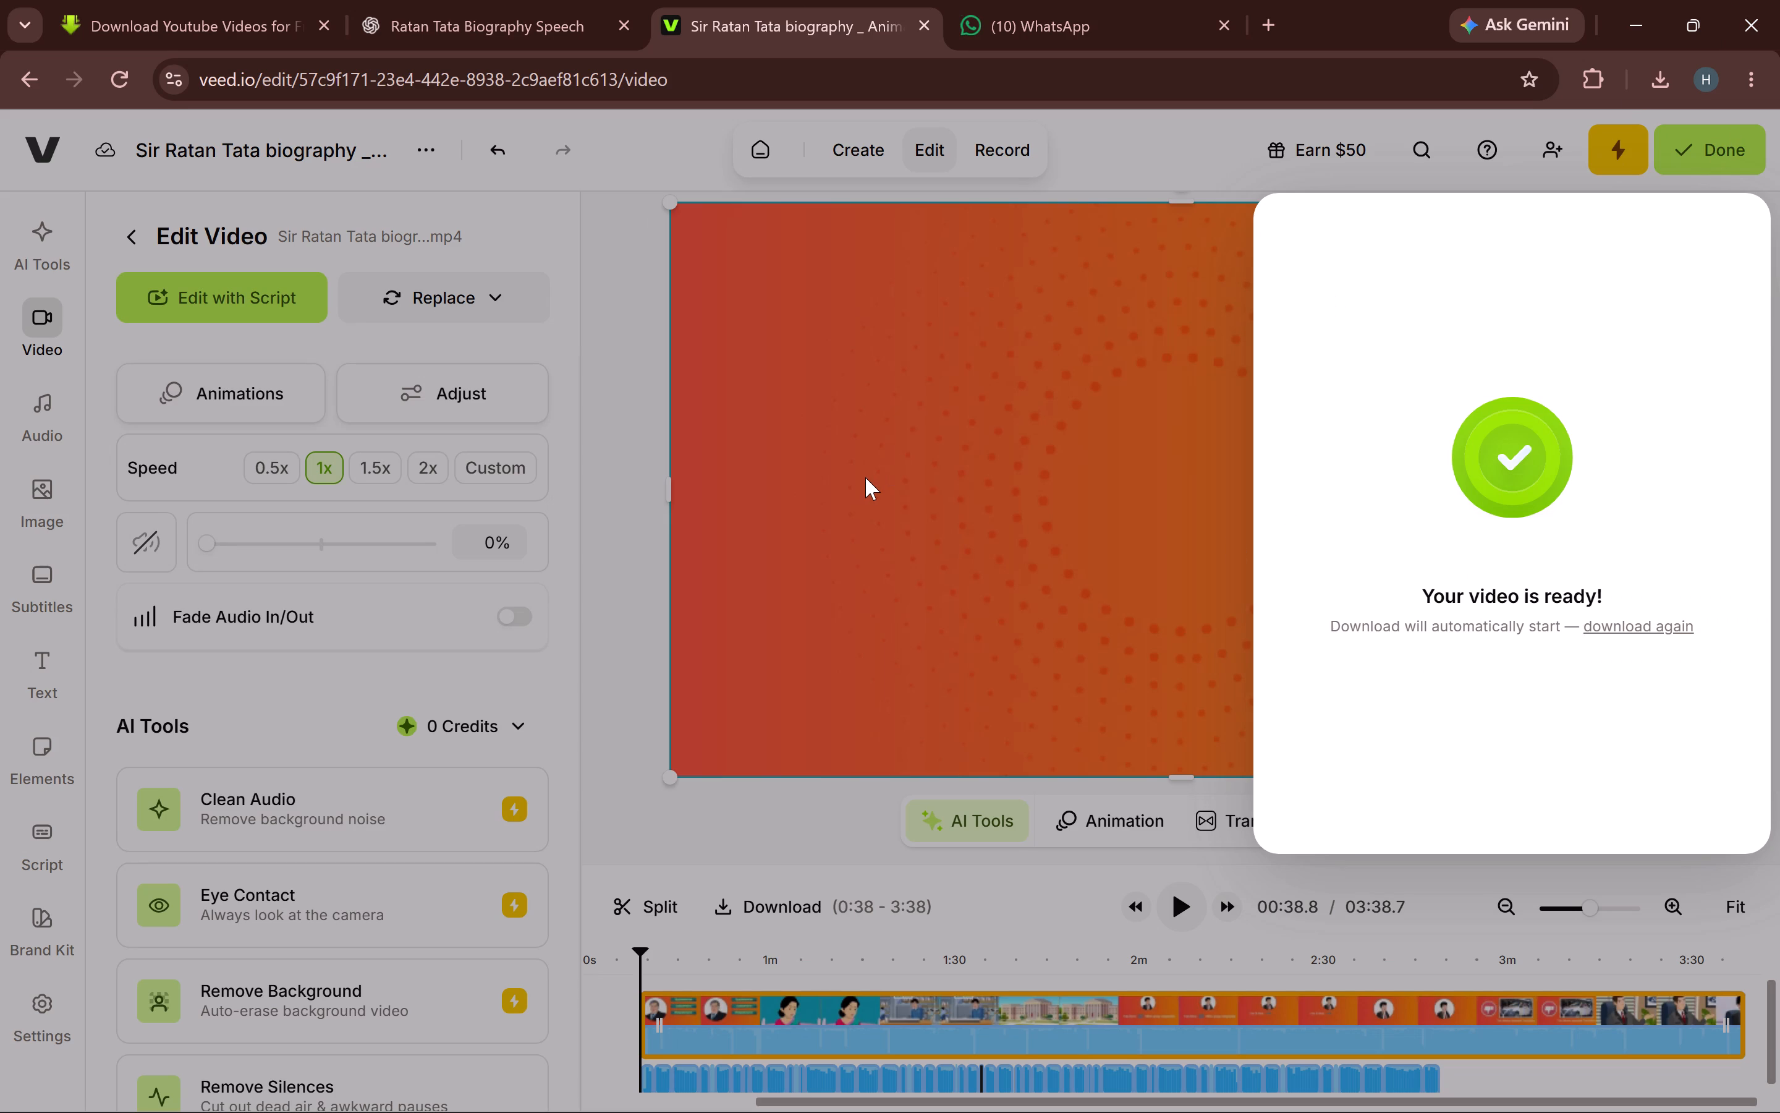
Dismiss the finished-export message to return to the VEED editor.
click(865, 477)
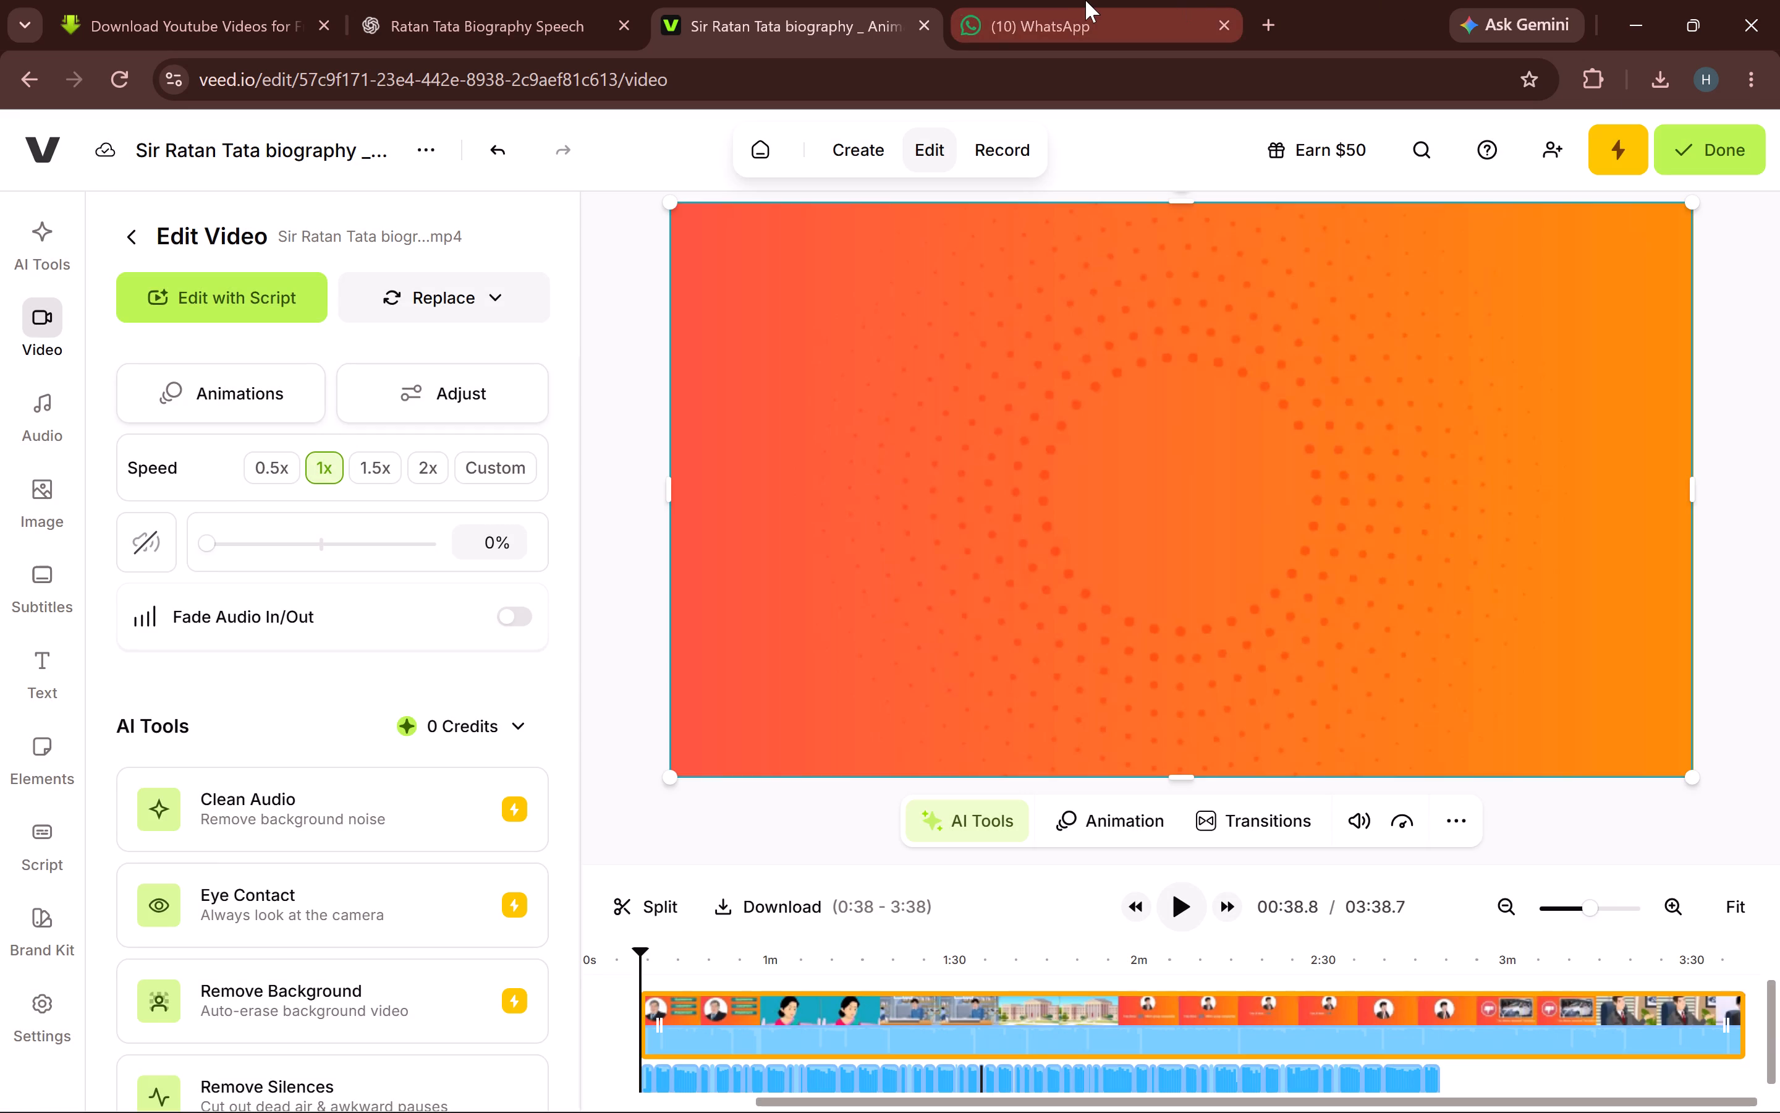